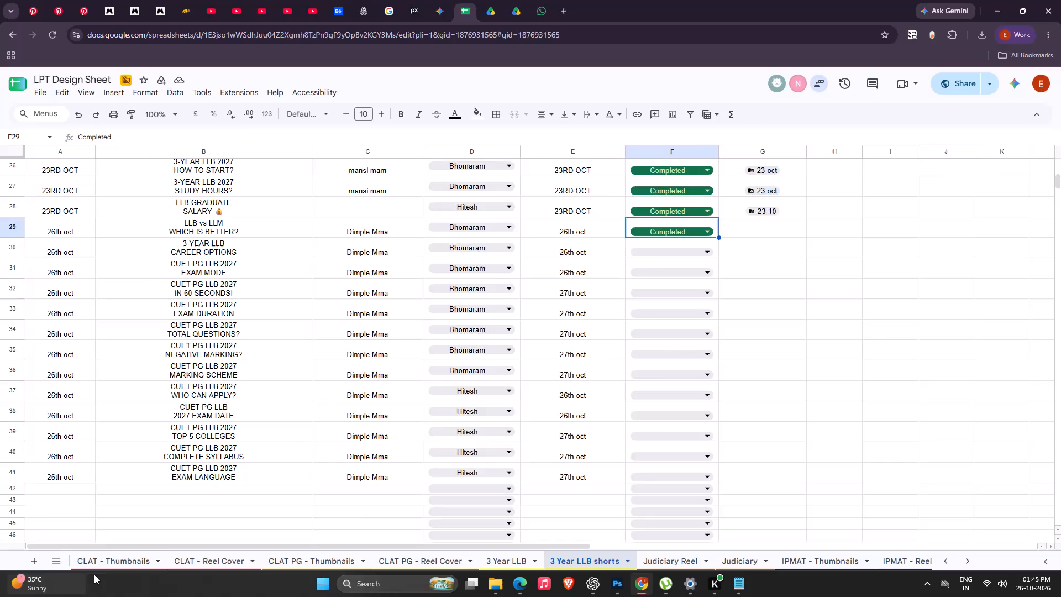
Examine the 26TH OCT topics, designers and statuses in the CLAT - Thumbnails sheet.
left_click(101, 561)
scroll(309, 468, "down", 7)
scroll(336, 459, "up", 6)
scroll(336, 459, "down", 1)
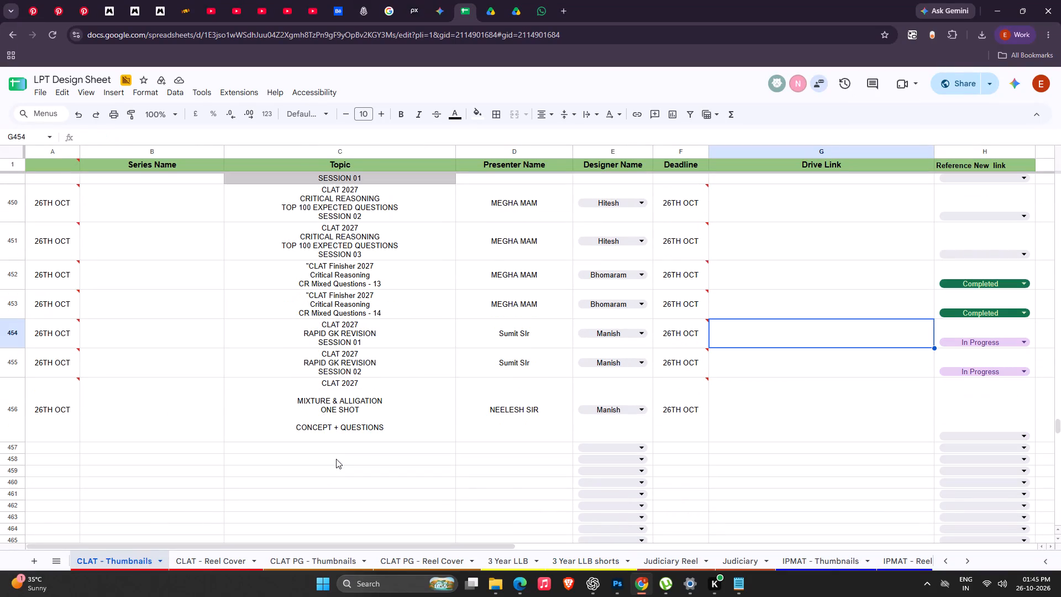
scroll(336, 459, "up", 1)
left_click(764, 359)
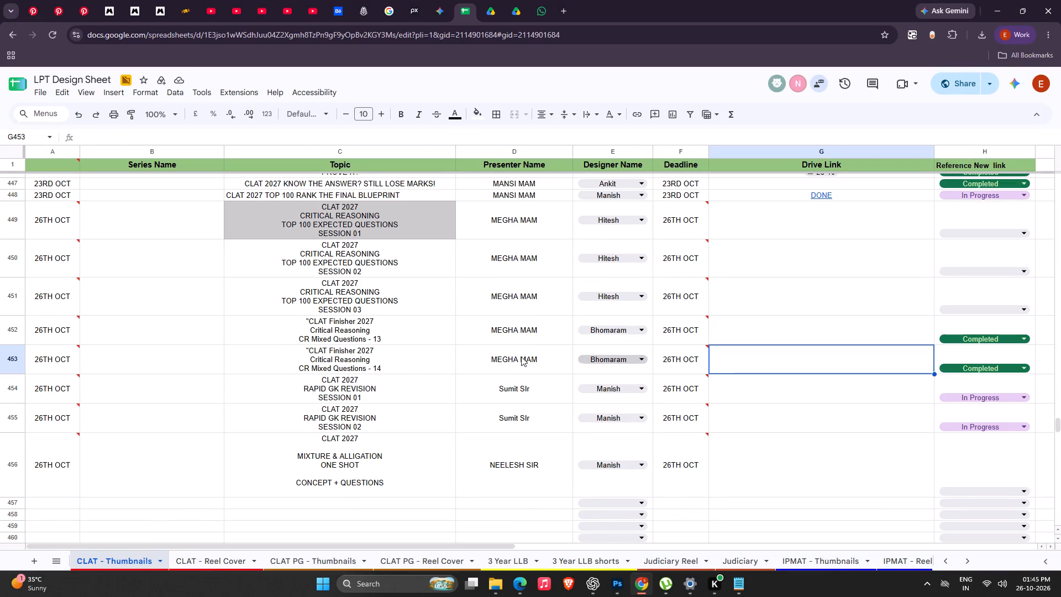
left_click(350, 358)
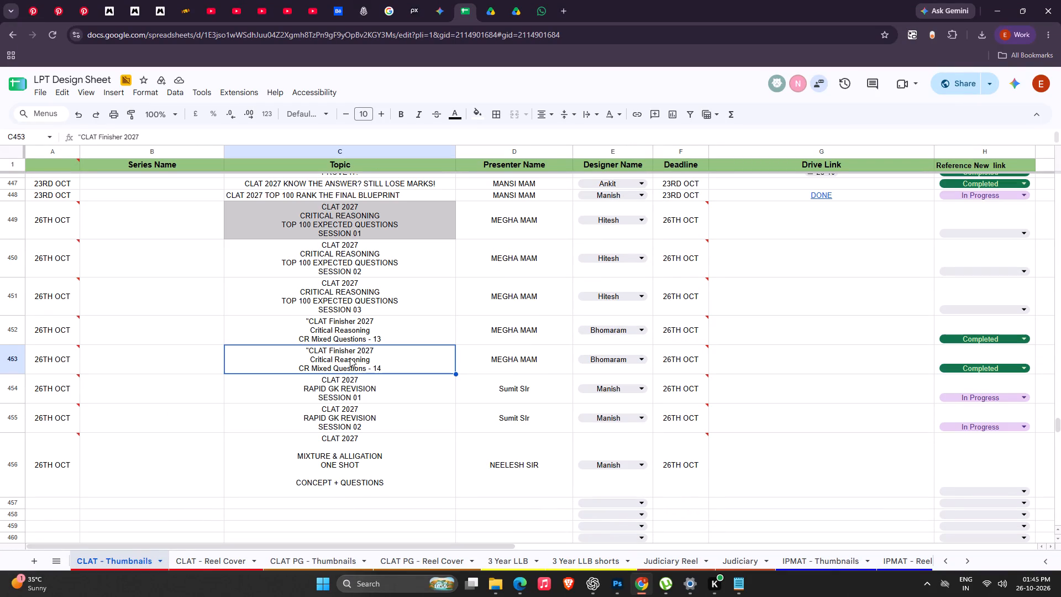
Look through the CLAT Reel Cover, CLAT PG, 3 Year LLB, Judiciary and IPMAT sheets for pending design tasks.
left_click(217, 558)
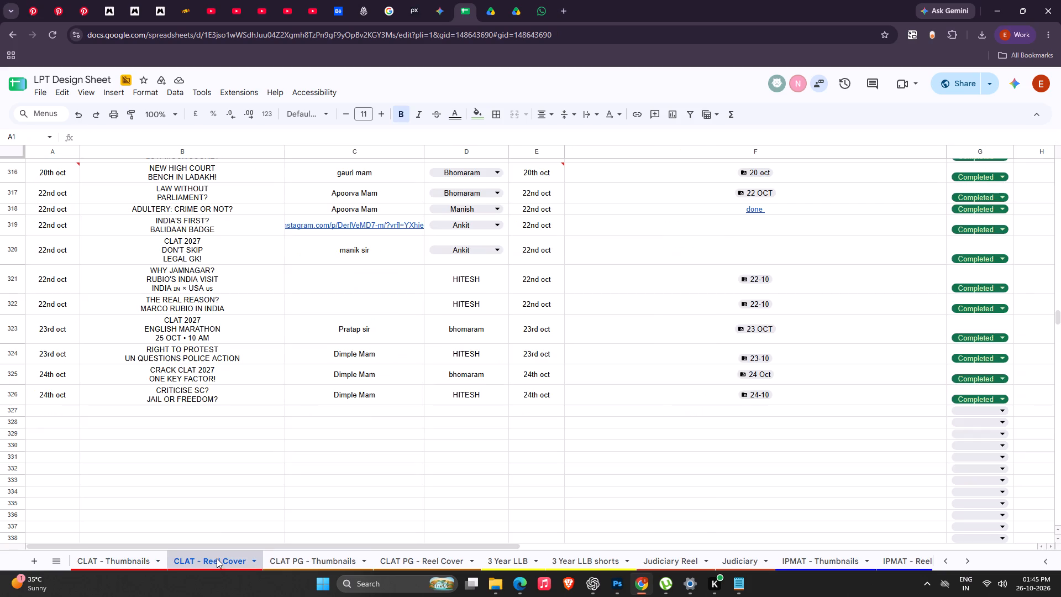
left_click(328, 557)
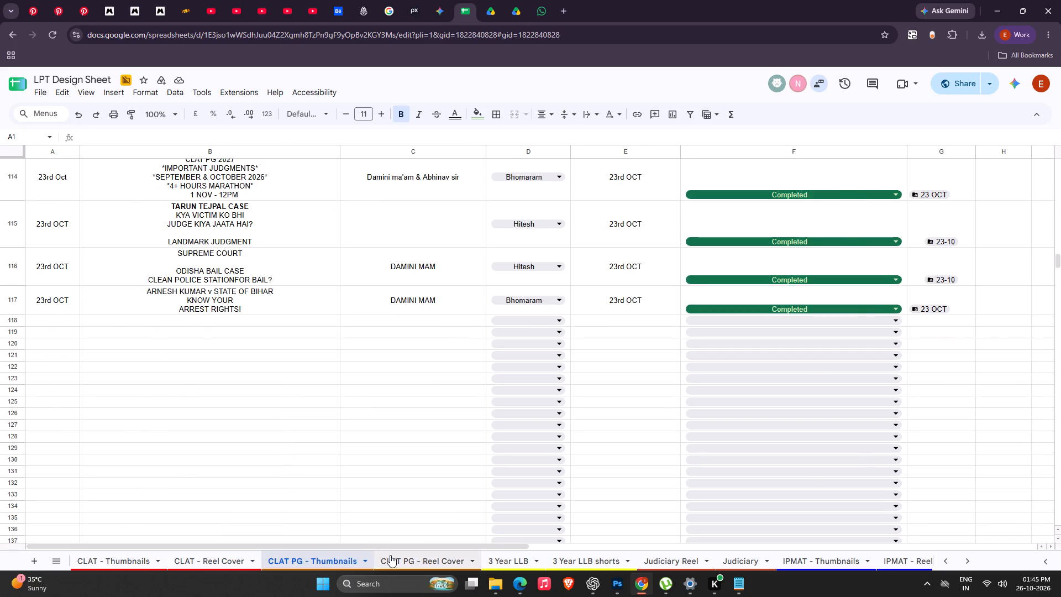
left_click(398, 555)
left_click(517, 564)
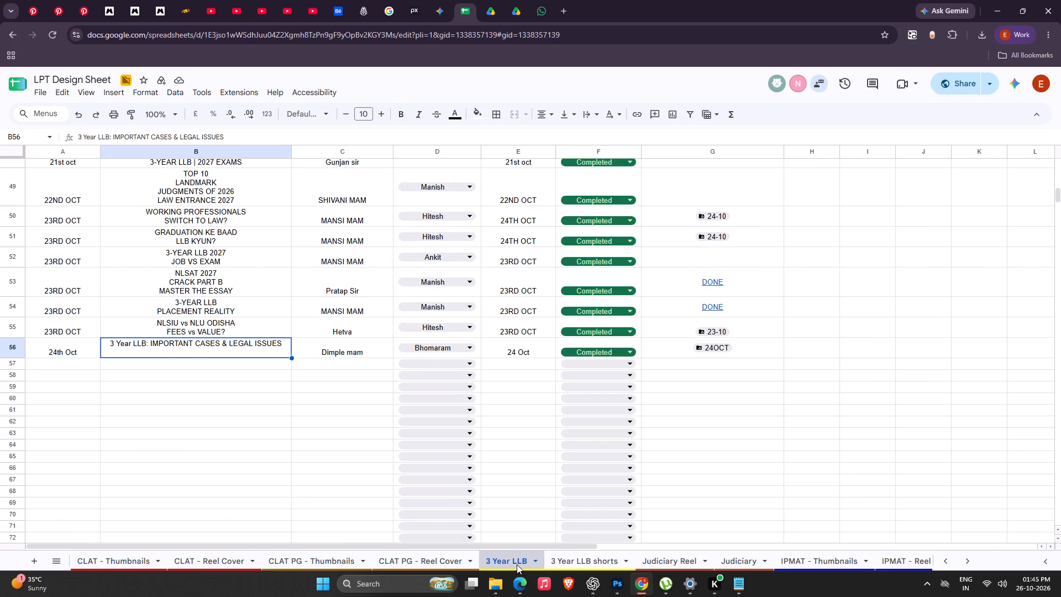
left_click(566, 563)
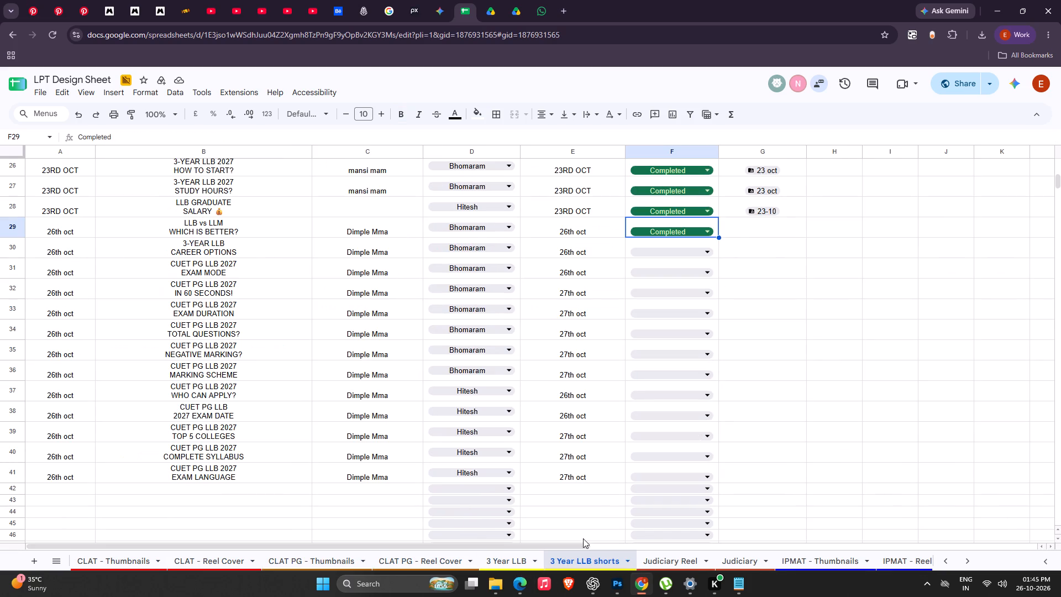
left_click(664, 559)
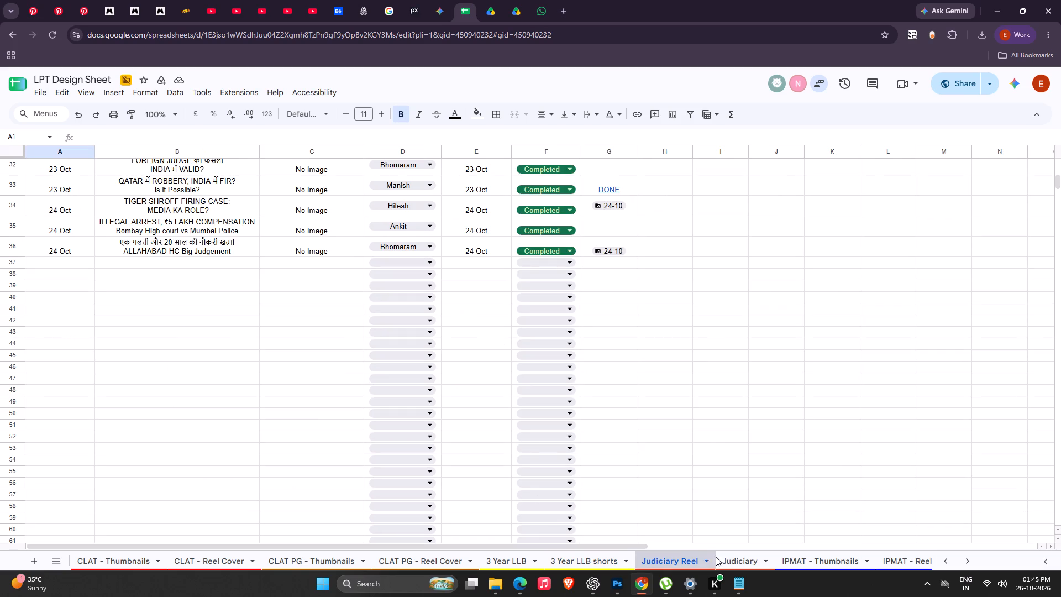
left_click(719, 557)
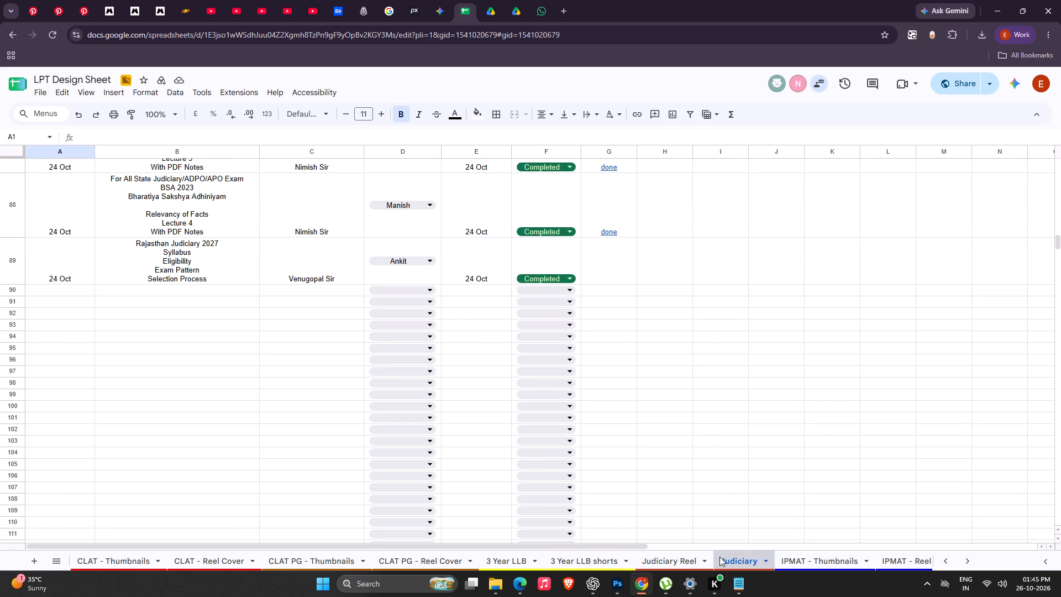
left_click(818, 562)
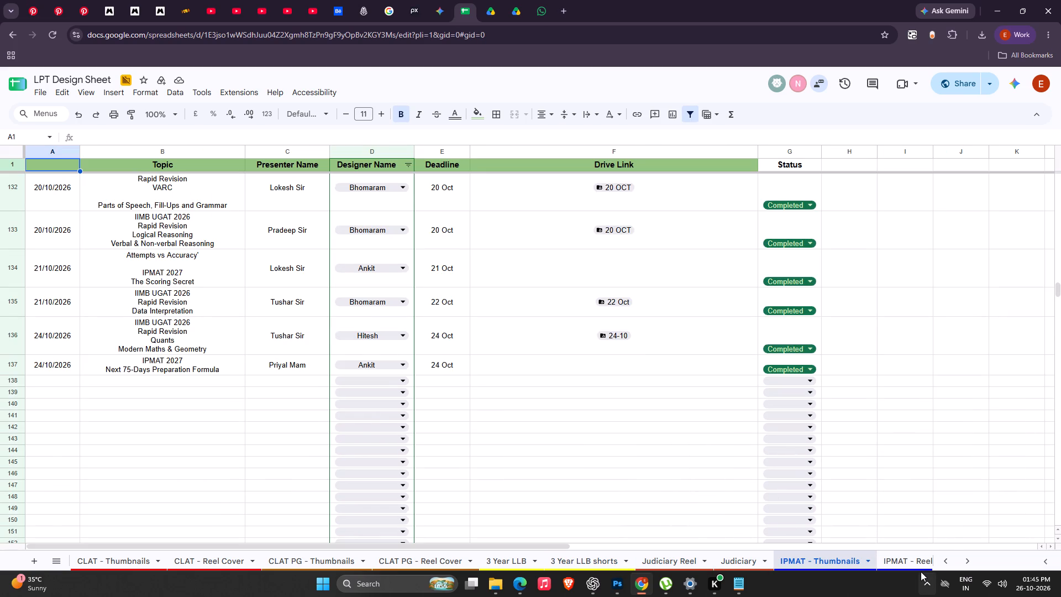
left_click(920, 572)
left_click(851, 494)
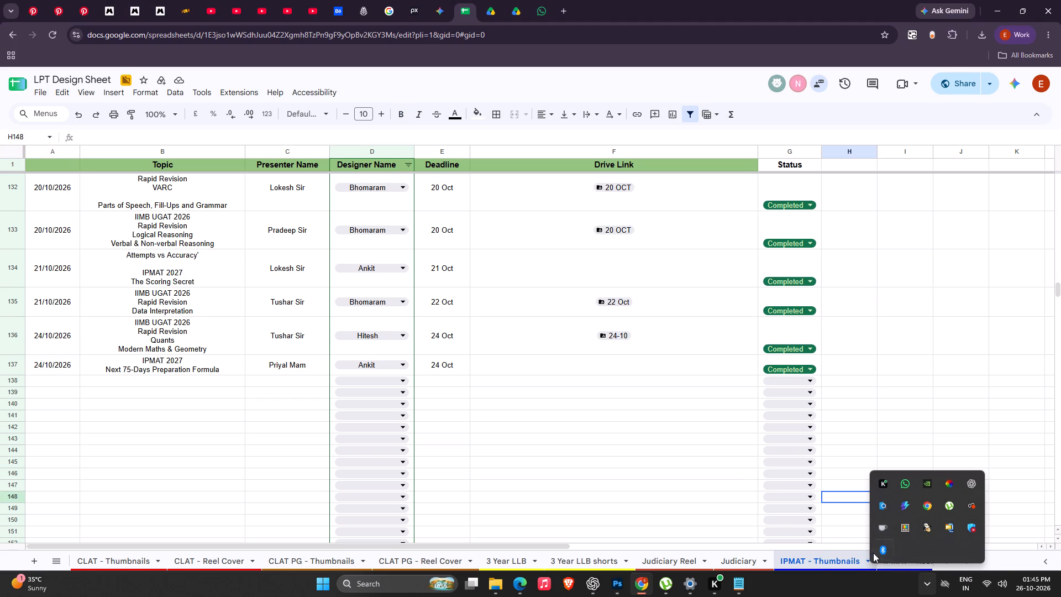
left_click(845, 504)
left_click(893, 554)
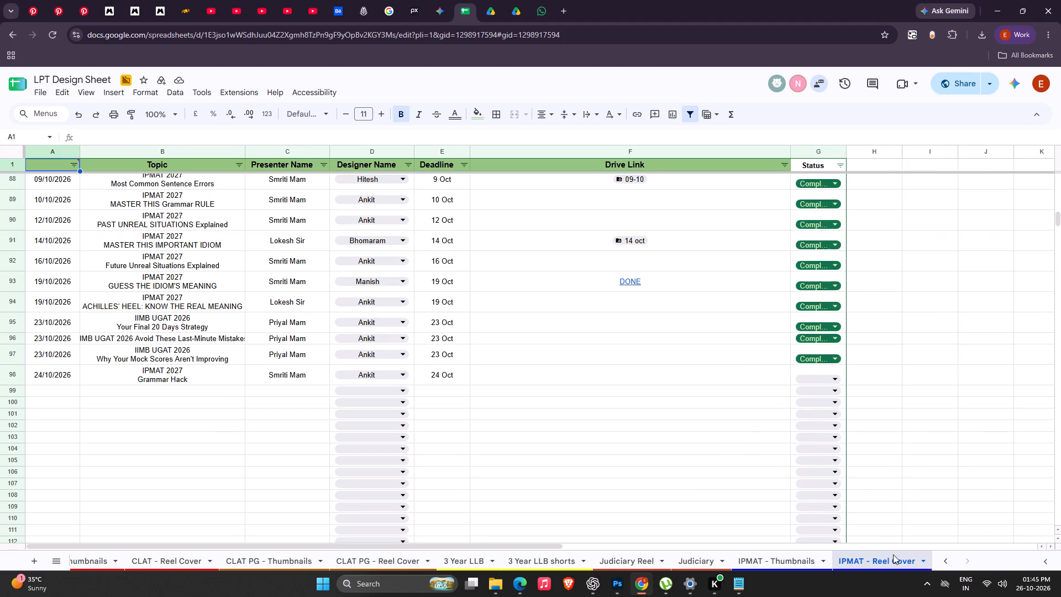
left_click(635, 566)
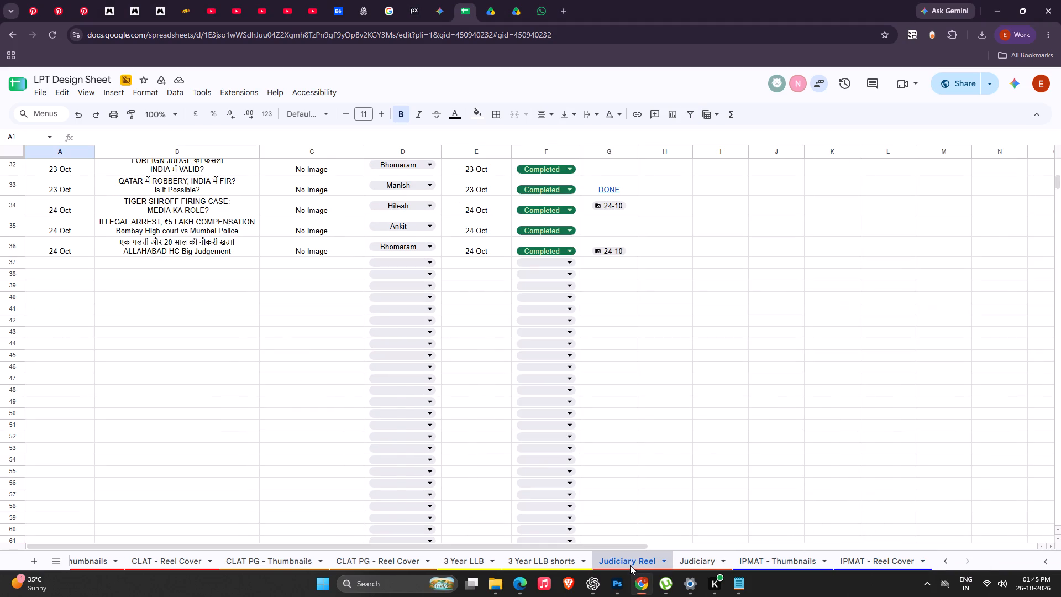
scroll(467, 437, "up", 2)
scroll(467, 437, "down", 1)
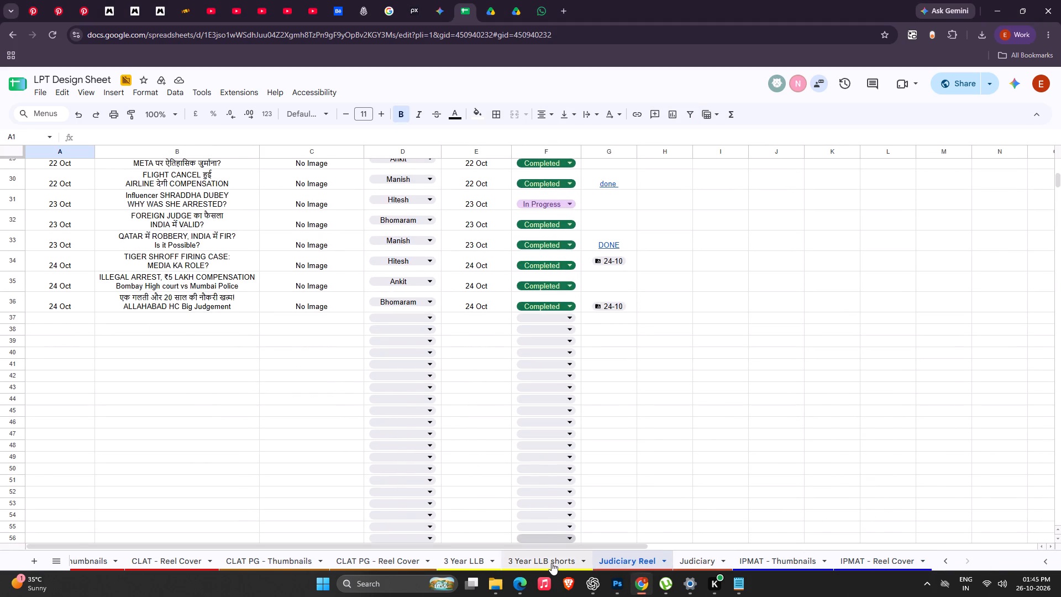
In the 3 Year LLB shorts sheet, set the status of the "3-YEAR LLB CAREER OPTIONS" row to Completed.
left_click(551, 563)
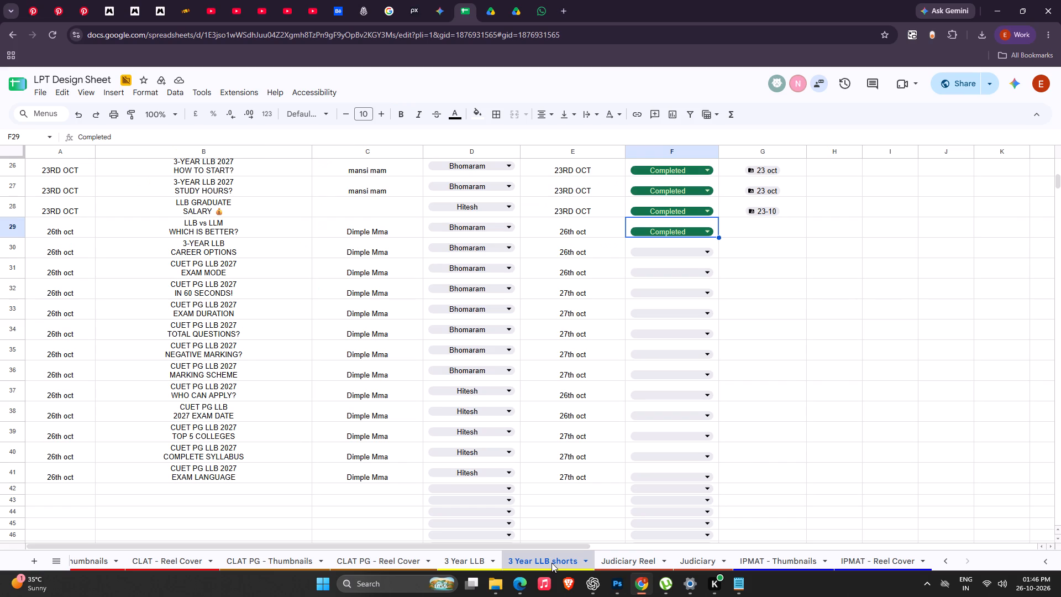
left_click(559, 262)
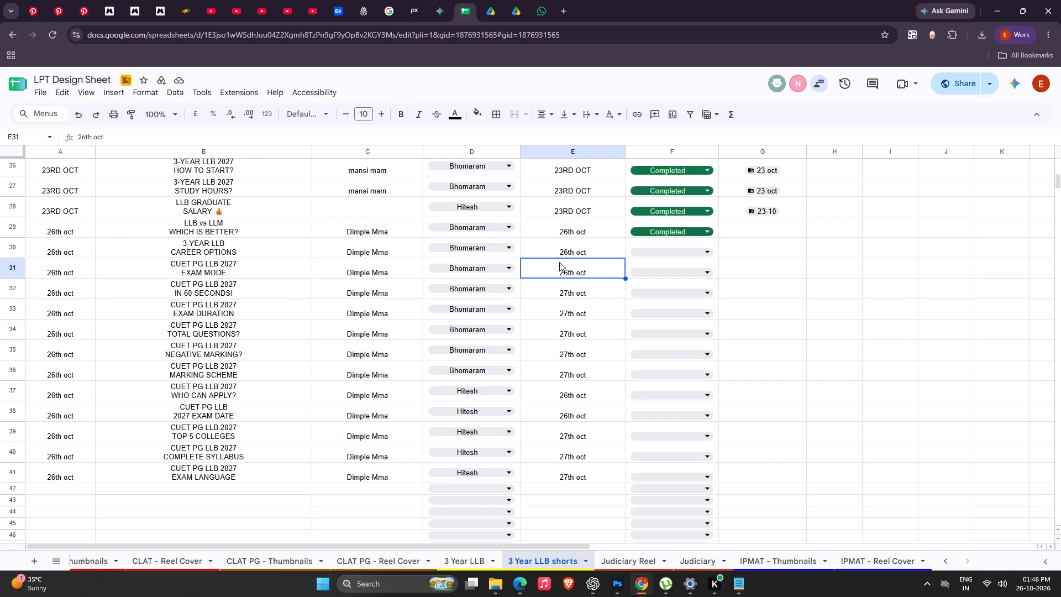
left_click(361, 248)
left_click(239, 248)
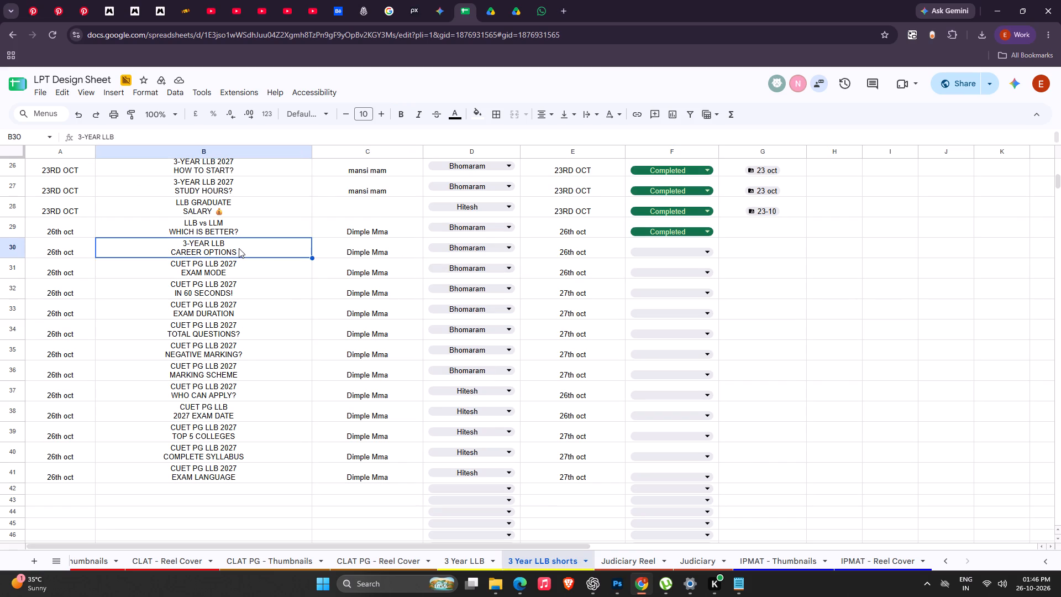
left_click(261, 276)
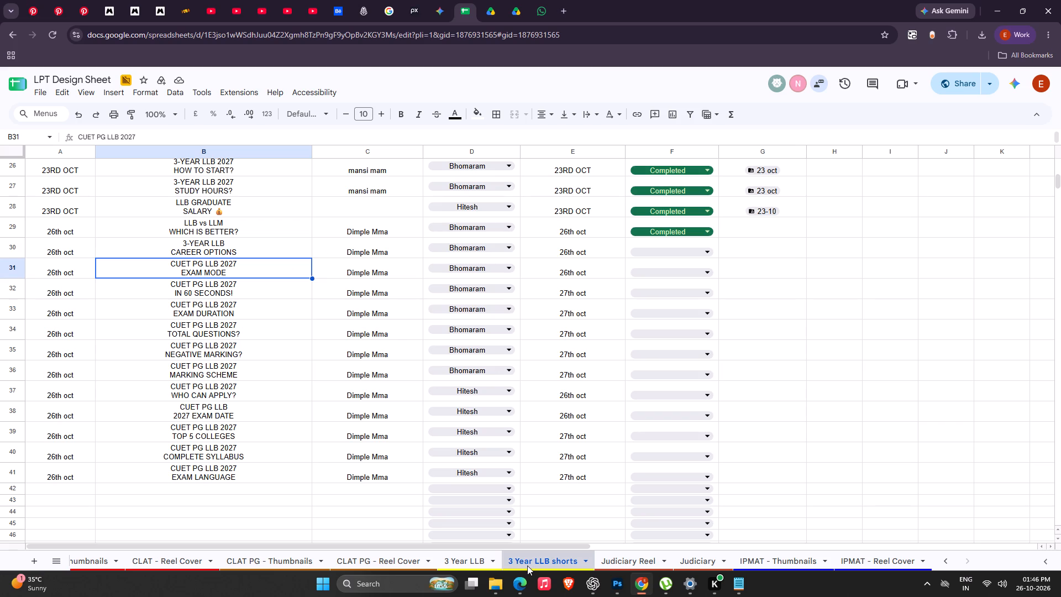
left_click(211, 243)
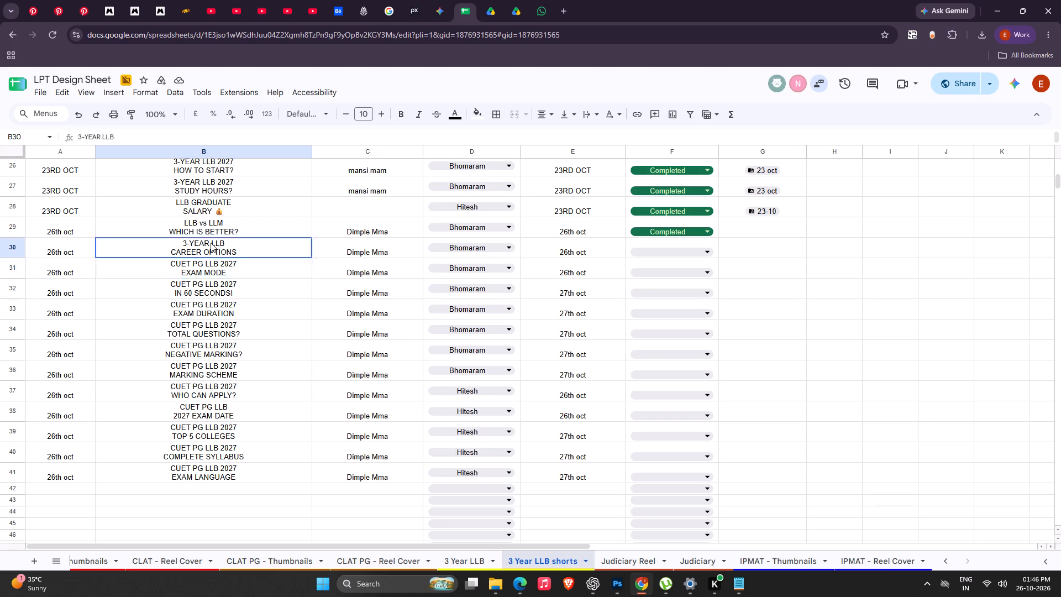
left_click(228, 225)
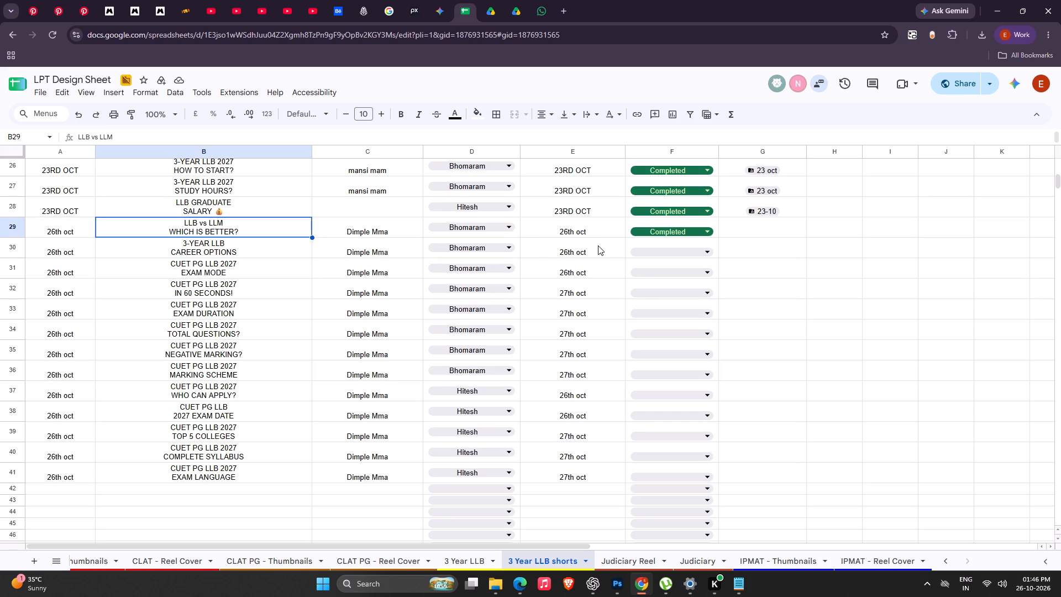
left_click(589, 248)
left_click(648, 252)
left_click(648, 305)
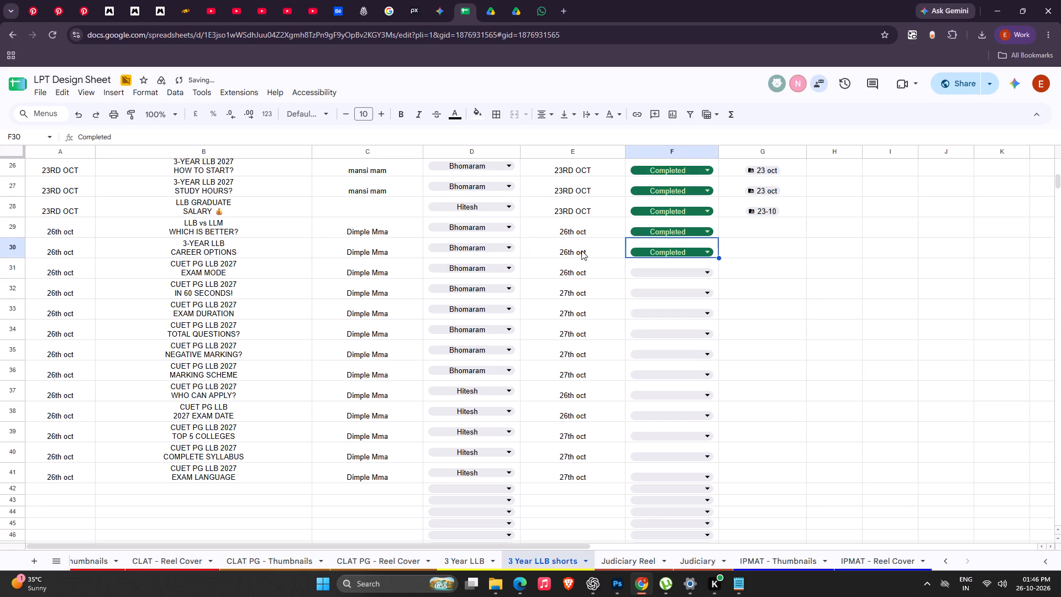
left_click(609, 249)
left_click(216, 252)
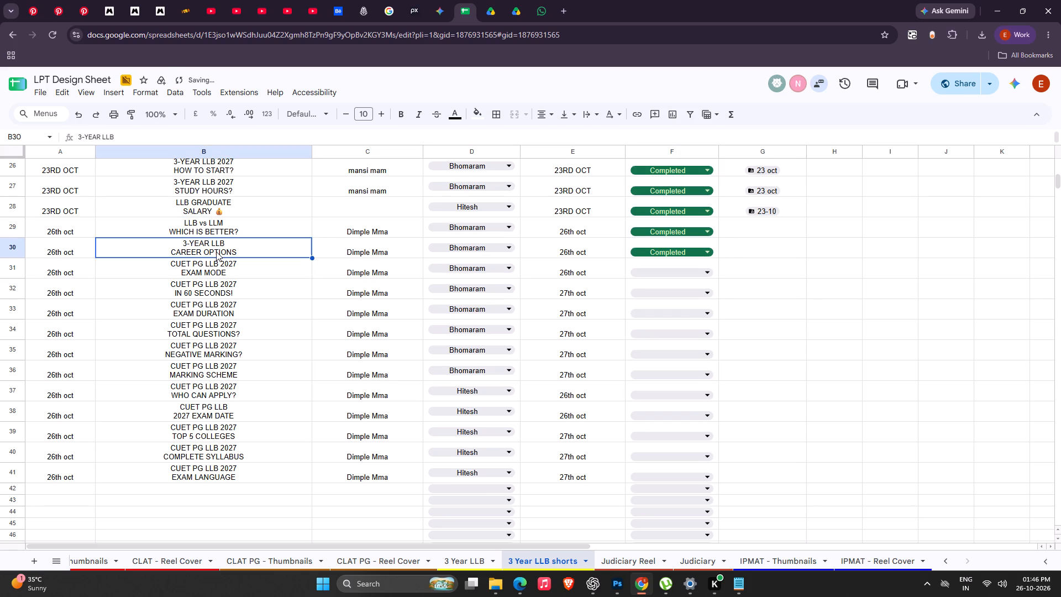
Switch to Google Drive and view the shared items and the home page with its suggested folders.
left_click(486, 6)
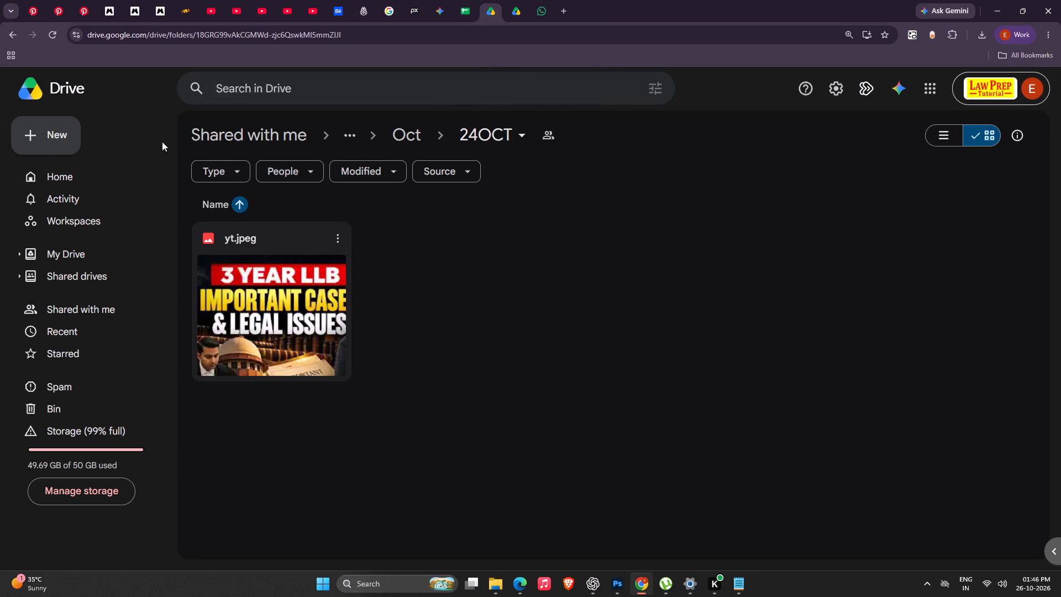
left_click(203, 129)
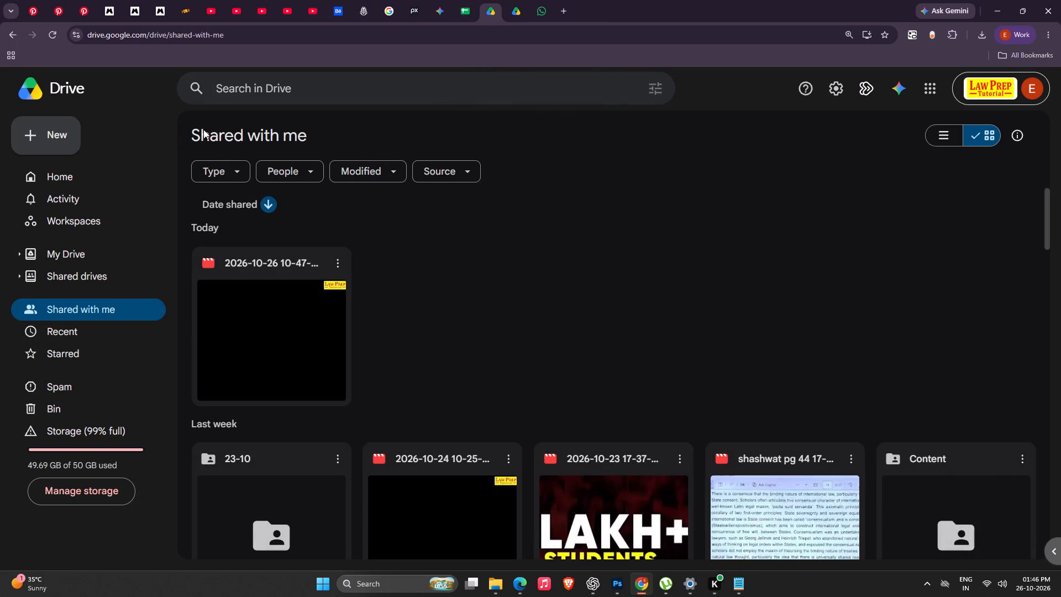
left_click(50, 181)
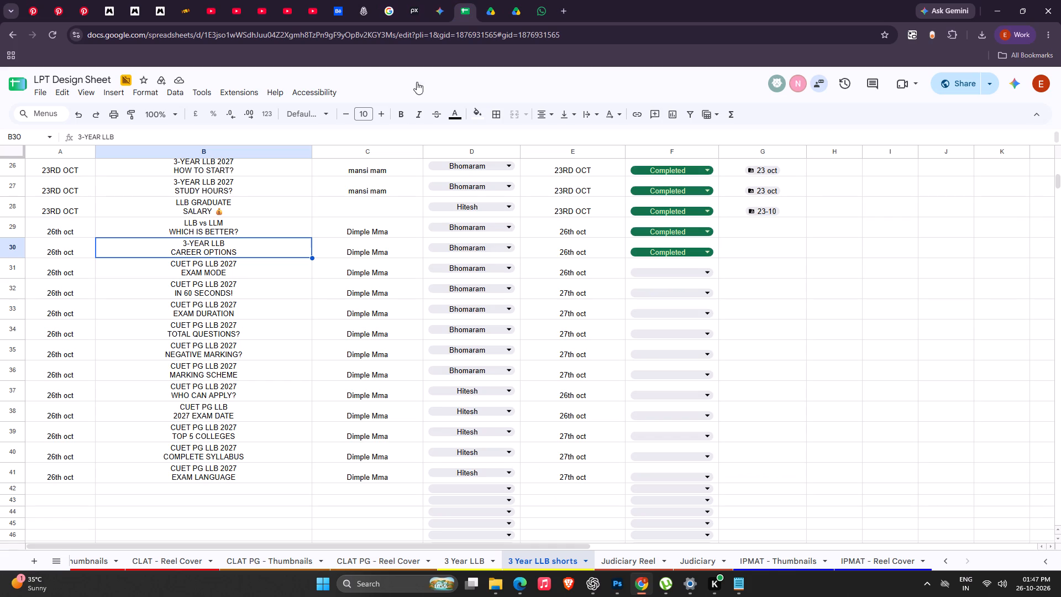
left_click(183, 275)
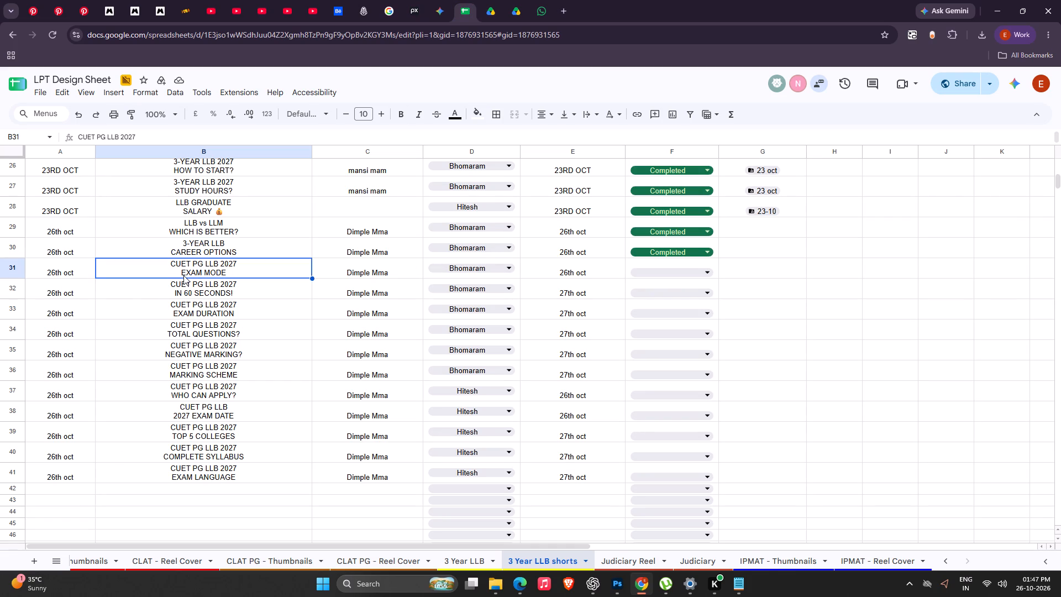
double_click(183, 275)
left_click_drag(163, 268, 197, 264)
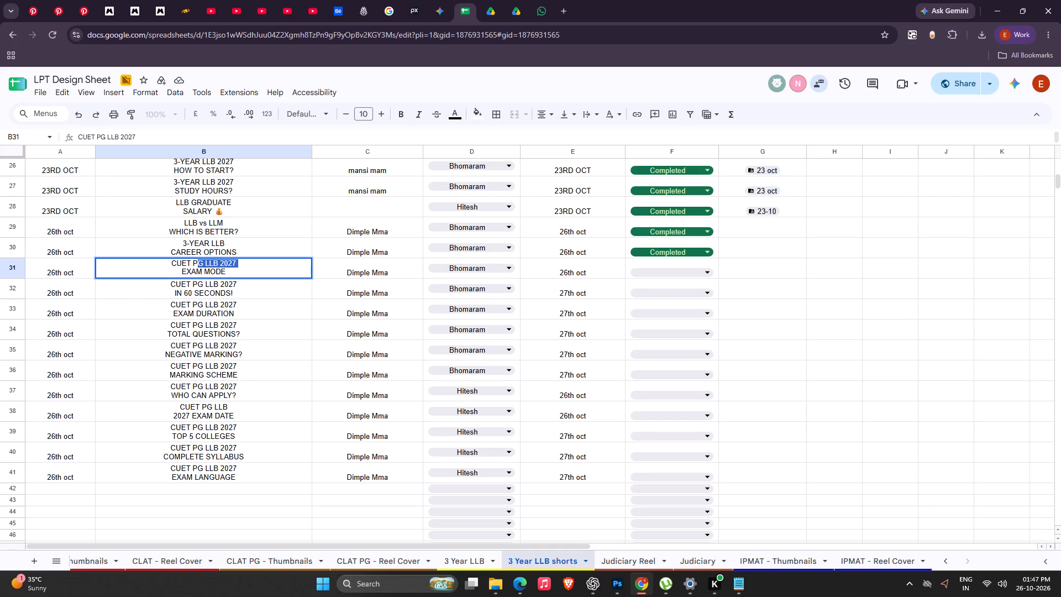
left_click_drag(197, 264, 230, 267)
left_click_drag(164, 263, 239, 271)
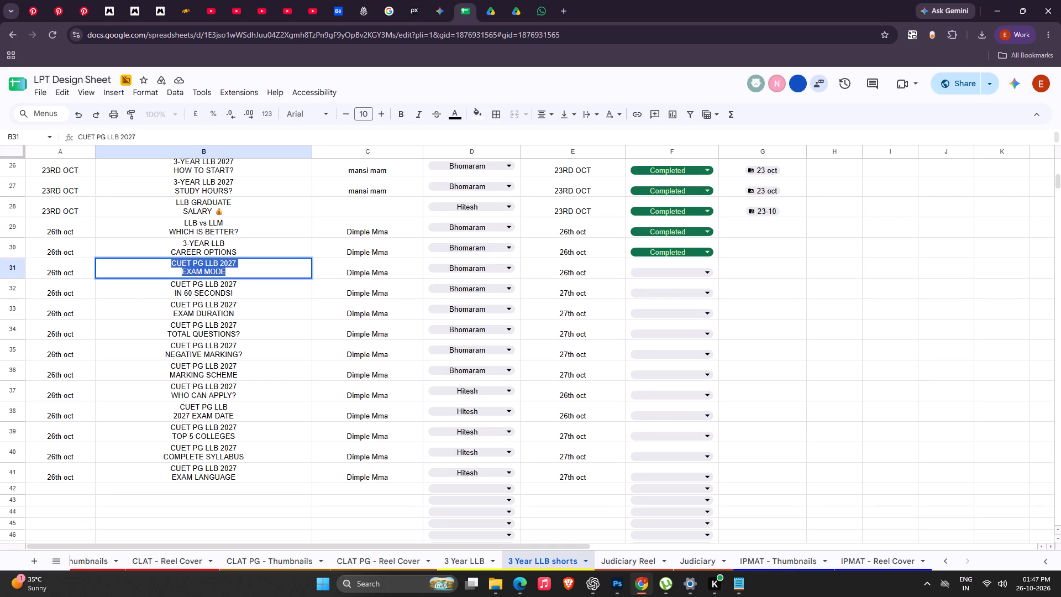
key("ctrl+c")
key("ctrl+c")
left_click(382, 3)
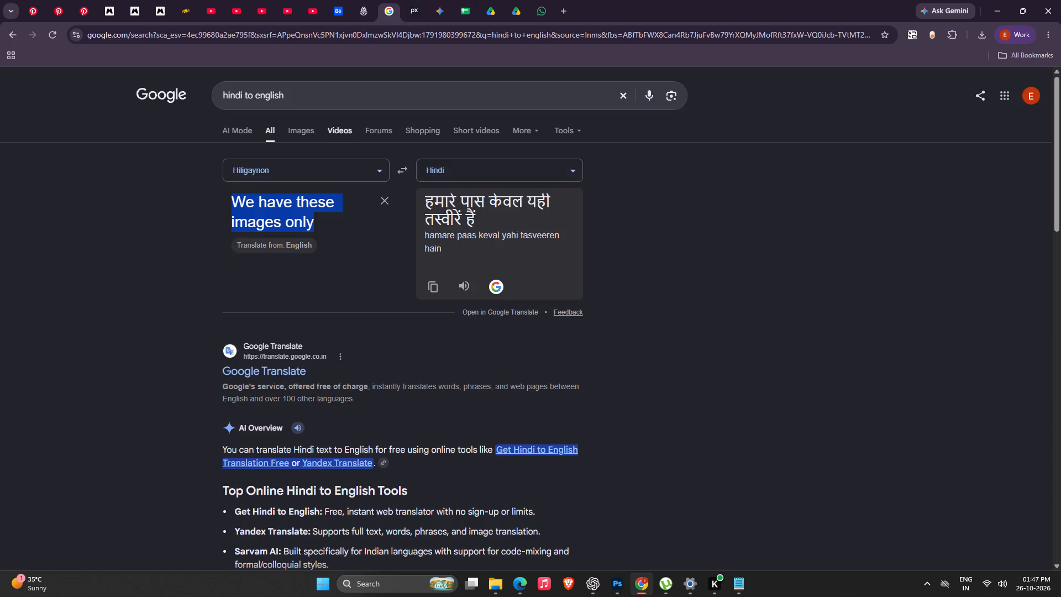
left_click(381, 207)
key("ctrl+v")
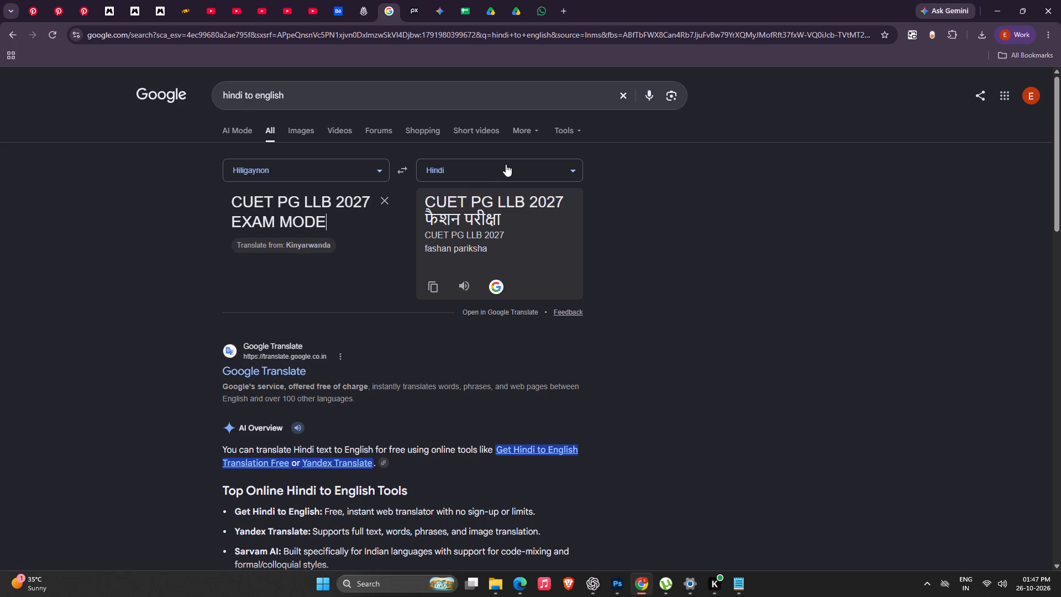
Copy "CUET PG LLB 2027" from the translated text and run a Google image search for it in a new browser tab.
left_click(434, 205)
left_click_drag(426, 201, 486, 205)
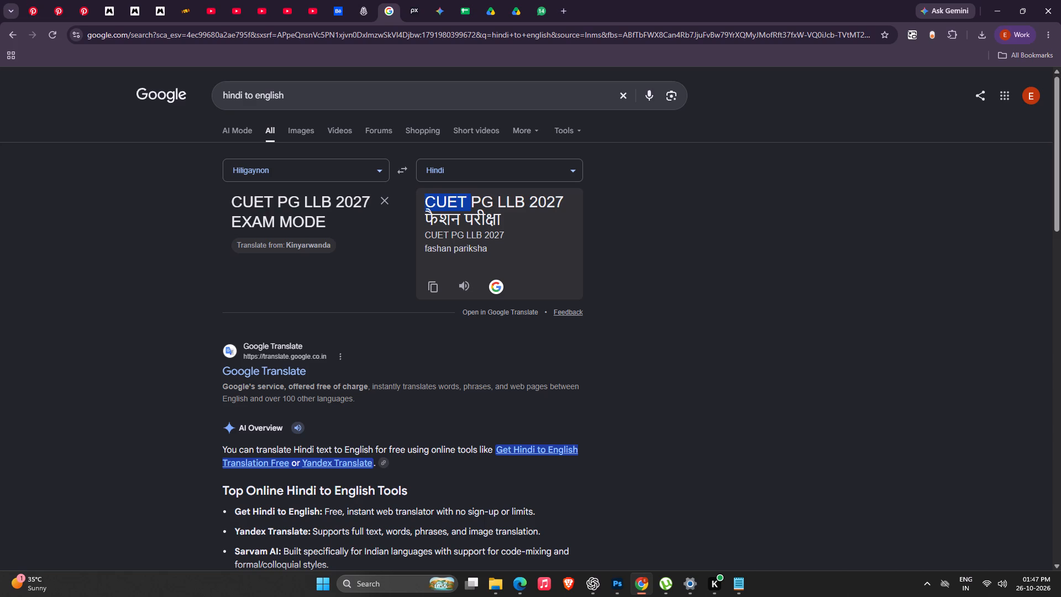
left_click_drag(486, 205, 580, 202)
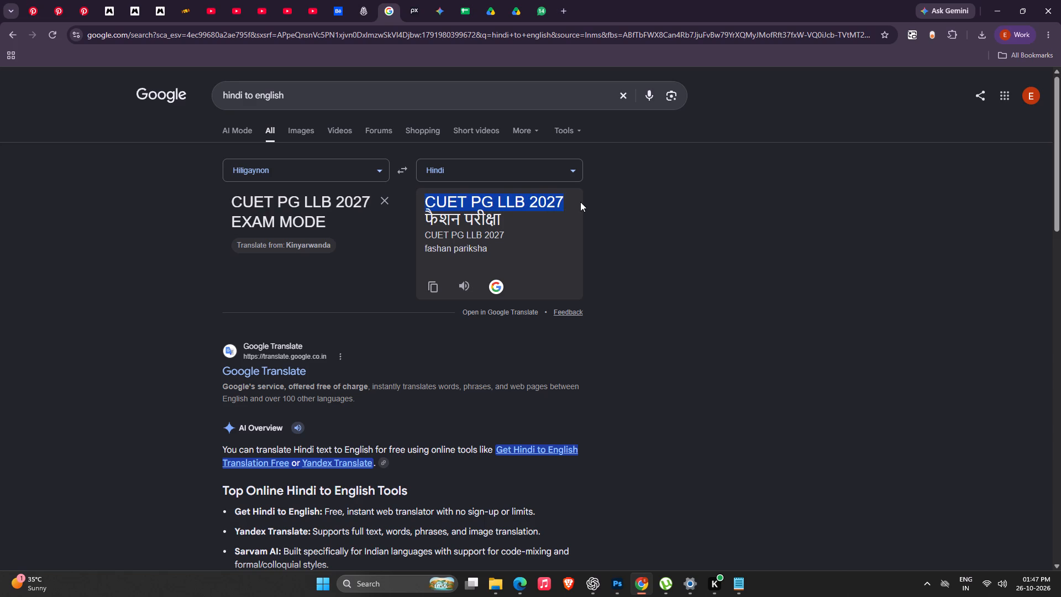
key("ctrl+c")
key("ctrl+c")
left_click(566, 0)
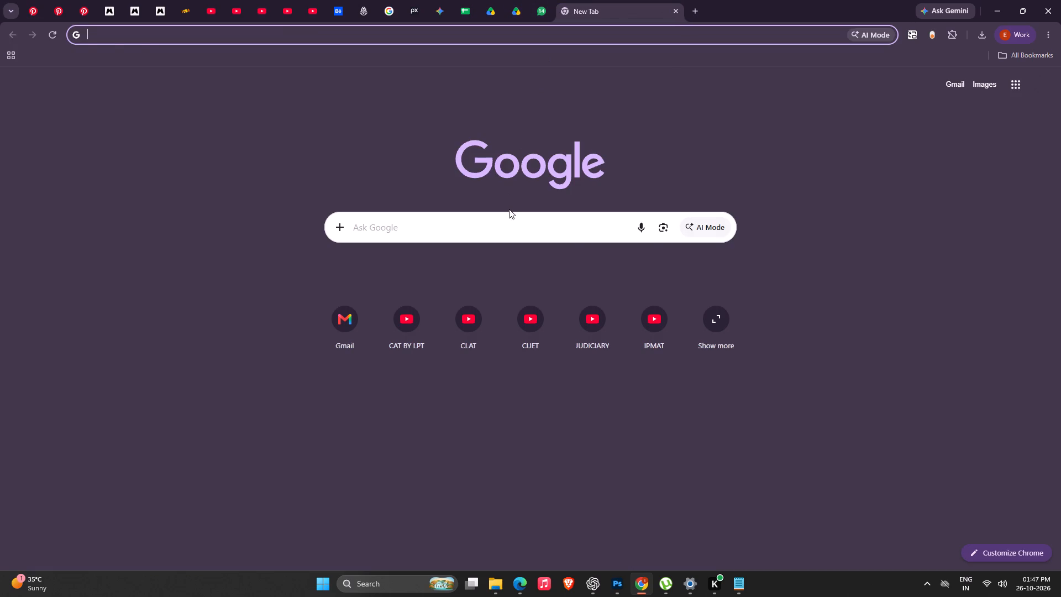
left_click(509, 210)
left_click(515, 222)
key("ctrl+v")
key("Return")
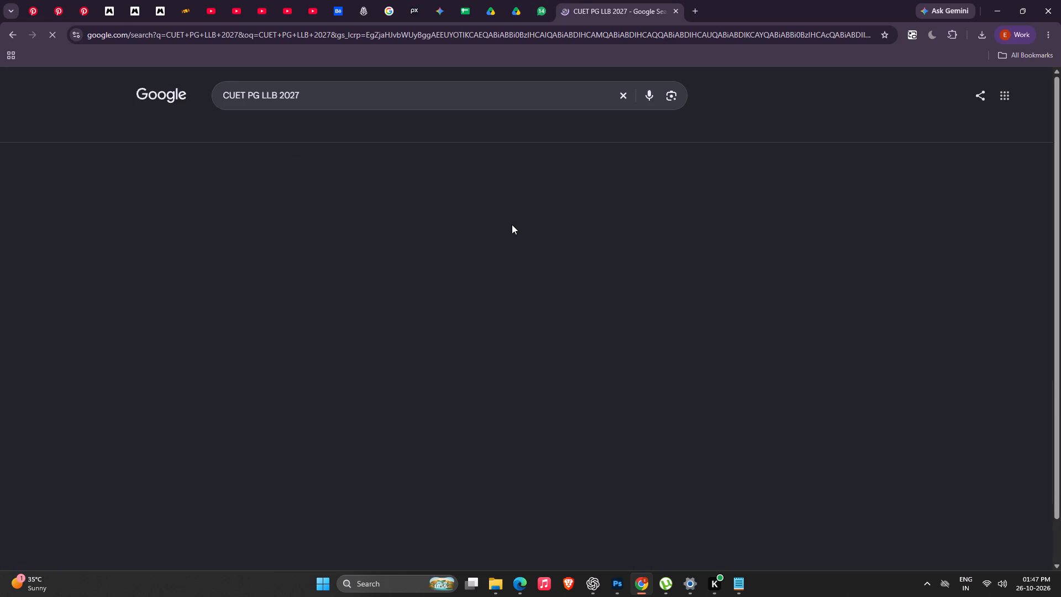
left_click(308, 128)
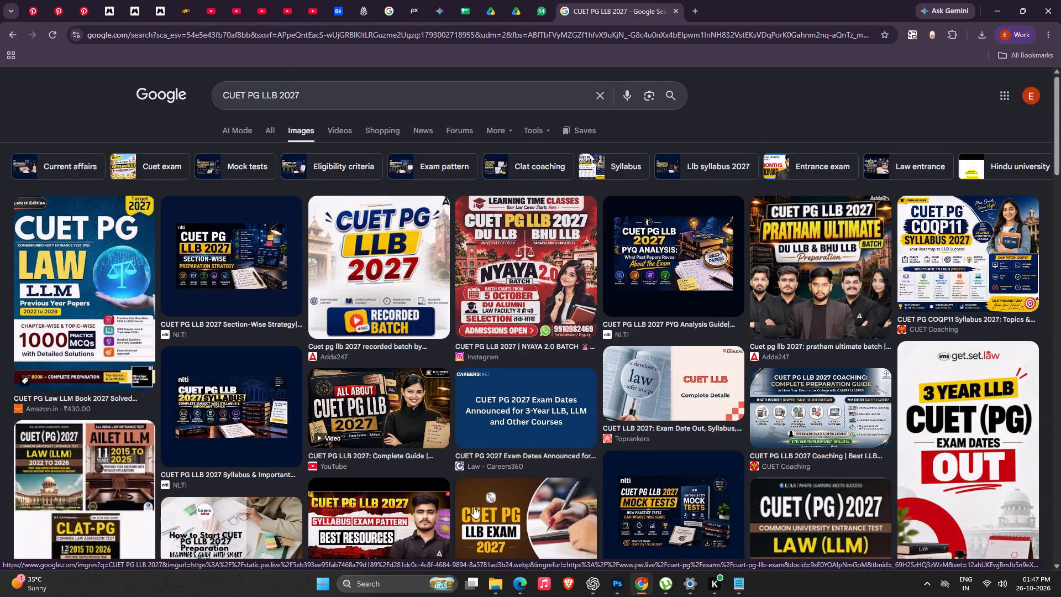
Browse the CUET PG LLB 2027 image results for design references, previewing the Amazon.in CLAT preparation books image and its related images.
scroll(474, 506, "down", 4)
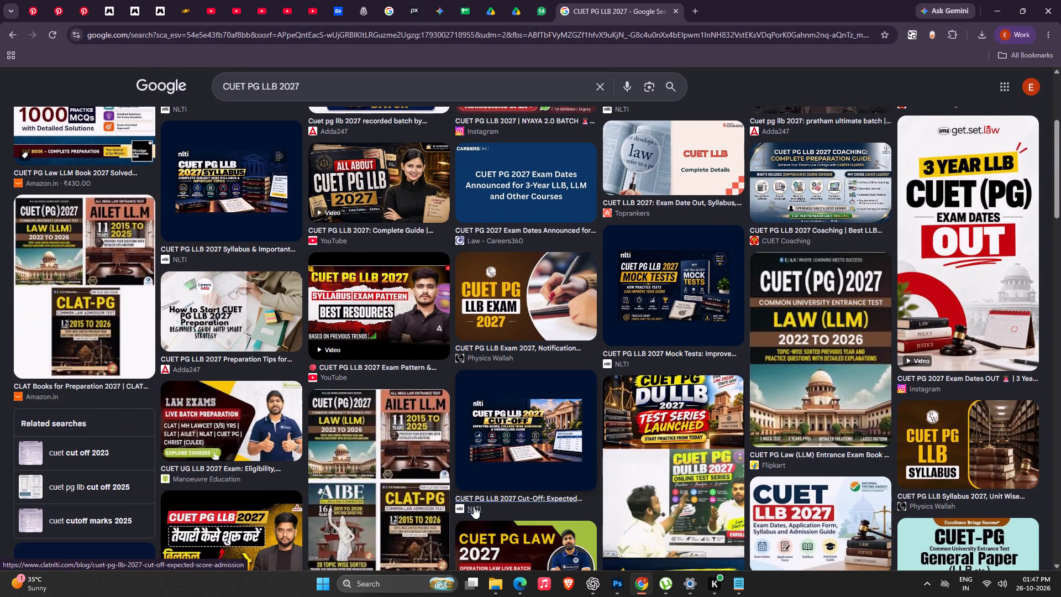
scroll(474, 506, "down", 3)
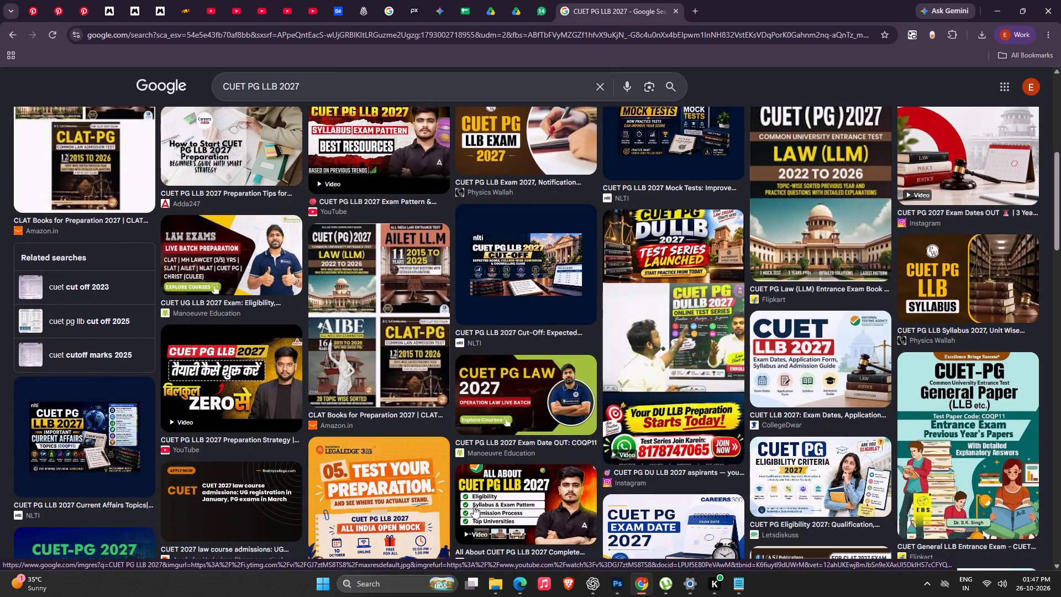
left_click(429, 368)
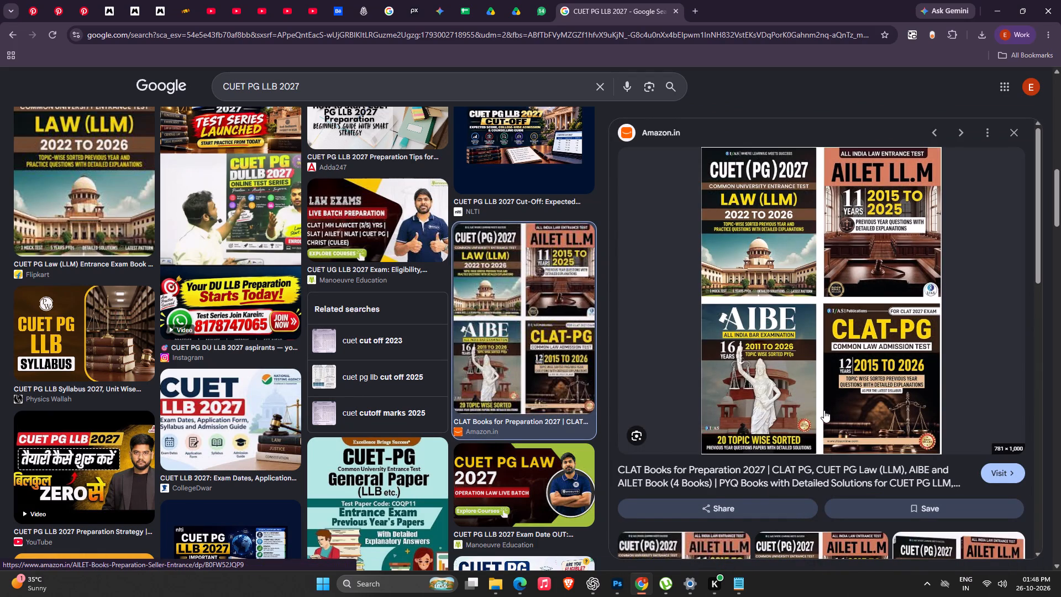
scroll(831, 387, "down", 1)
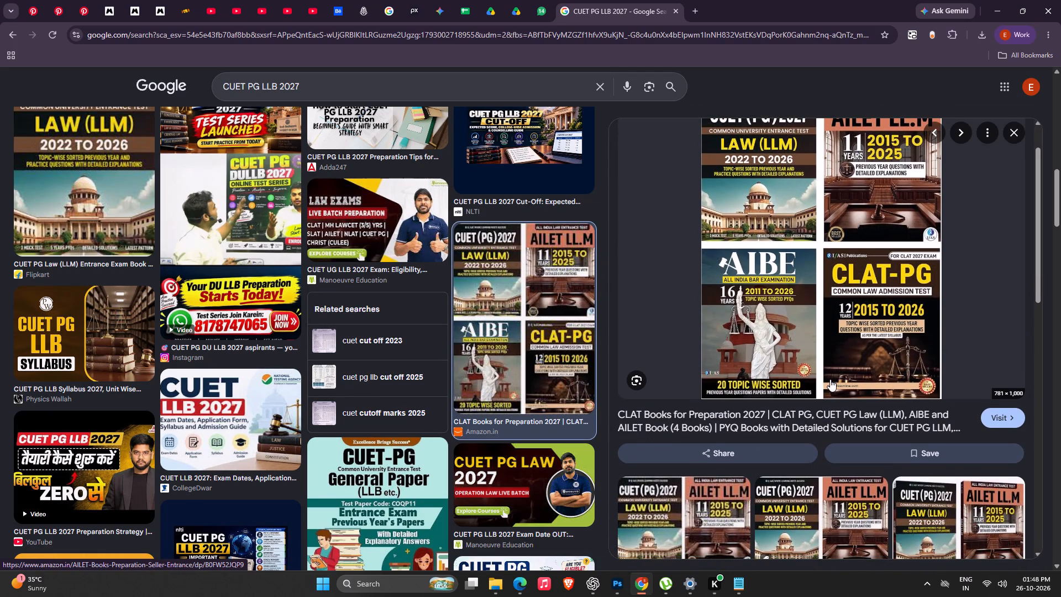
scroll(826, 379, "down", 3)
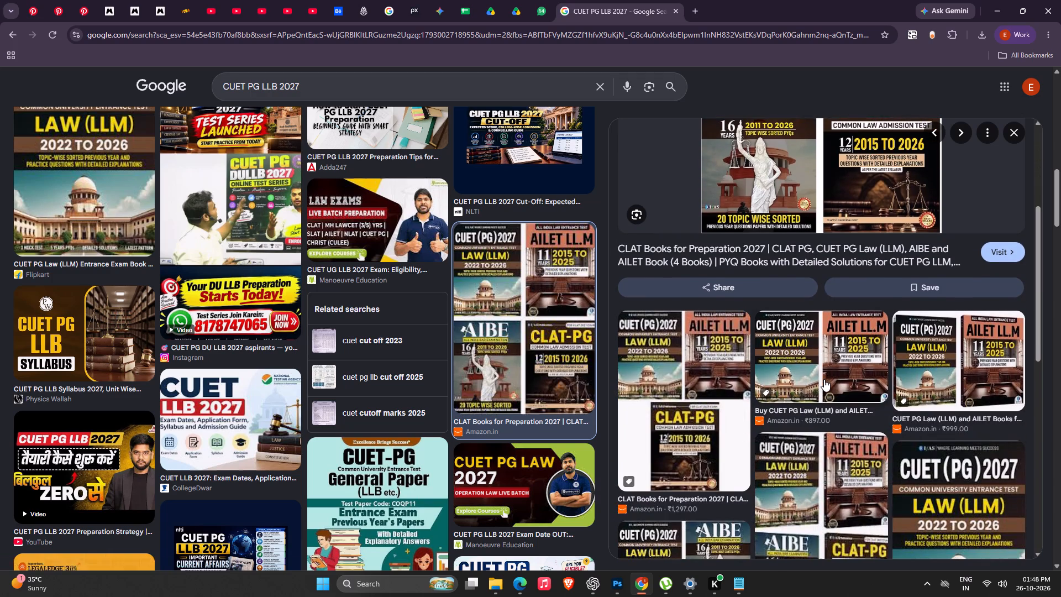
scroll(256, 369, "down", 6)
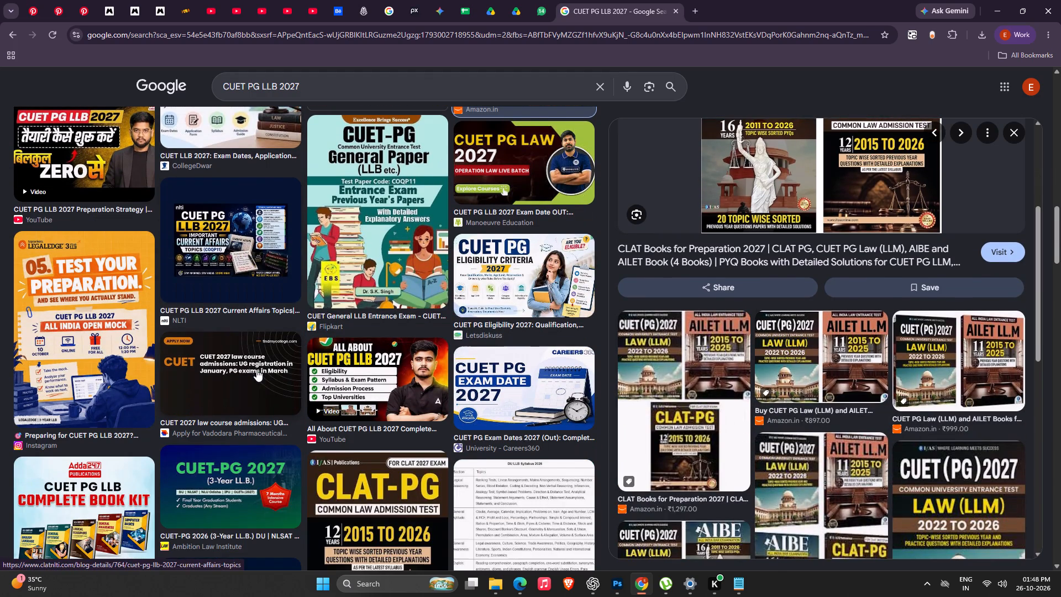
scroll(257, 364, "down", 5)
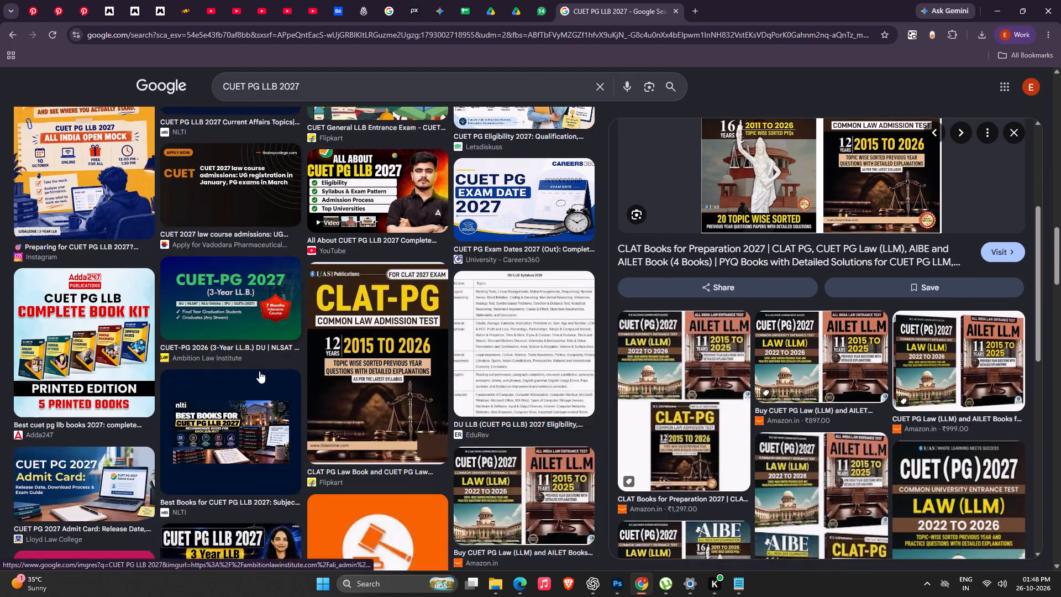
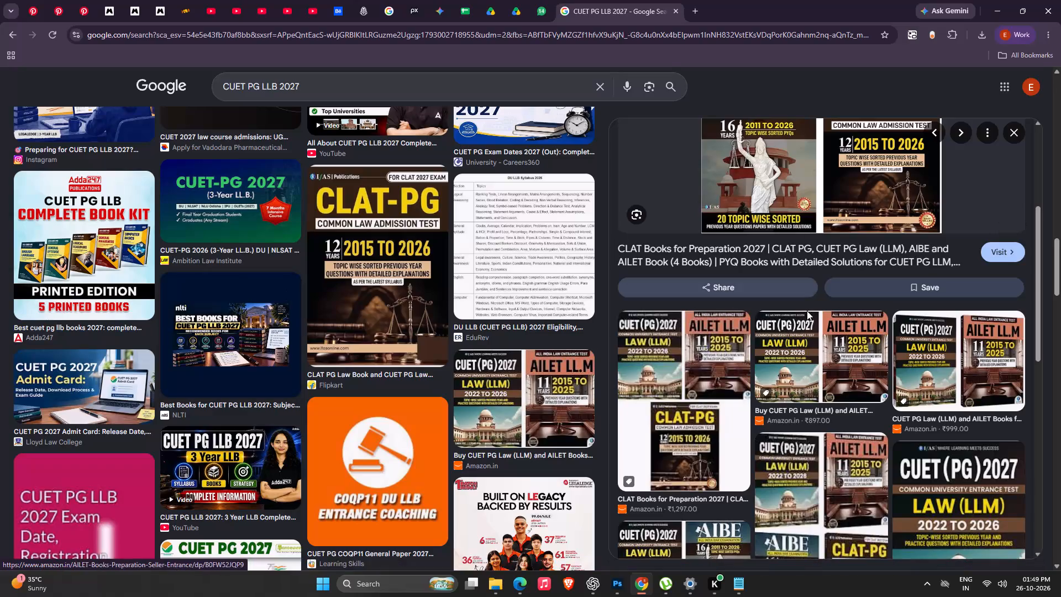
Look through the remaining related images of the CLAT preparation books result for design references.
scroll(811, 394, "down", 8)
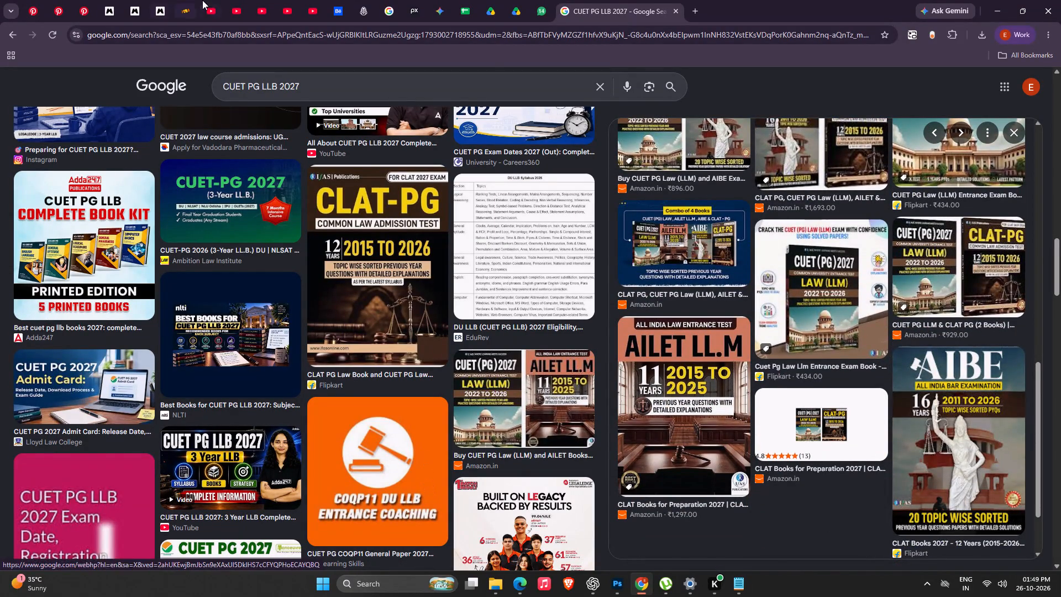
Copy the topic "CUET PG LLB 2027 EXAM MODE" from the 3 Year LLB shorts sheet and search YouTube for it.
left_click(457, 10)
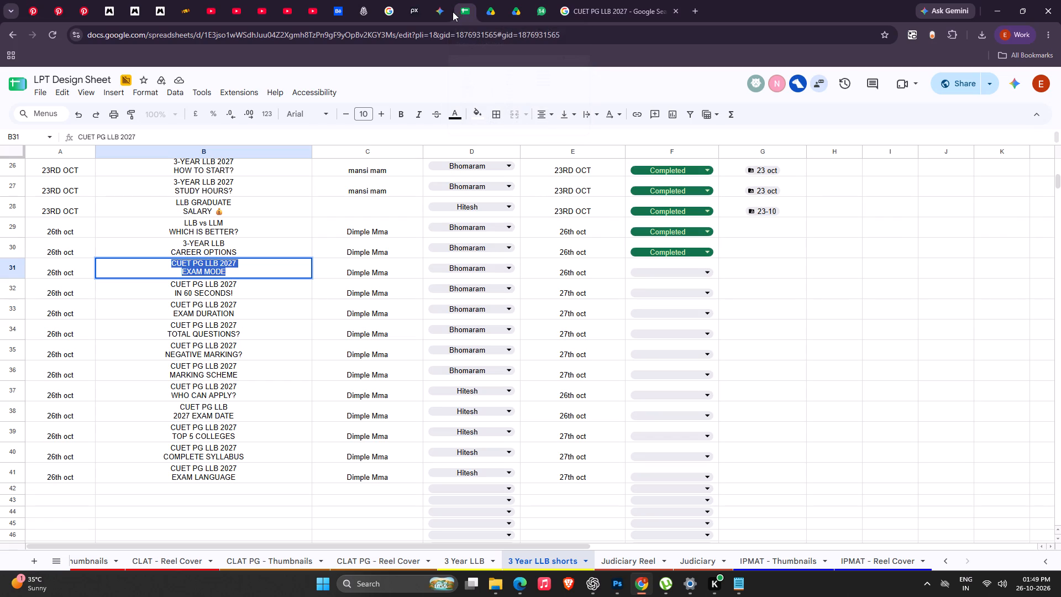
left_click(251, 275)
left_click_drag(246, 275, 161, 261)
key("ctrl+c")
key("ctrl+c")
left_click(164, 0)
left_click(206, 1)
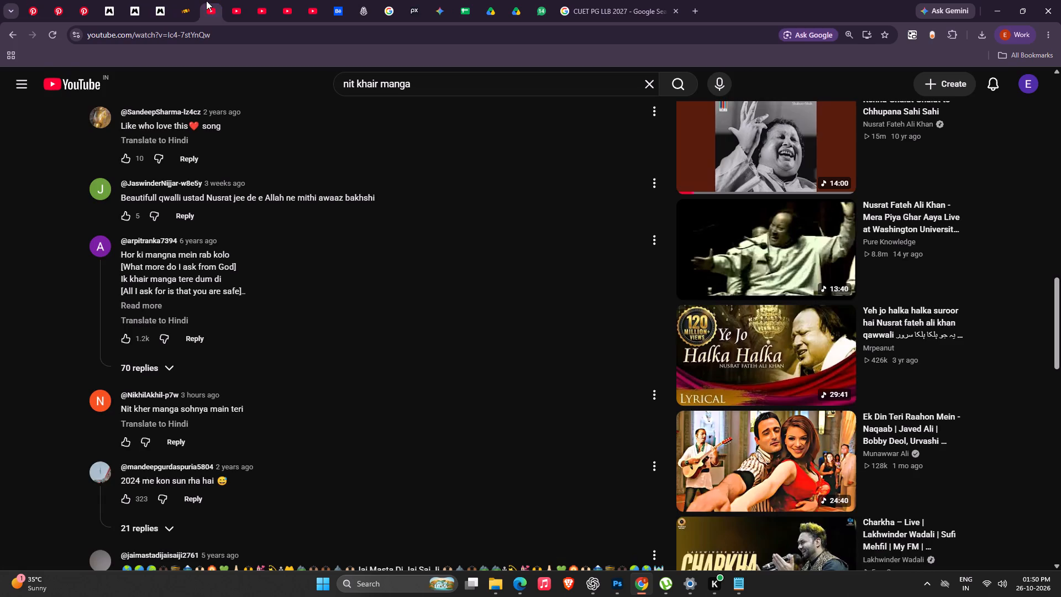
left_click(238, 0)
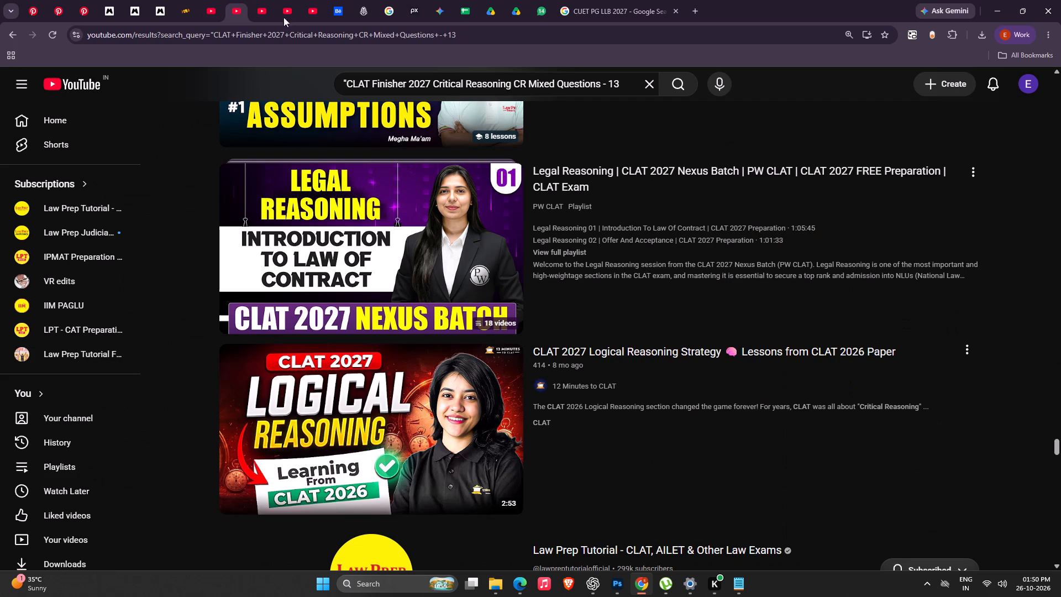
left_click(655, 78)
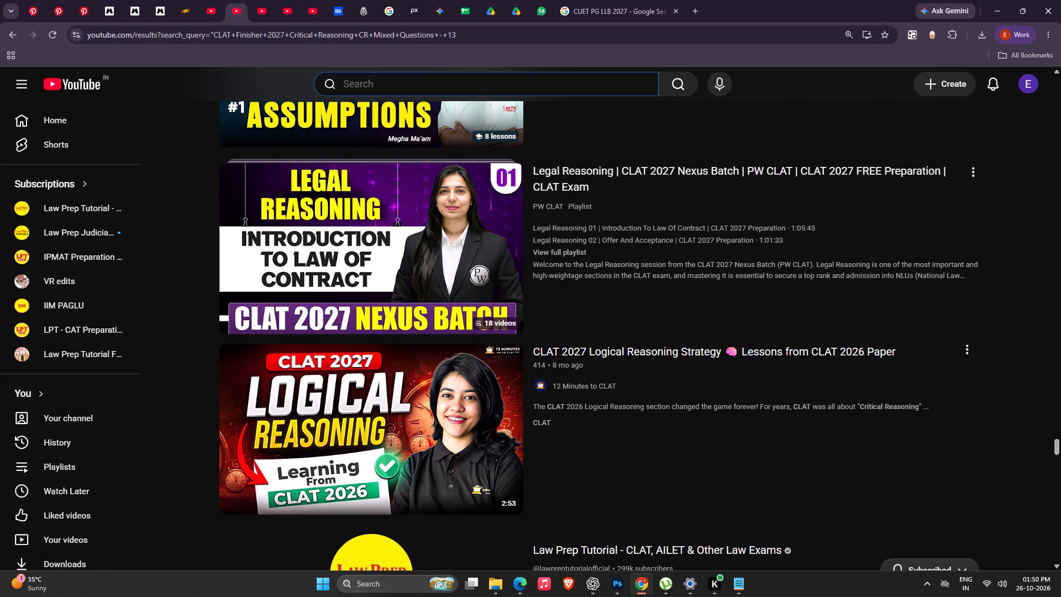
key("ctrl+v")
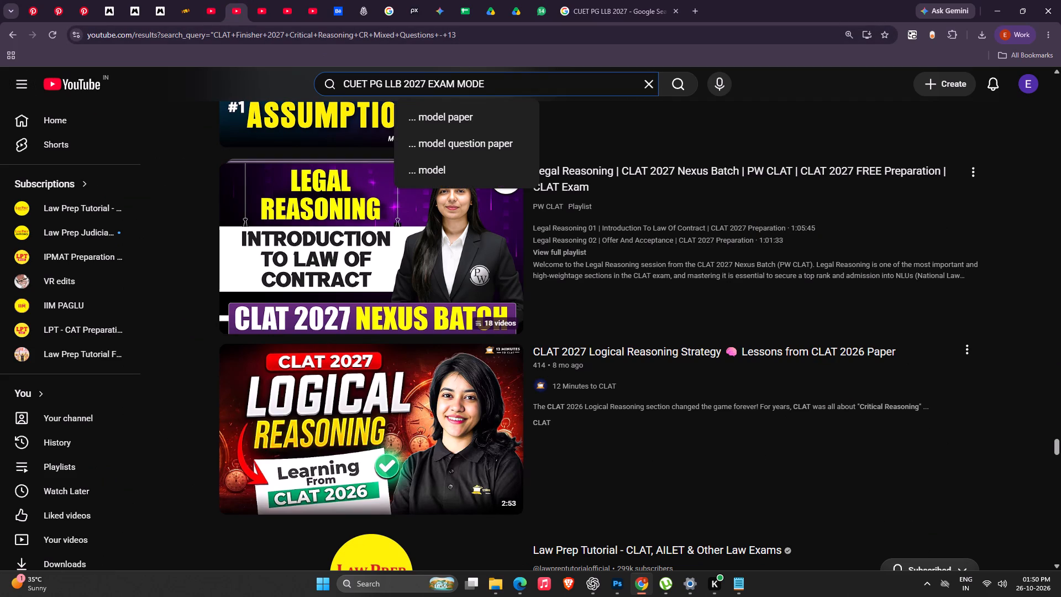
key("Return")
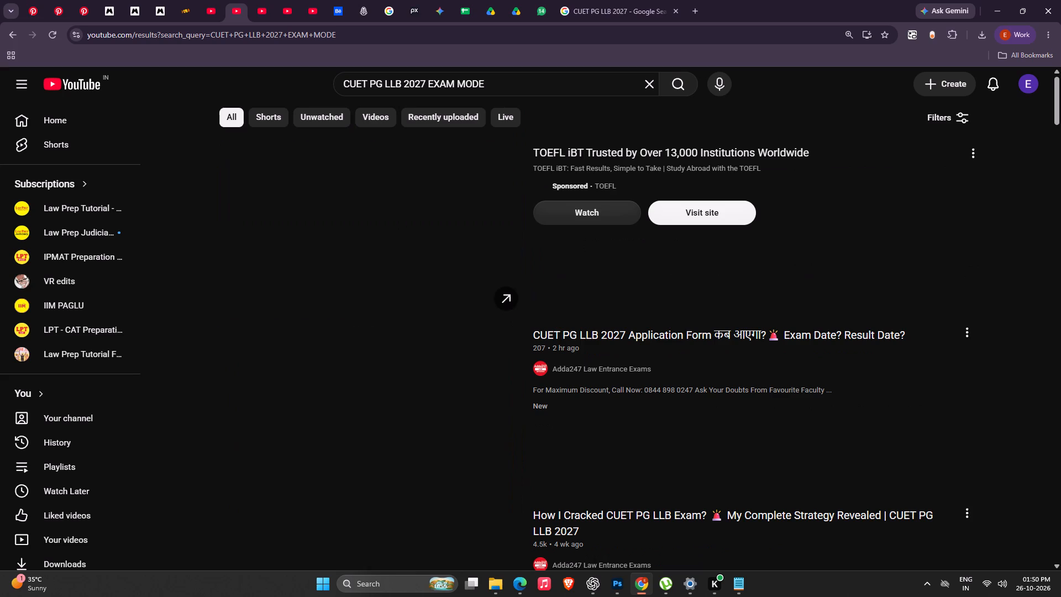
Filter the YouTube search results to show only Shorts.
scroll(386, 336, "down", 4)
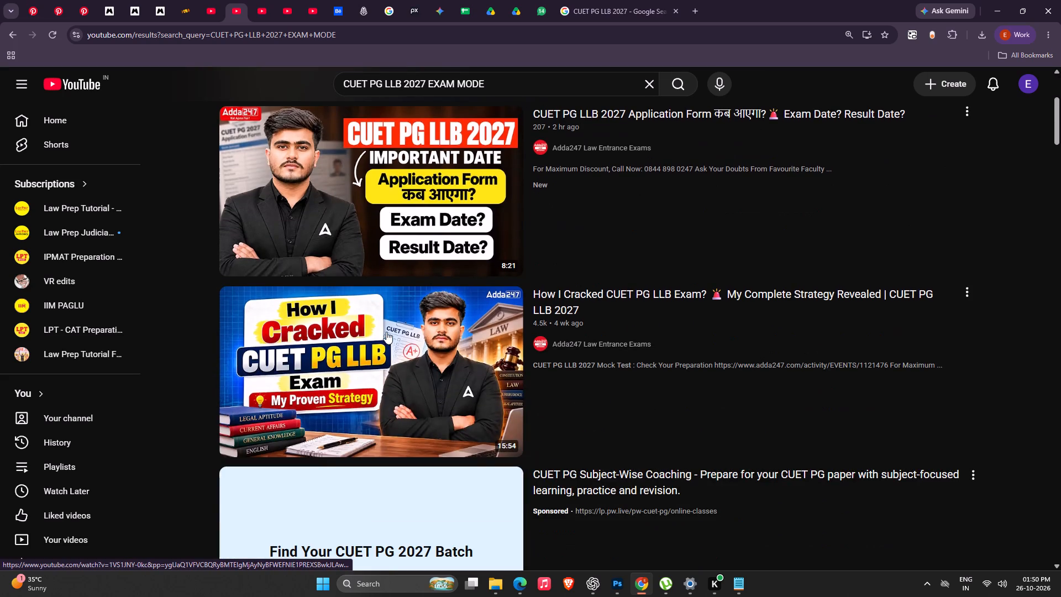
scroll(390, 323, "up", 17)
left_click(270, 122)
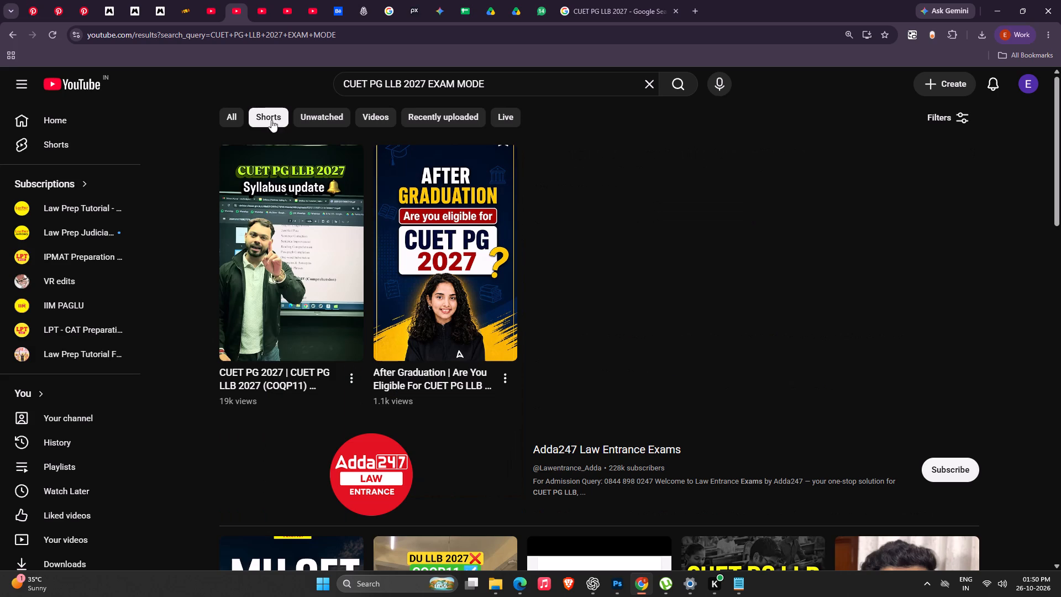
Capture a screen snip of the "CUET PG LLB EXAM PATTERN IN 1 MINUTES" Shorts thumbnail as a design reference.
scroll(711, 307, "down", 3)
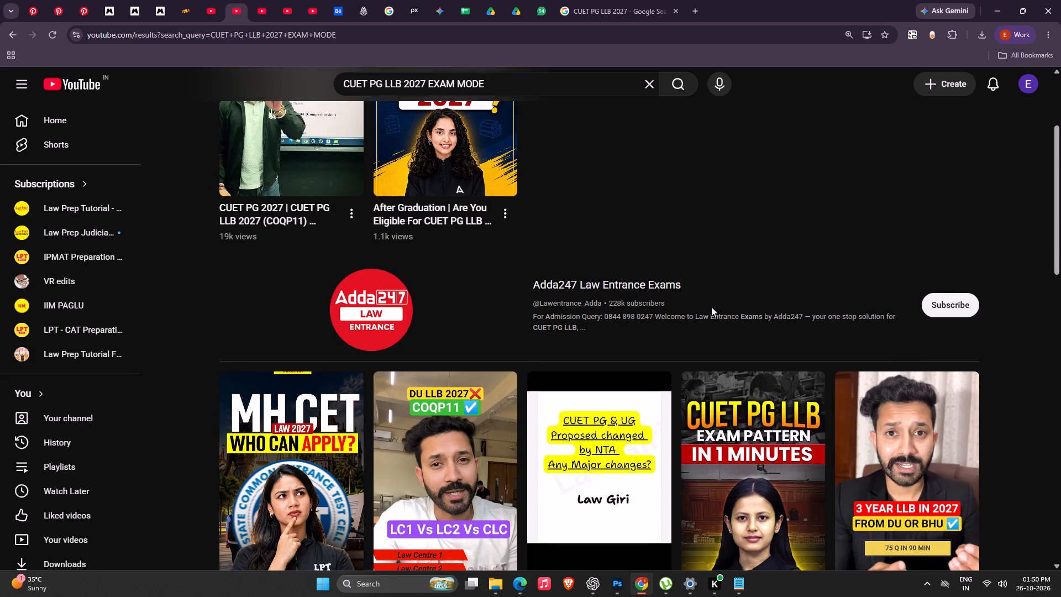
scroll(711, 307, "down", 2)
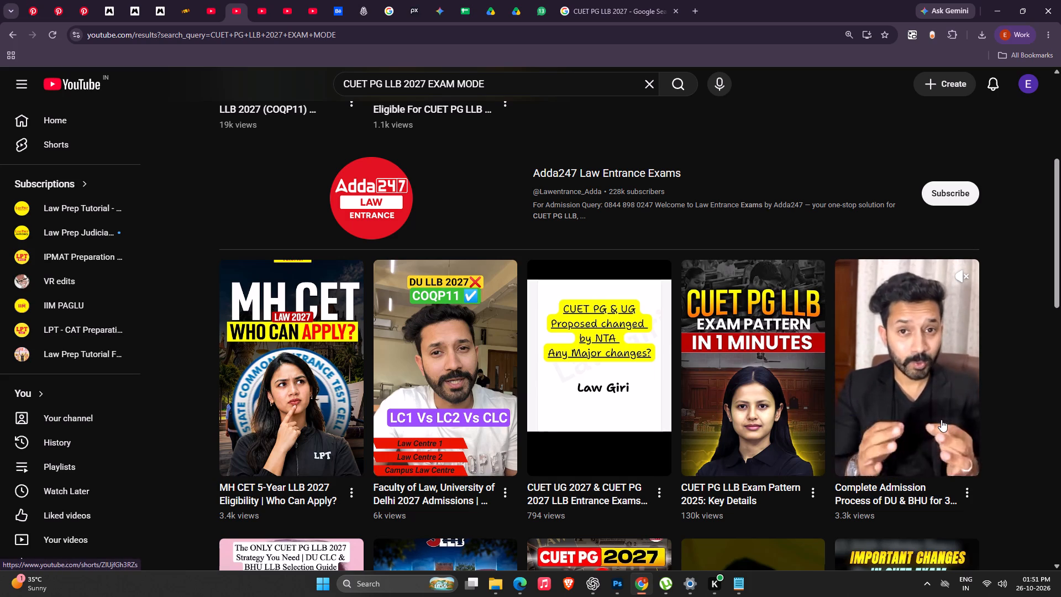
scroll(938, 419, "down", 4)
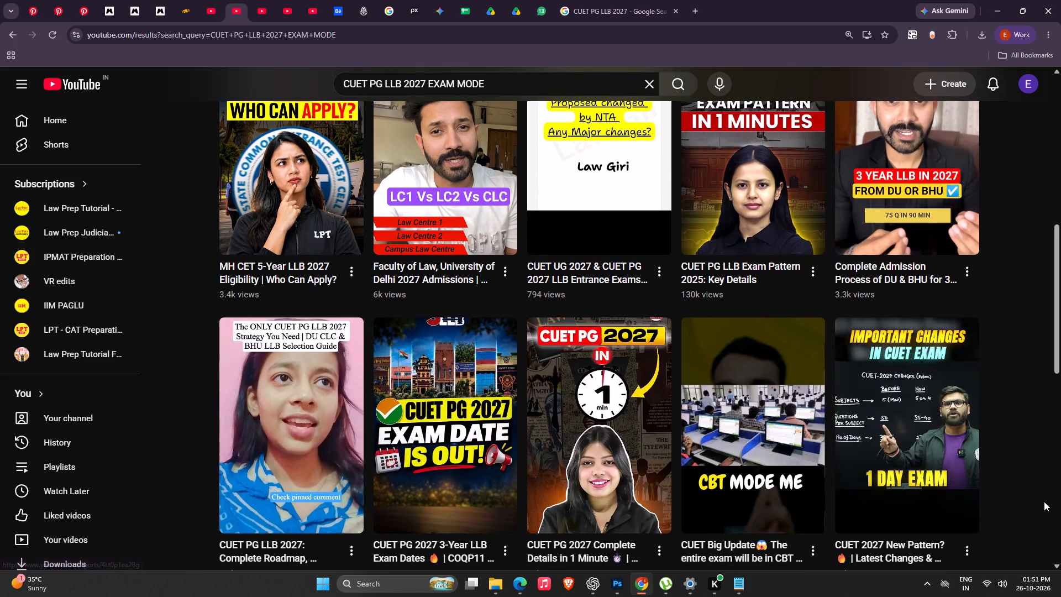
scroll(1037, 488, "up", 1)
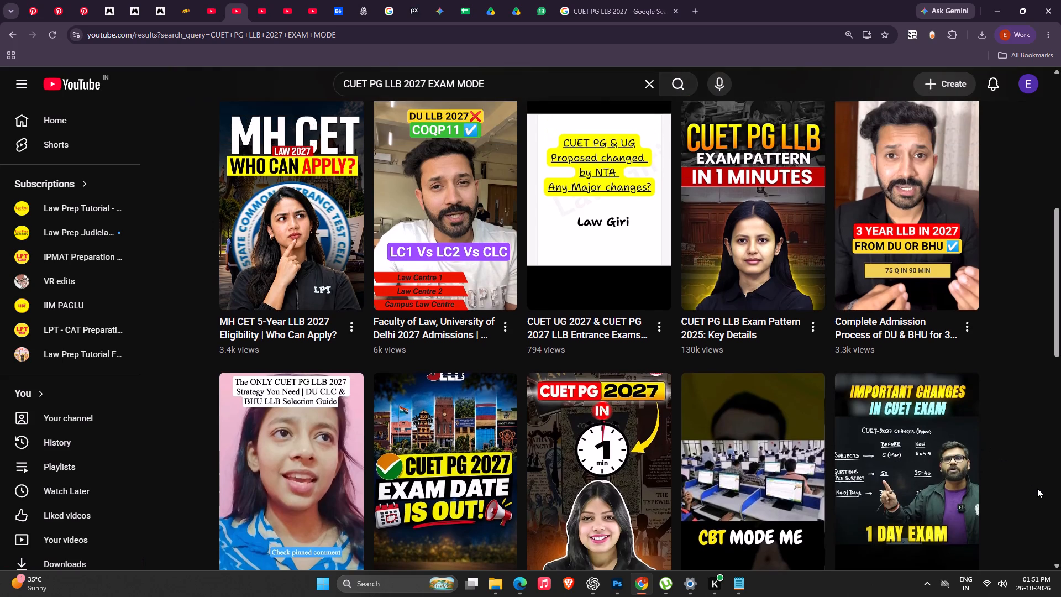
scroll(1037, 488, "down", 1)
scroll(1031, 486, "up", 2)
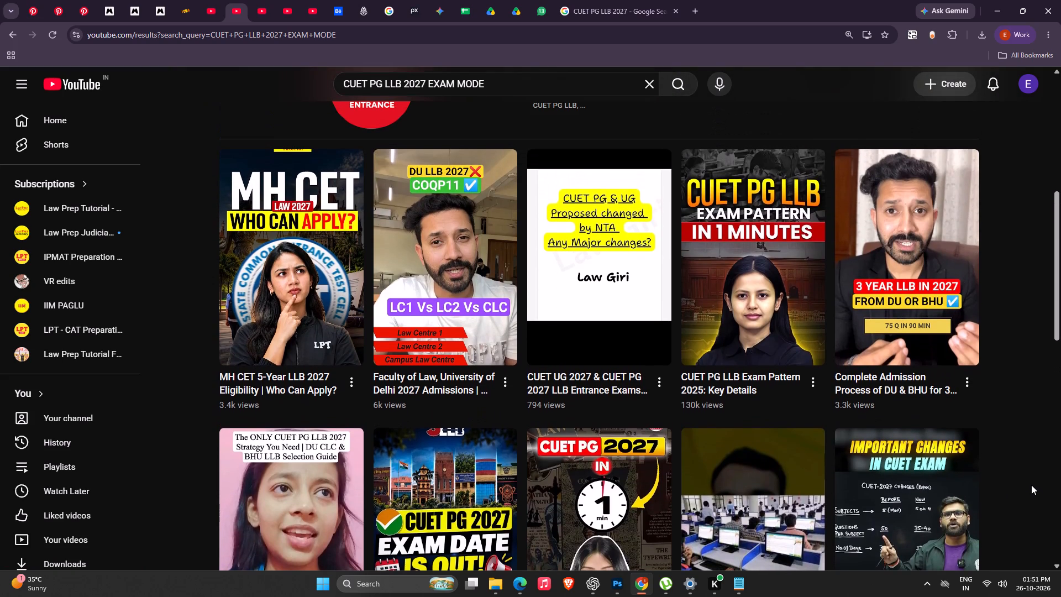
key("shift+super+s")
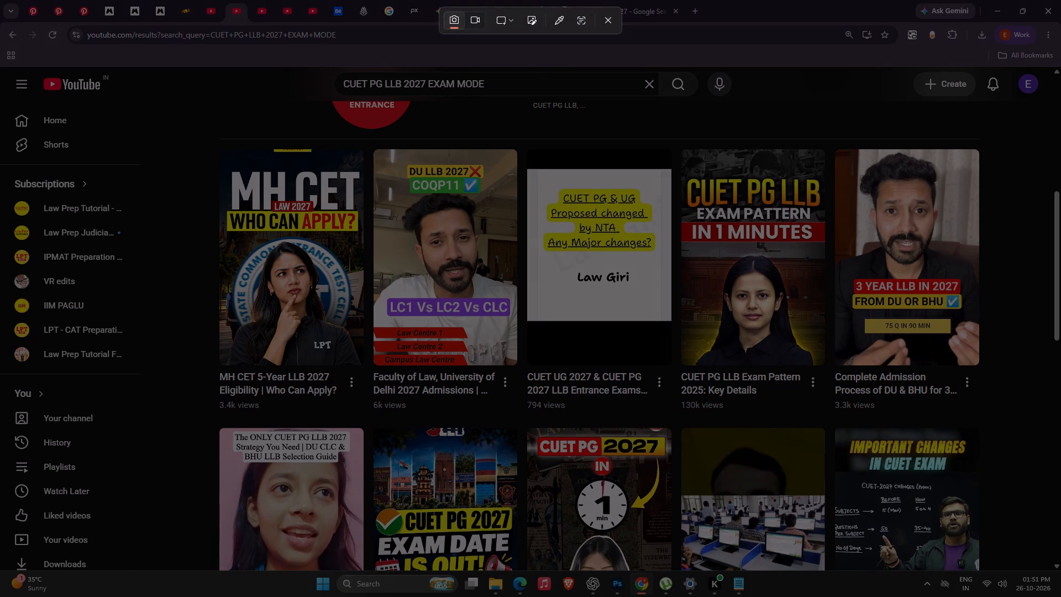
left_click_drag(679, 147, 827, 366)
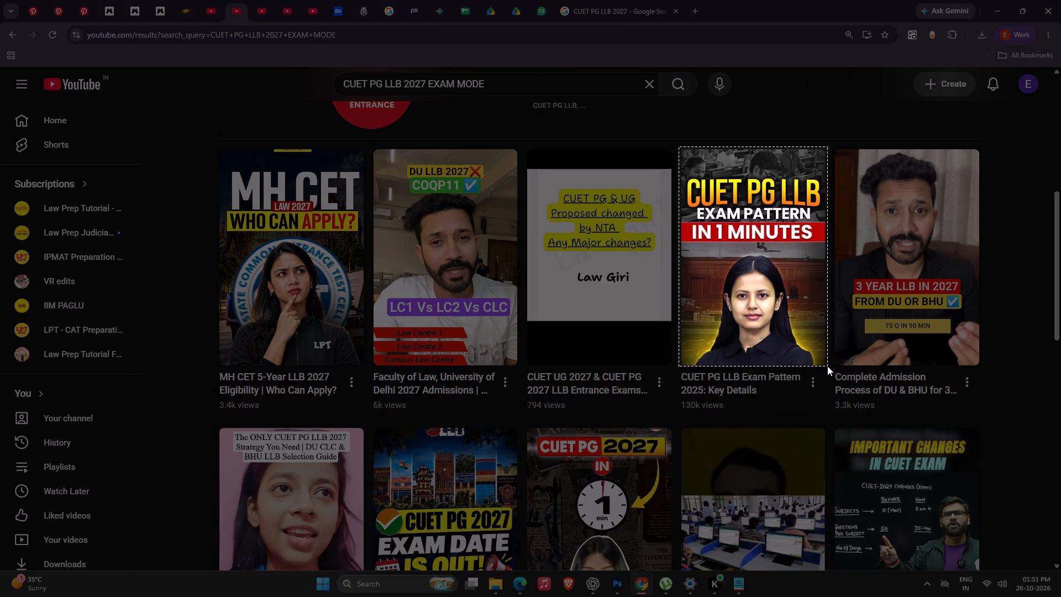
left_click_drag(827, 366, 826, 368)
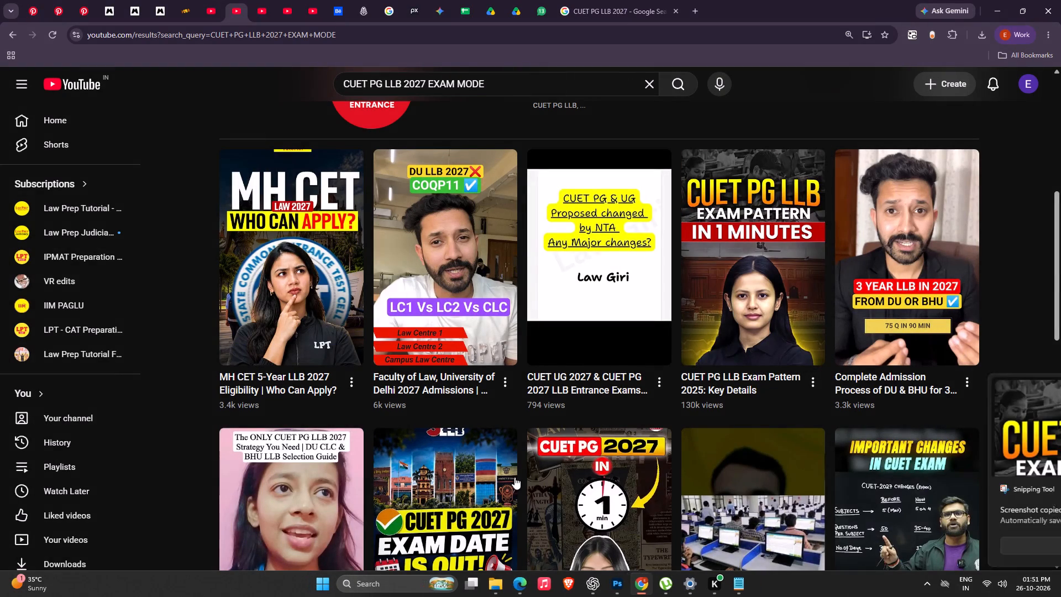
Examine more Shorts thumbnails in the CUET PG LLB 2027 EXAM MODE results for layout and text styling ideas.
scroll(624, 504, "down", 7)
scroll(625, 499, "up", 1)
scroll(621, 495, "down", 2)
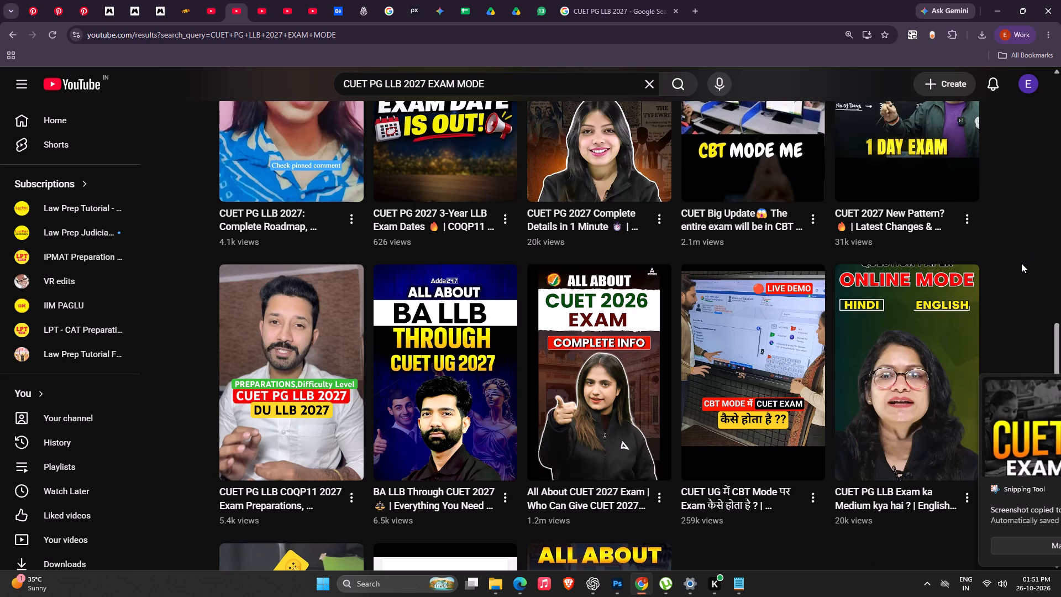
scroll(1021, 263, "down", 7)
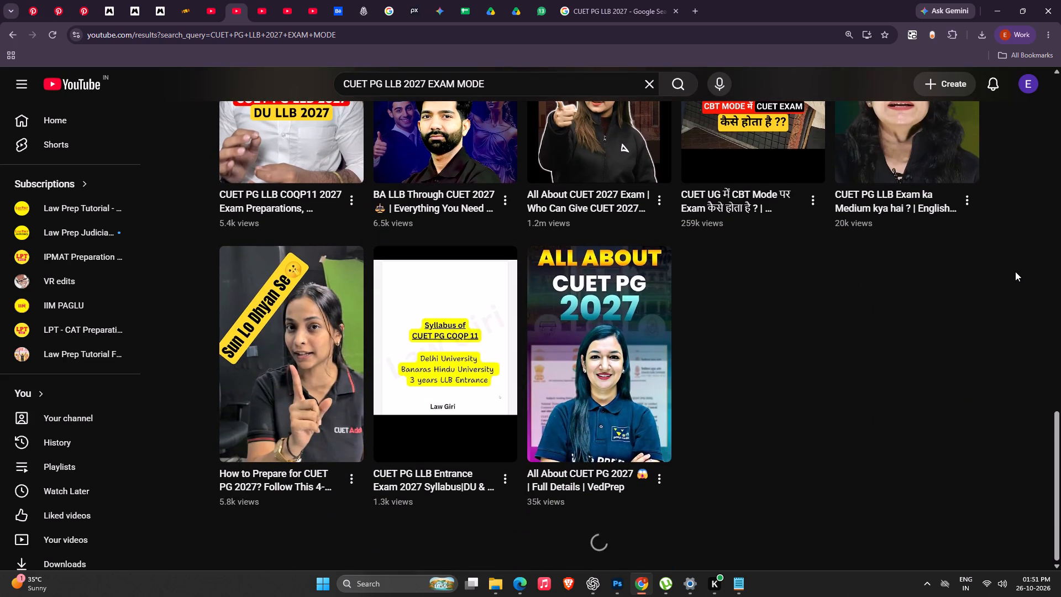
scroll(965, 338, "down", 4)
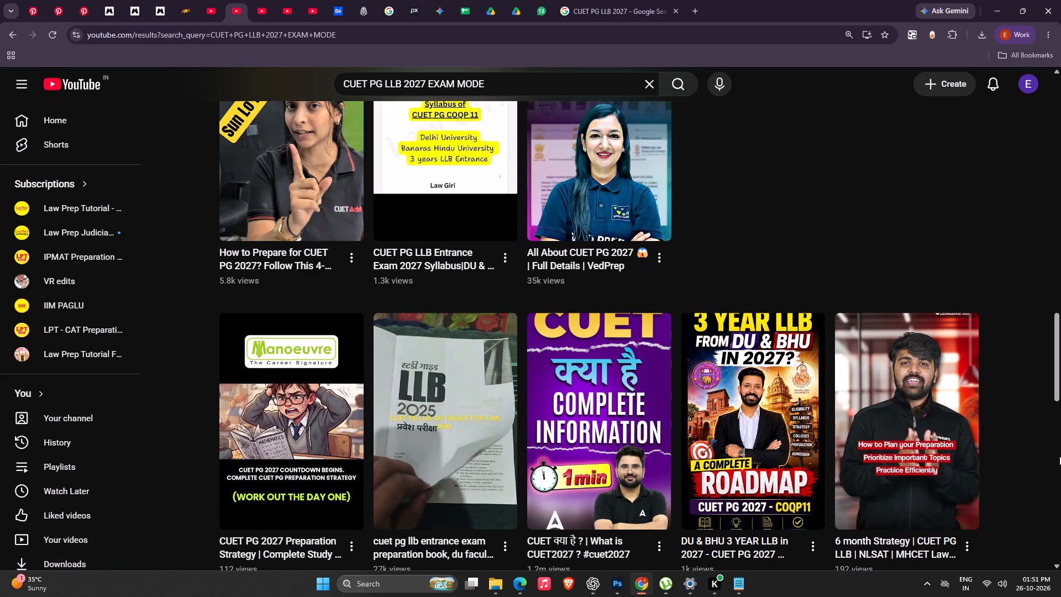
scroll(1059, 451, "down", 5)
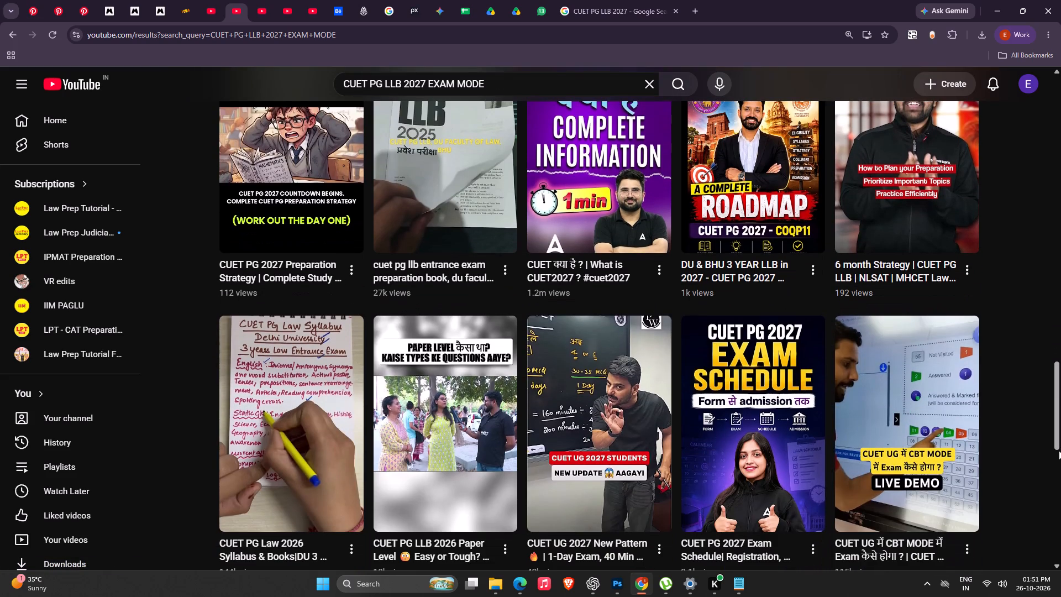
scroll(1059, 451, "down", 4)
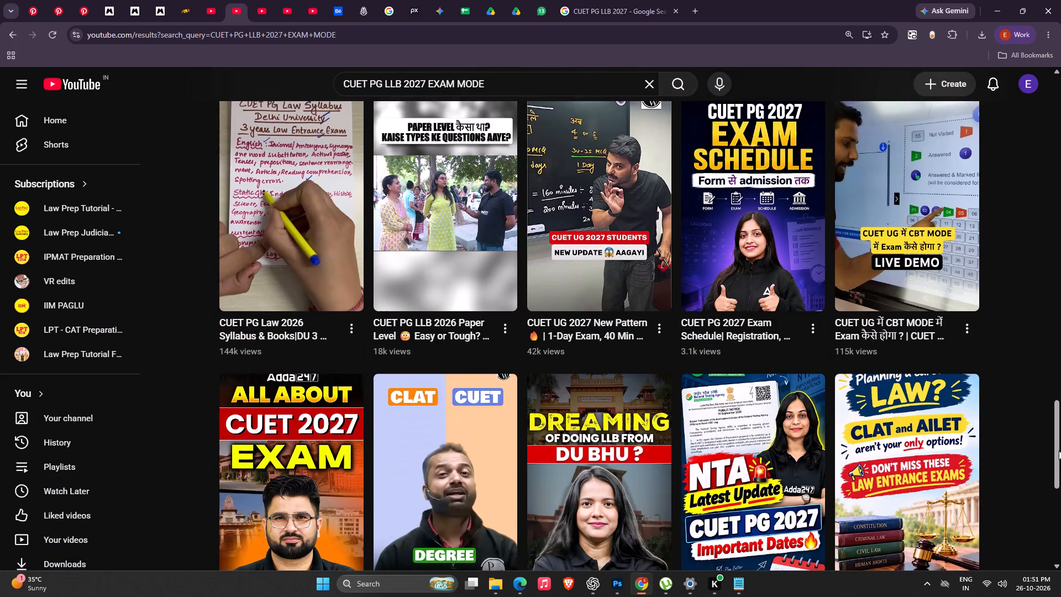
Examine further Shorts thumbnails in the CUET PG LLB 2027 EXAM MODE results for layout and title styling references.
scroll(1059, 451, "down", 2)
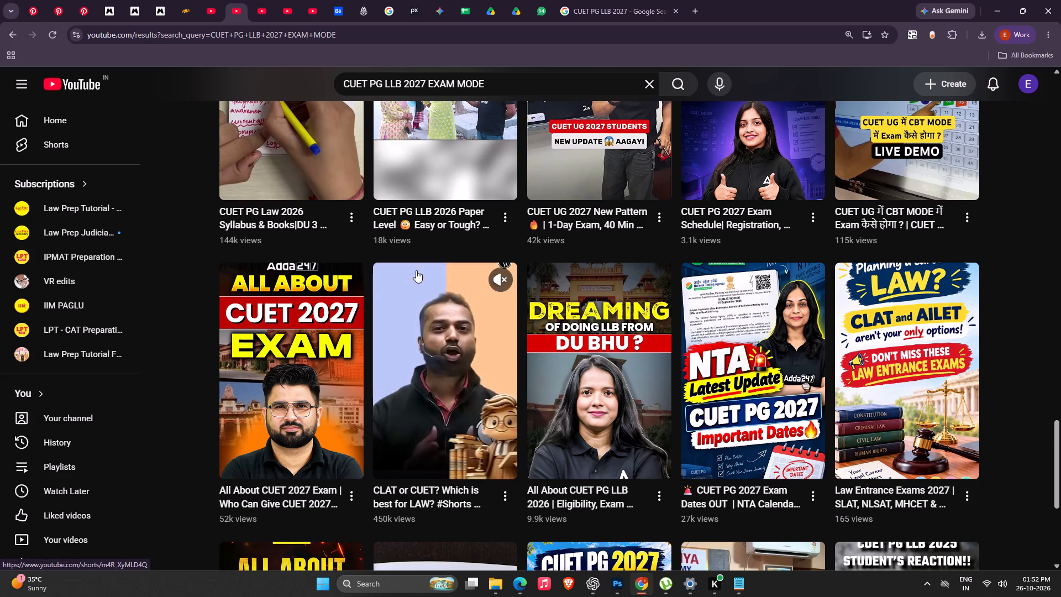
scroll(552, 265, "down", 7)
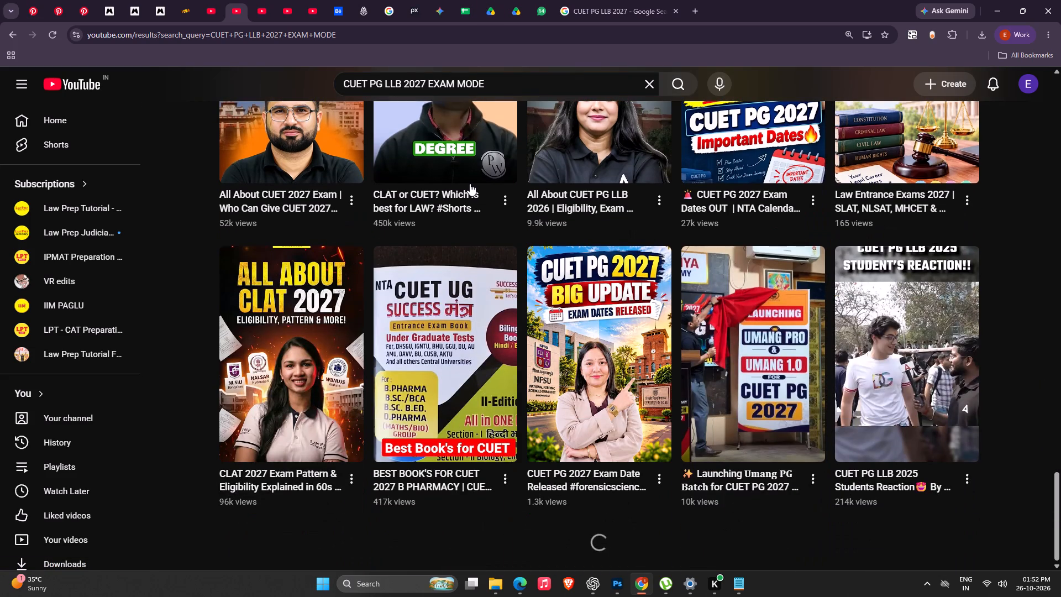
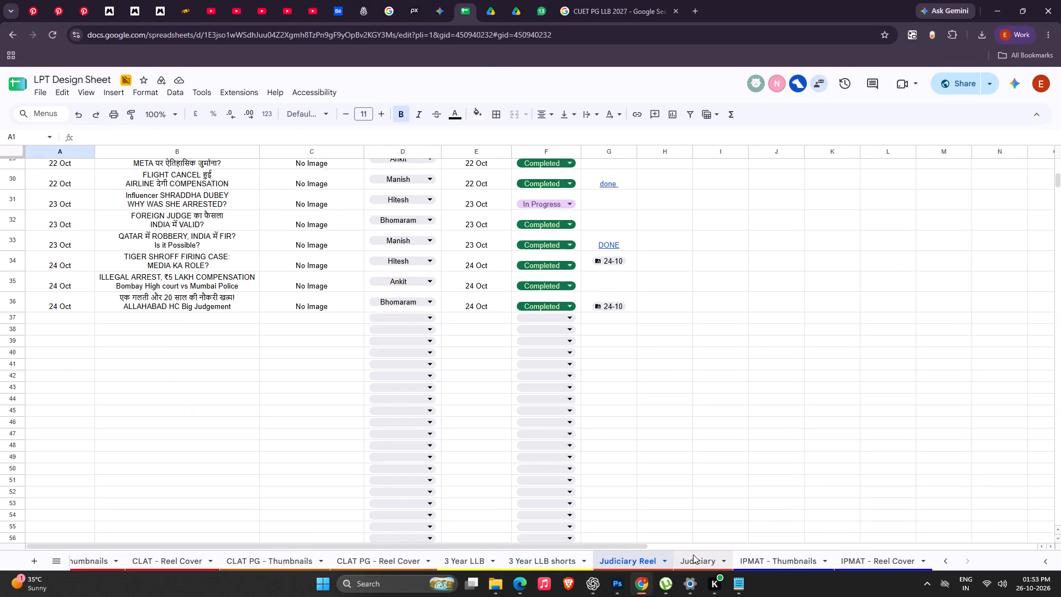
Check the IPMAT - Thumbnails, IPMAT - Reel Cover and 3 Year LLB sheets of the LPT Design Sheet for pending design topics.
left_click(789, 563)
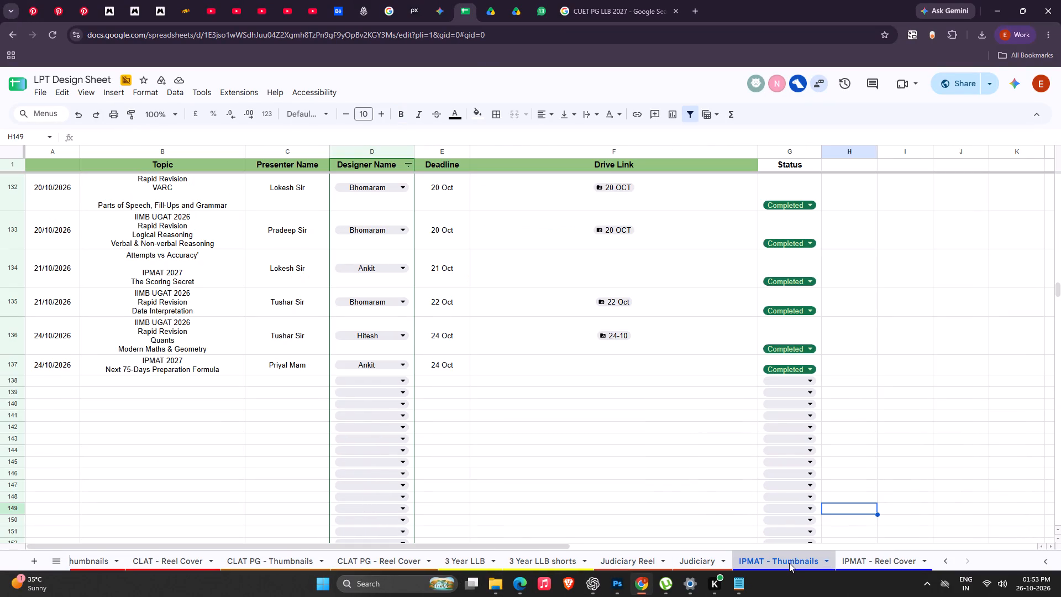
left_click(864, 558)
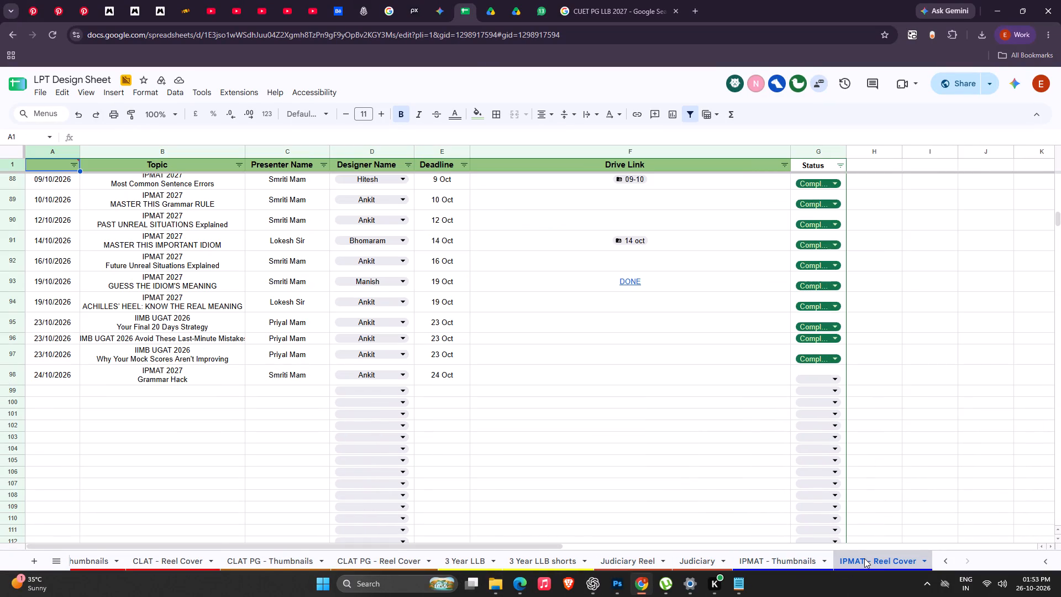
left_click(517, 552)
left_click(472, 562)
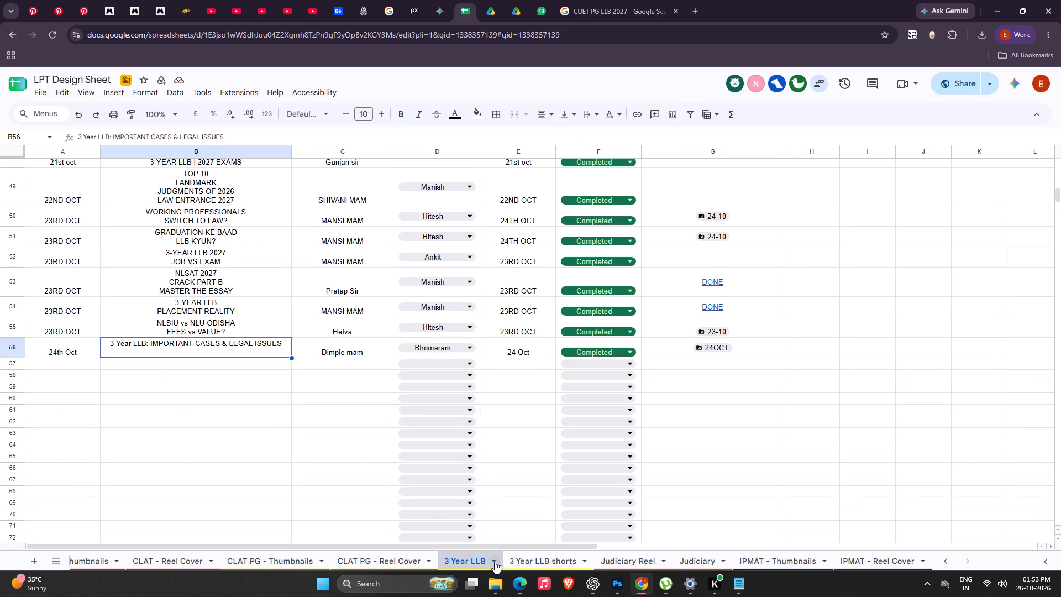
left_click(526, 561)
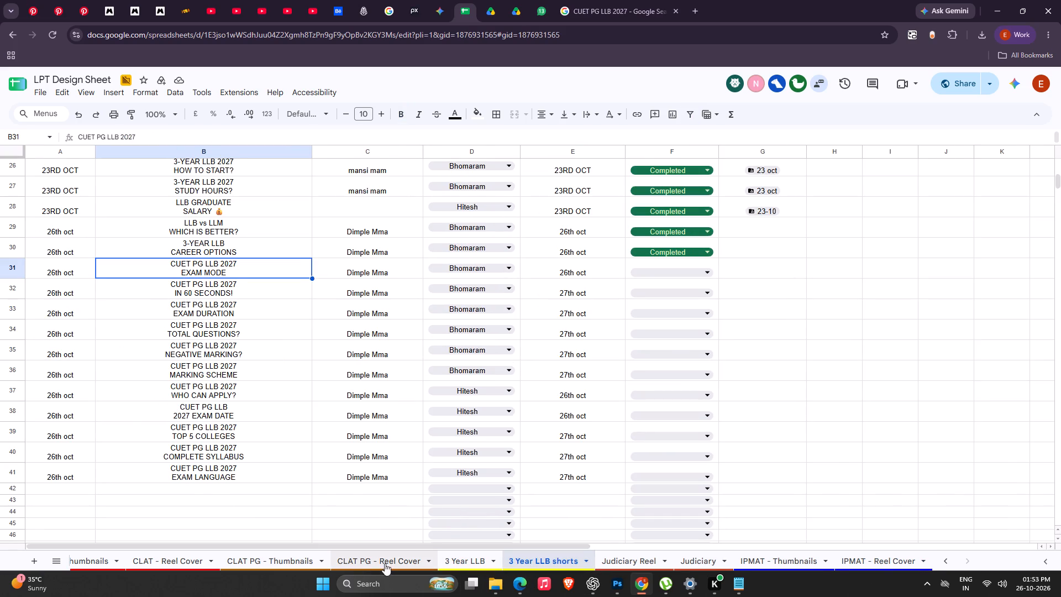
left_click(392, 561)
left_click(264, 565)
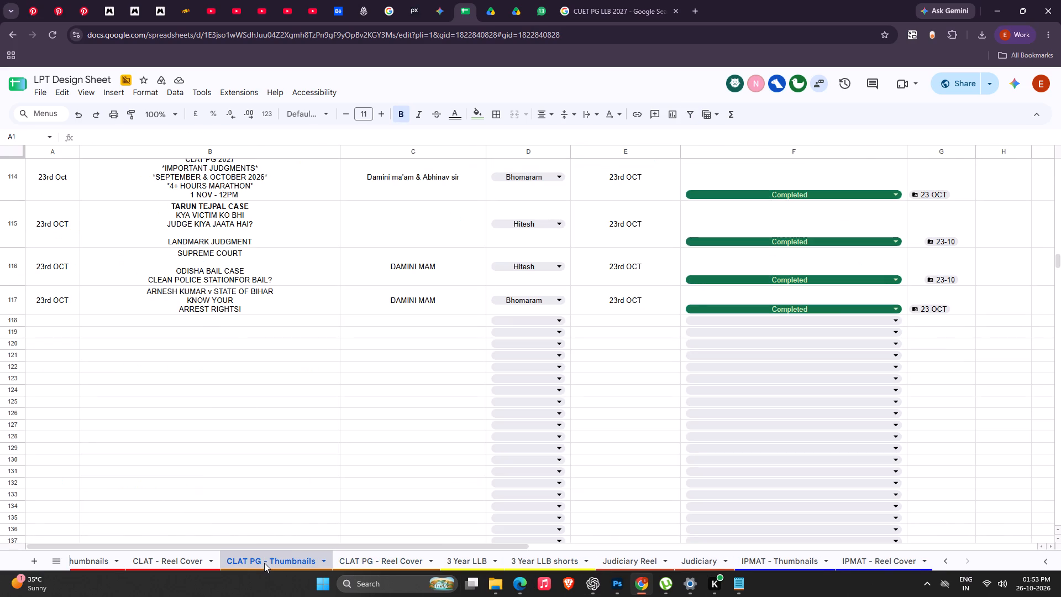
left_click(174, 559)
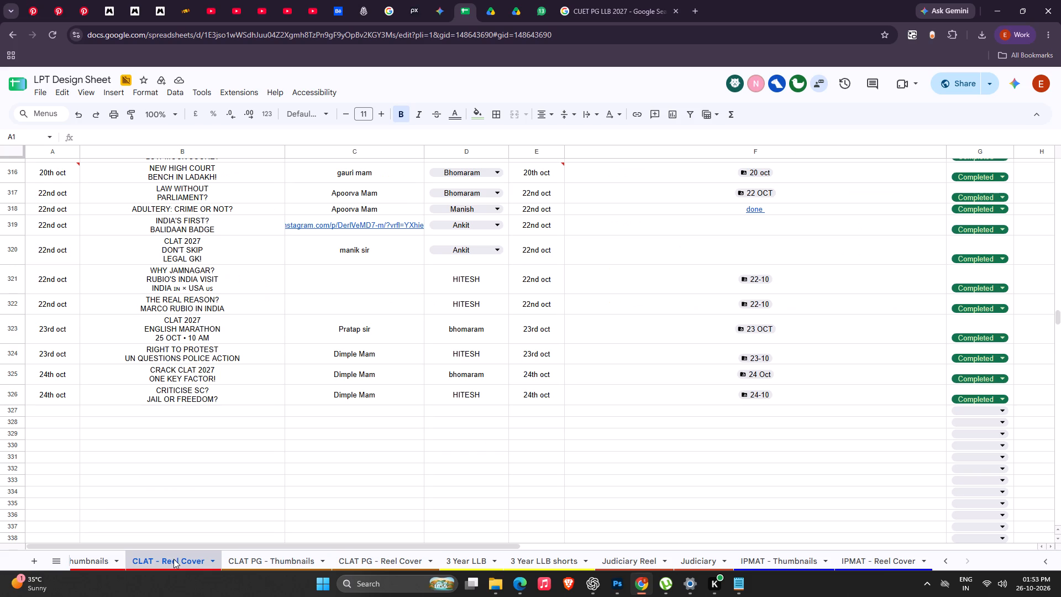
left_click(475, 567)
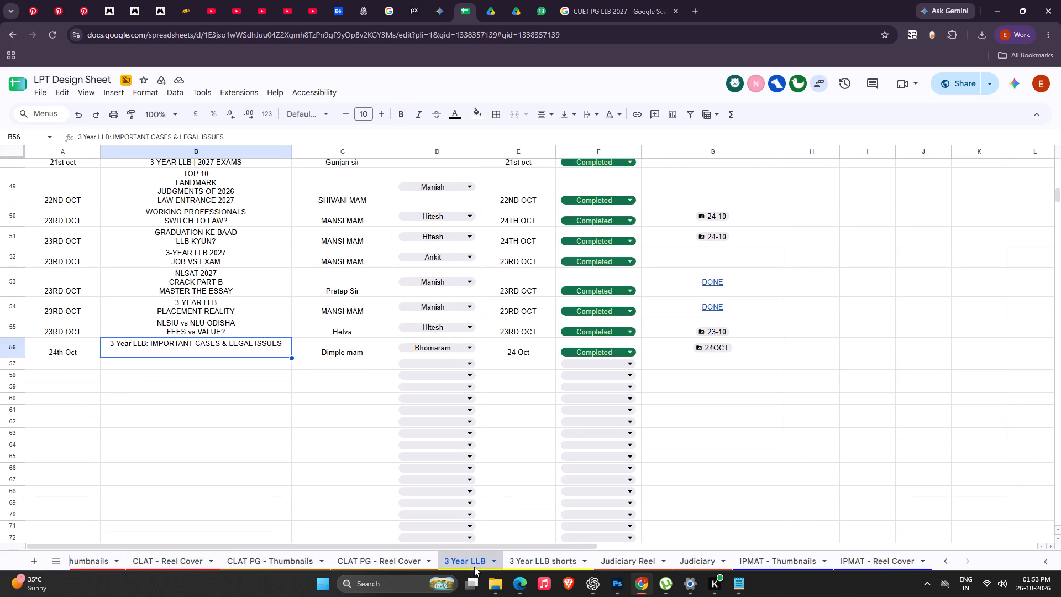
left_click(529, 561)
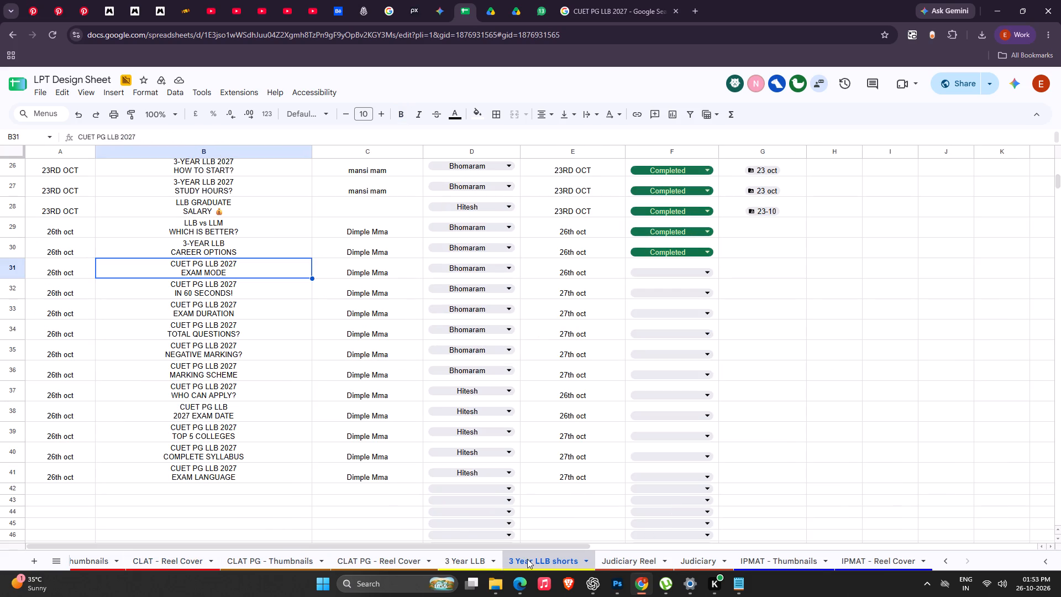
left_click(220, 258)
double_click(225, 266)
left_click_drag(235, 272, 143, 260)
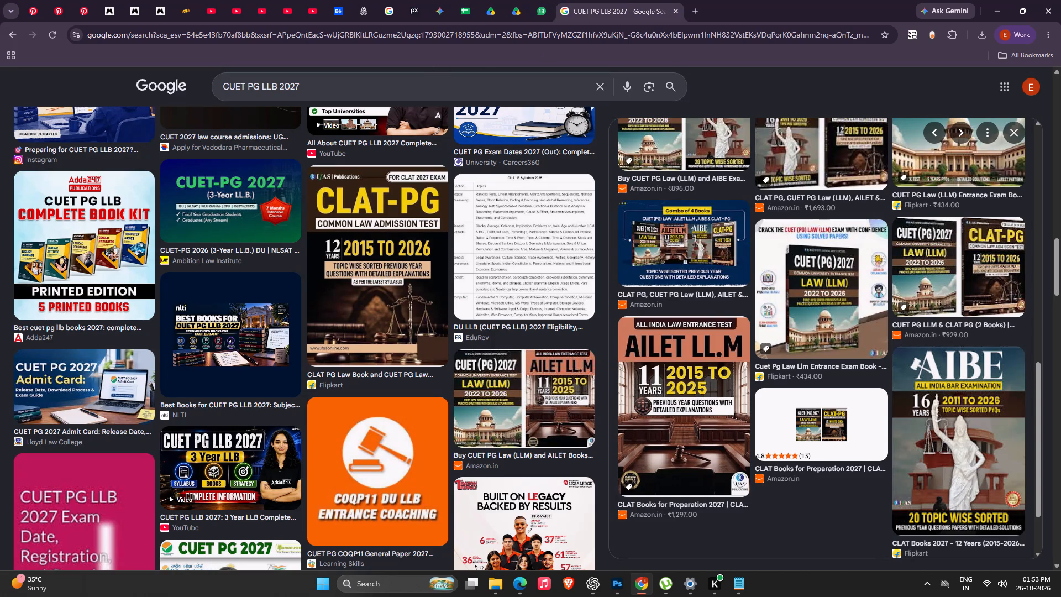
scroll(589, 231, "up", 20)
scroll(589, 231, "up", 10)
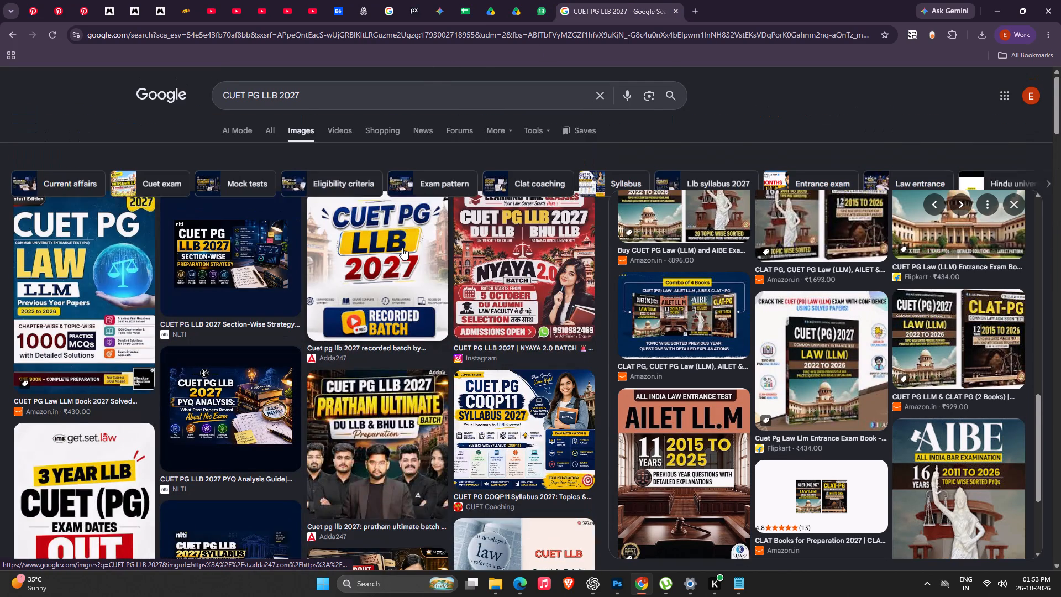
scroll(402, 248, "up", 6)
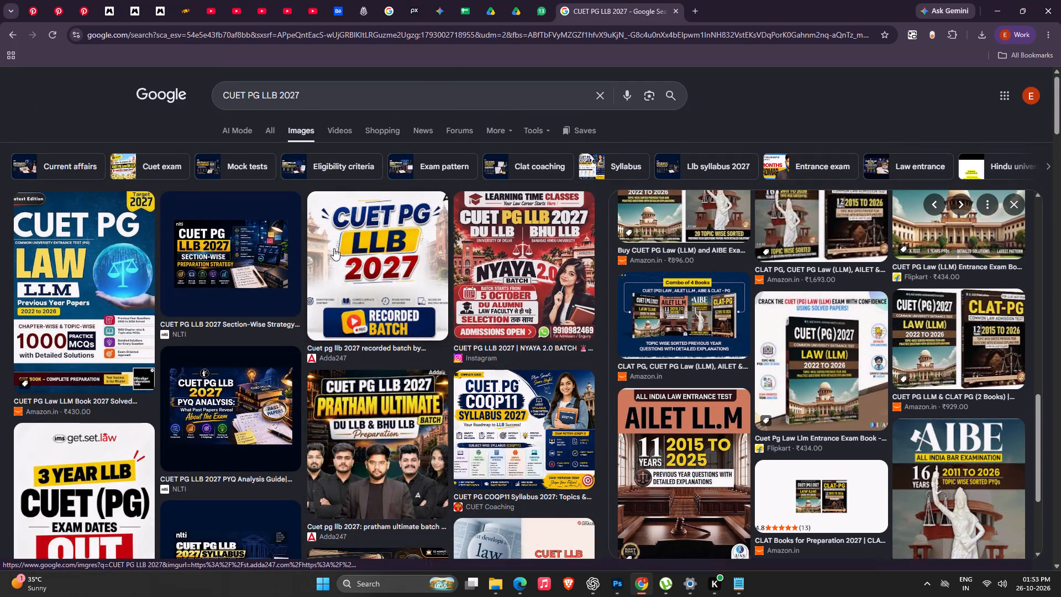
left_click(334, 248)
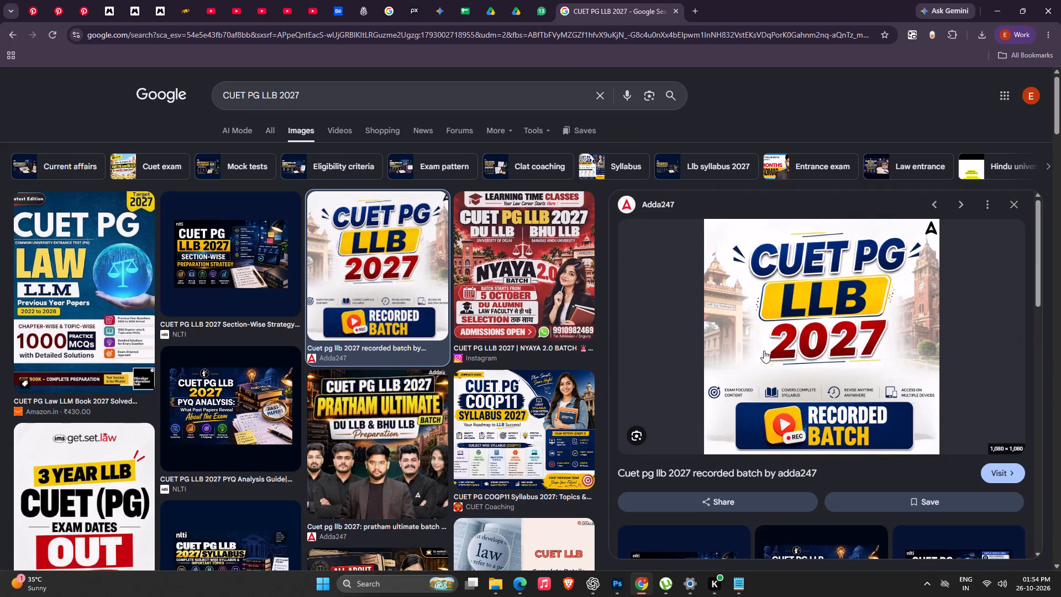
scroll(753, 352, "down", 5)
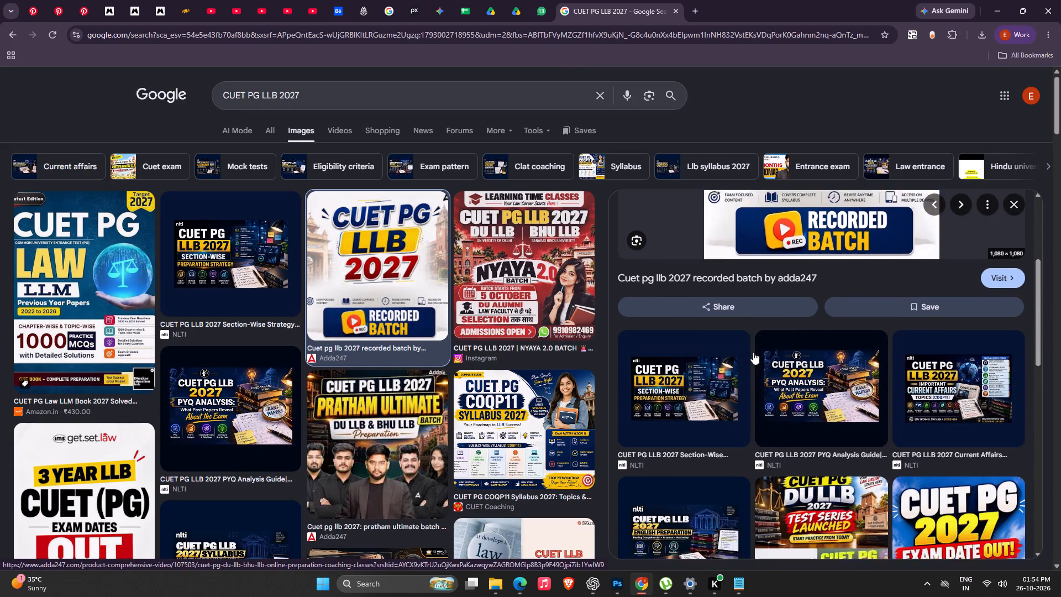
scroll(753, 352, "up", 8)
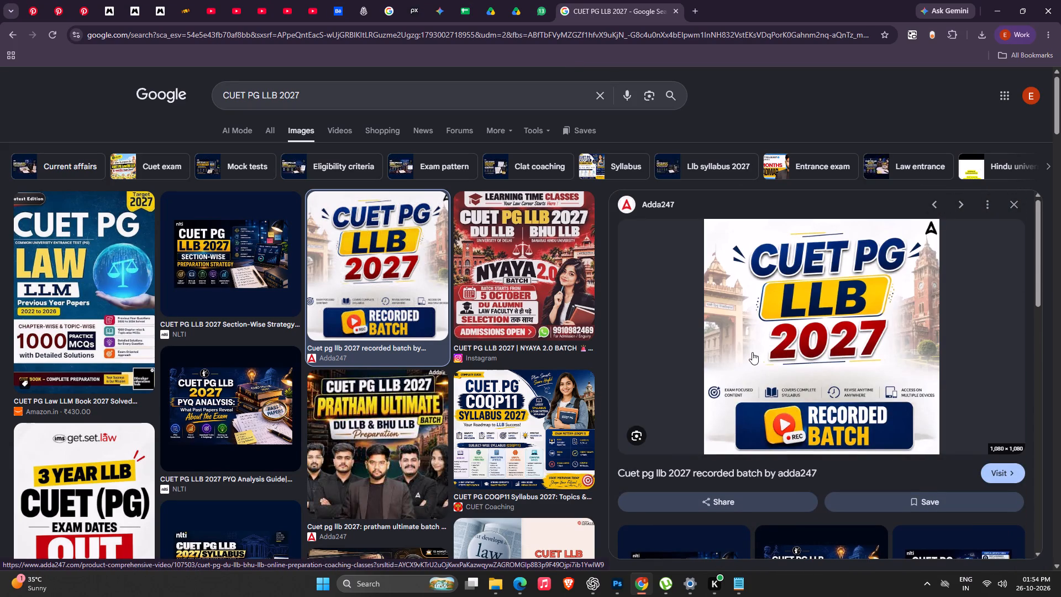
scroll(752, 352, "down", 12)
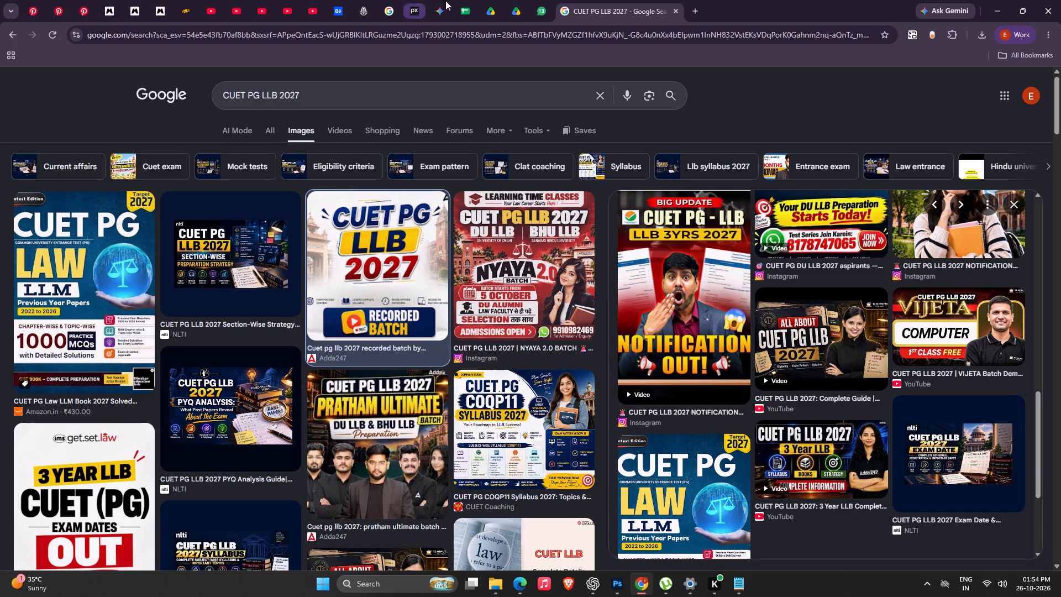
Copy "EXAM MODE" from the topic in row 31 of the 3 Year LLB shorts sheet and search Pinterest for it.
left_click(460, 1)
left_click(206, 265)
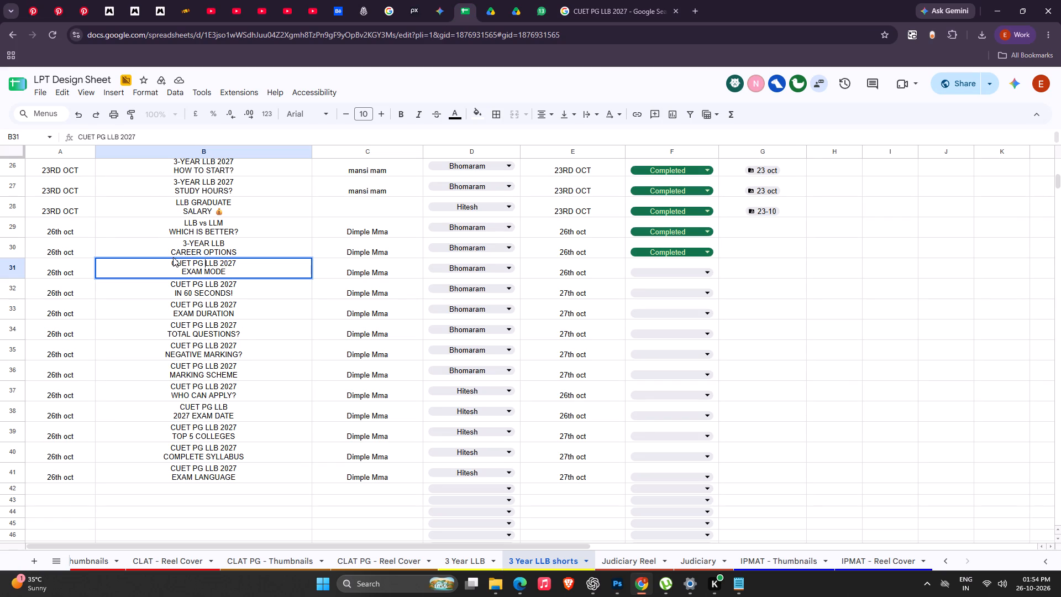
left_click(191, 263)
left_click_drag(180, 271, 232, 274)
key("ctrl+c")
key("ctrl+c")
left_click(71, 8)
left_click_drag(183, 88, 0, 86)
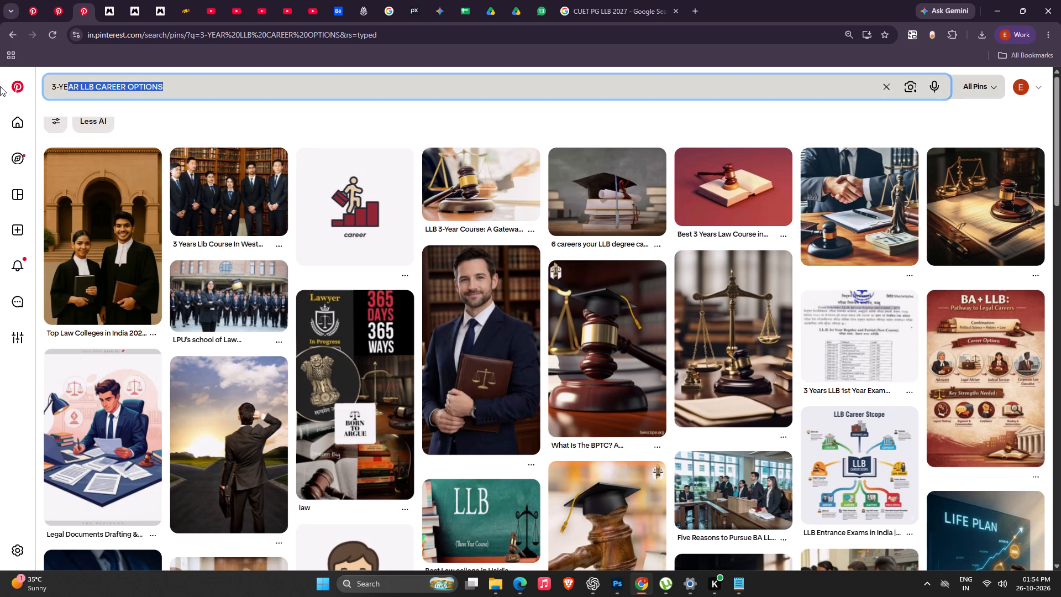
key("BackSpace")
key("ctrl+v")
key("Return")
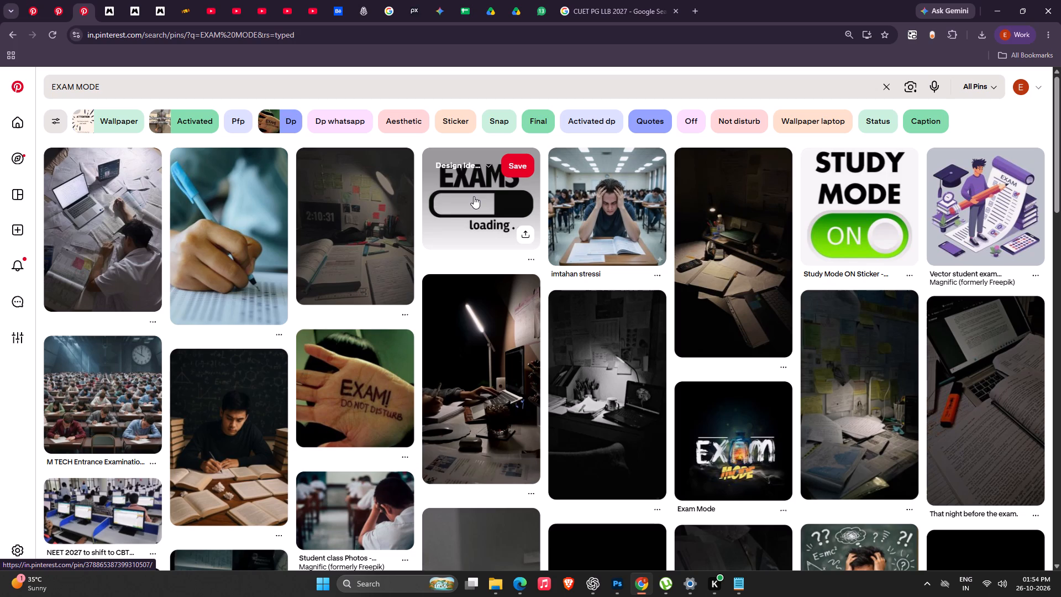
left_click(727, 450)
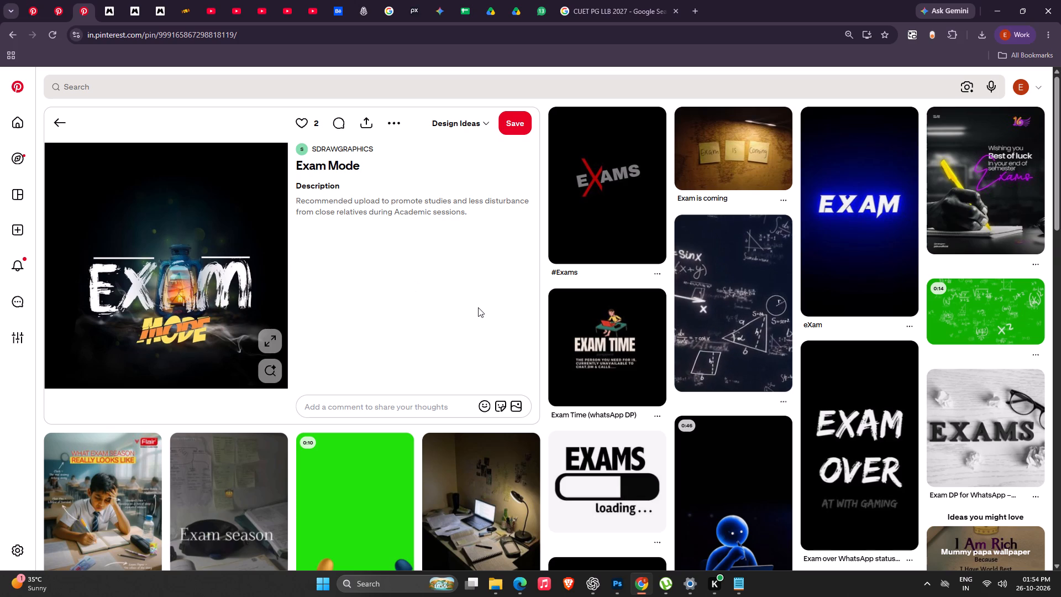
scroll(477, 315, "down", 2)
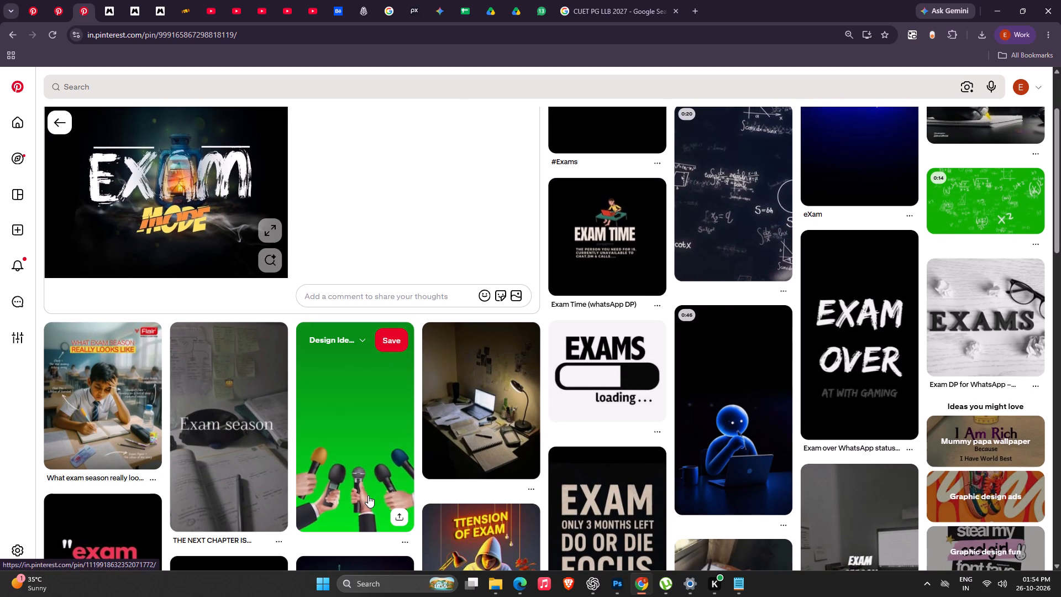
scroll(368, 495, "down", 5)
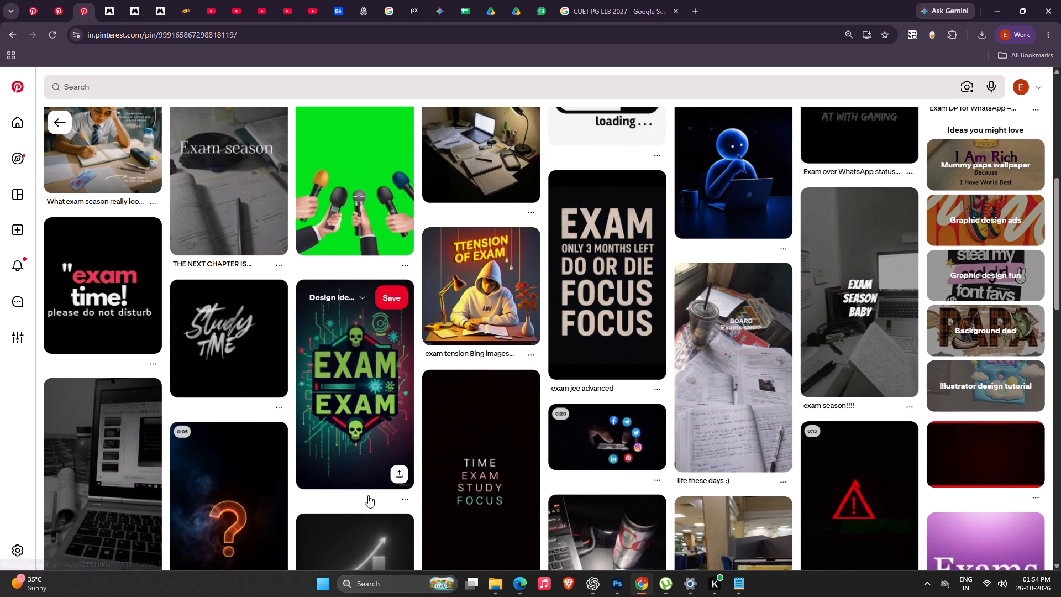
scroll(368, 495, "down", 5)
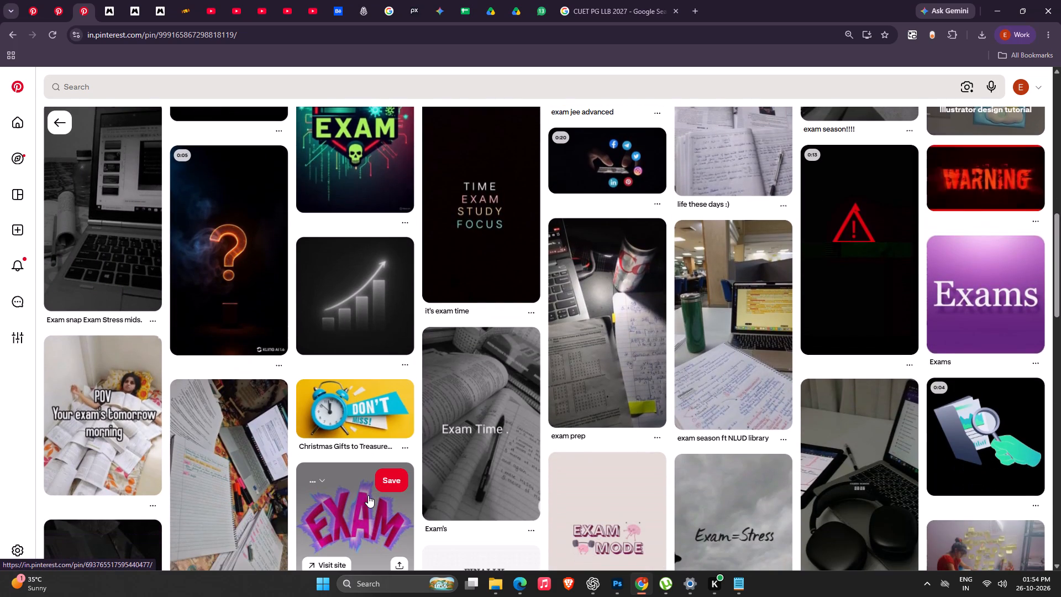
scroll(381, 419, "down", 9)
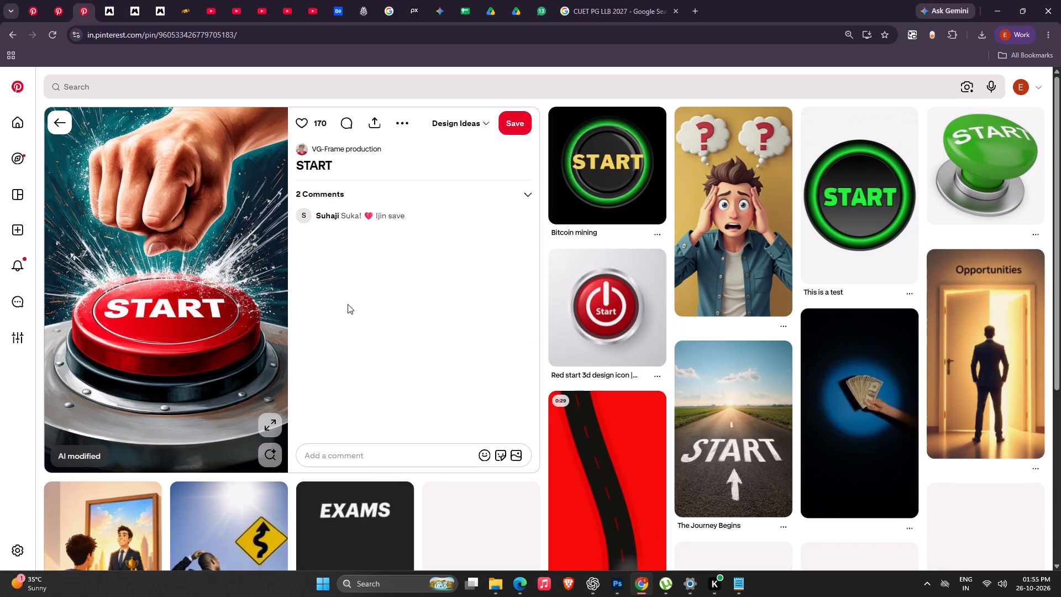
scroll(348, 304, "down", 10)
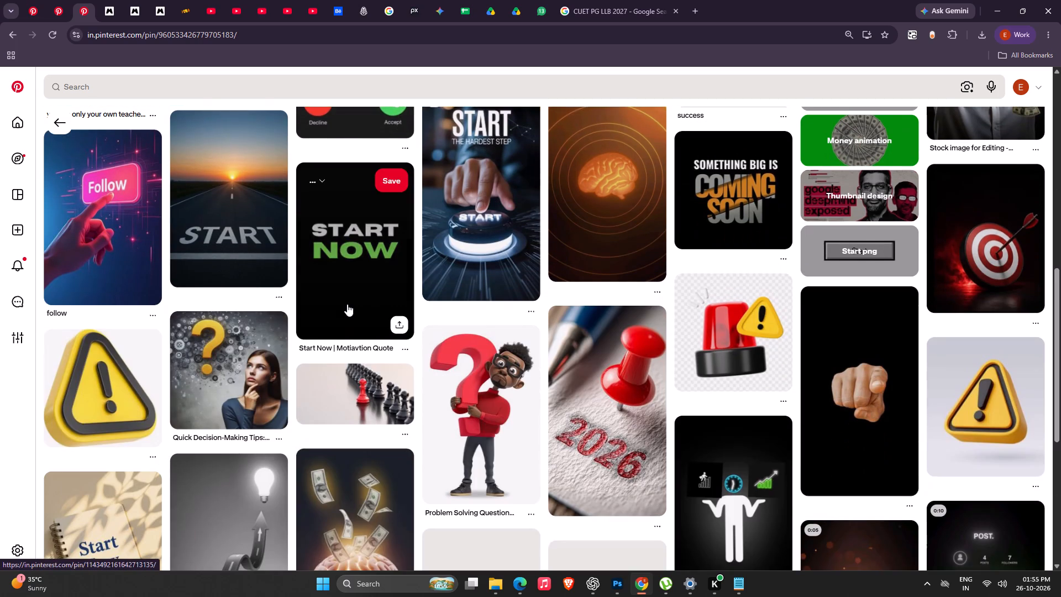
scroll(347, 304, "down", 7)
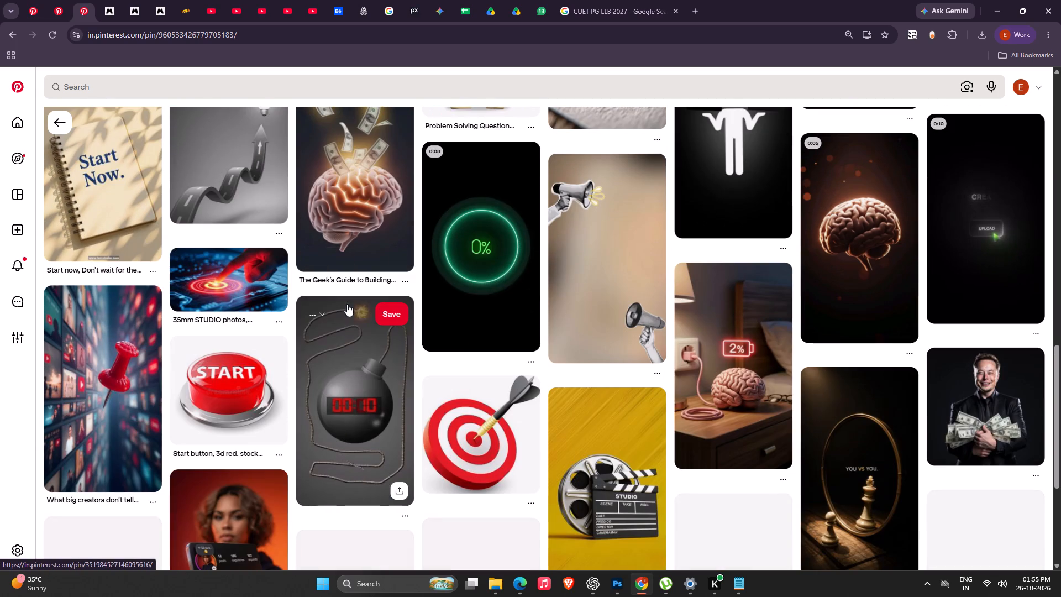
Return to the "EXAM MODE" search results and extend the search to "EXAM MODE ides".
left_click(13, 34)
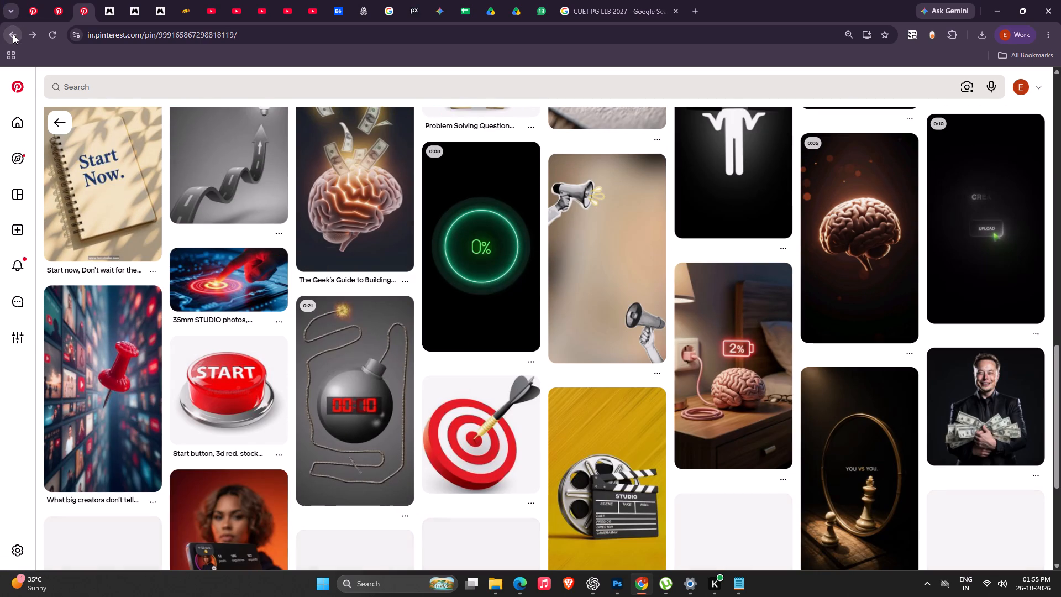
left_click(13, 34)
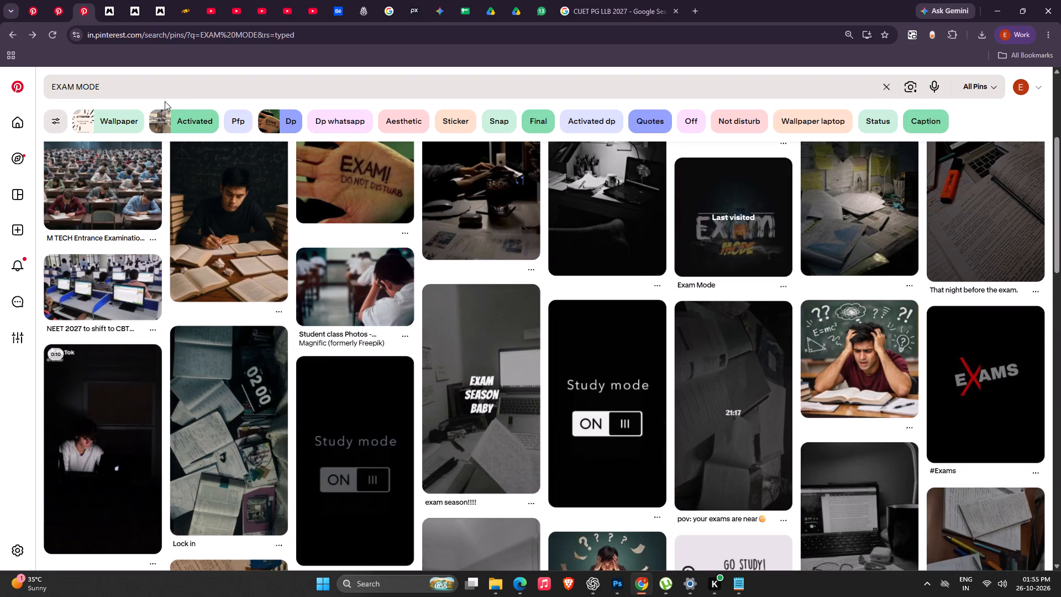
left_click(136, 90)
key("space")
type("ides")
key("Return")
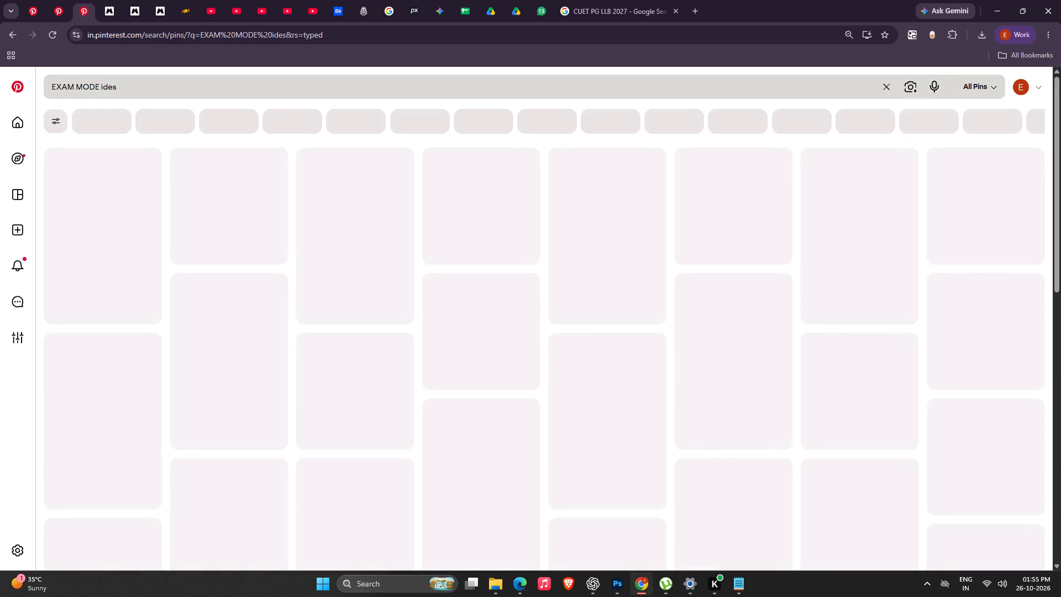
Change the Pinterest search to "EXAM MODE visual ides".
left_click(215, 89)
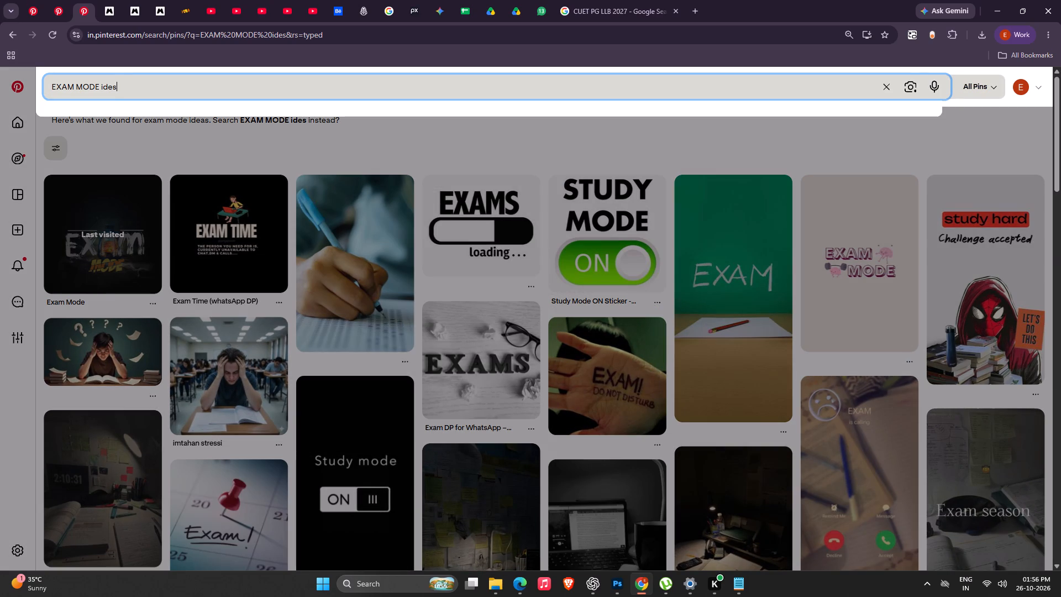
key("BackSpace")
key("BackSpace")
key("BackSpace")
key("BackSpace")
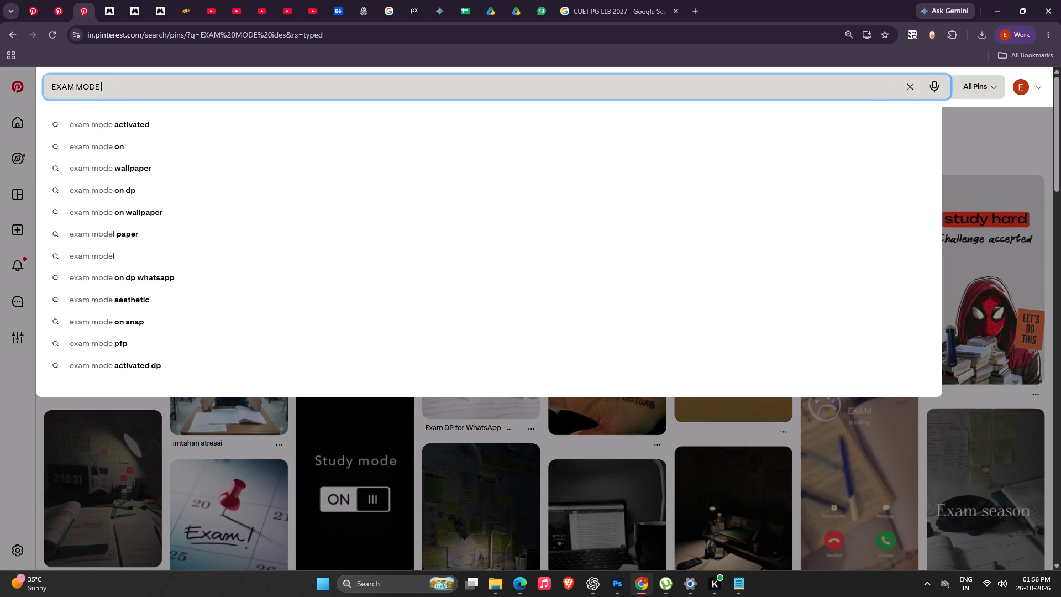
type("visual ides")
key("Return")
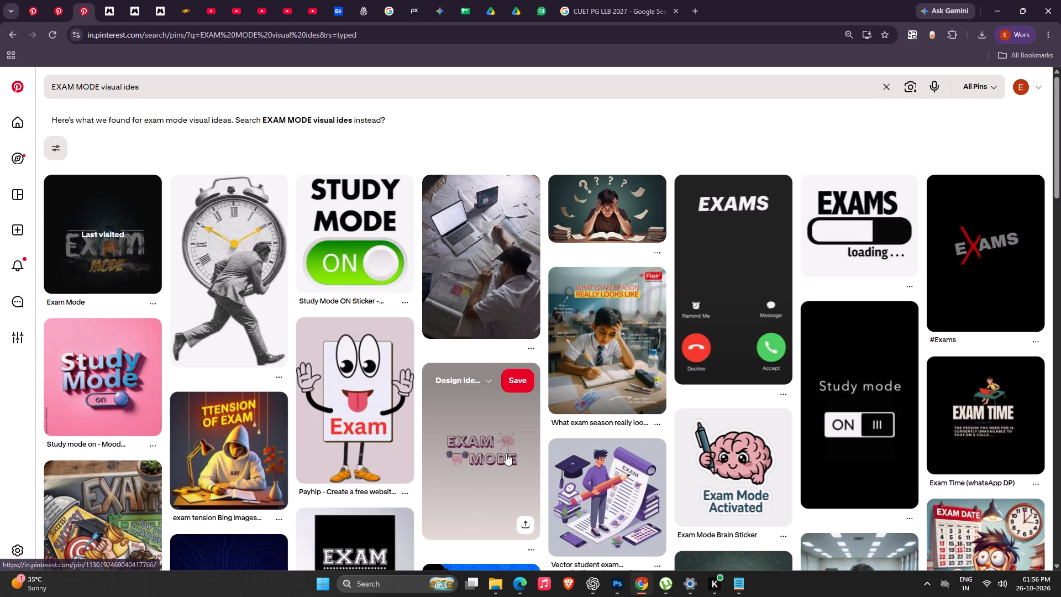
Examine the first "EXAM MODE visual ides" results and recheck the row 31 topic in the 3 Year LLB shorts sheet.
scroll(612, 462, "down", 4)
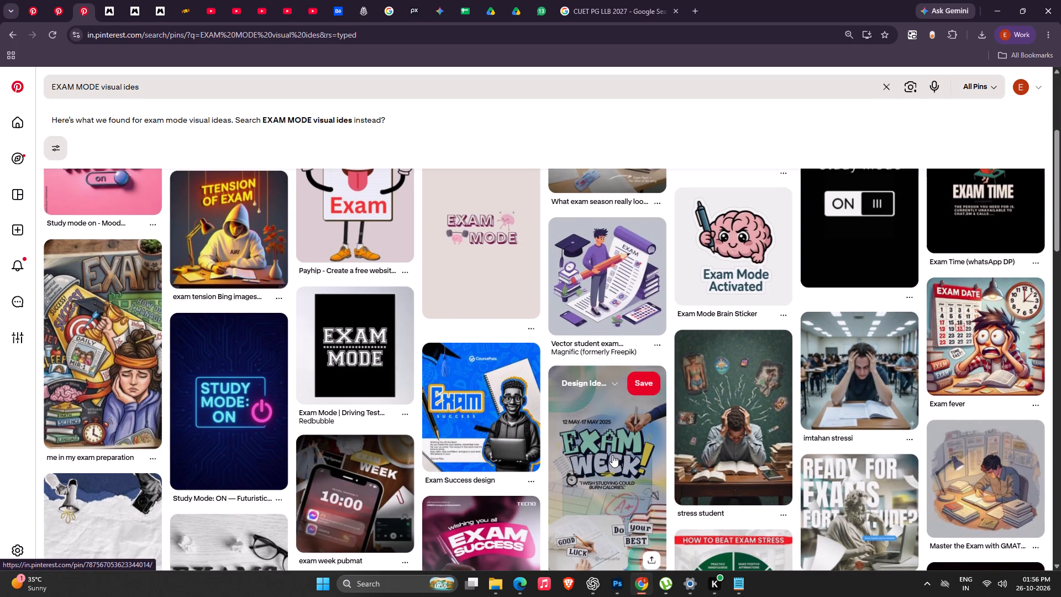
scroll(612, 455, "down", 3)
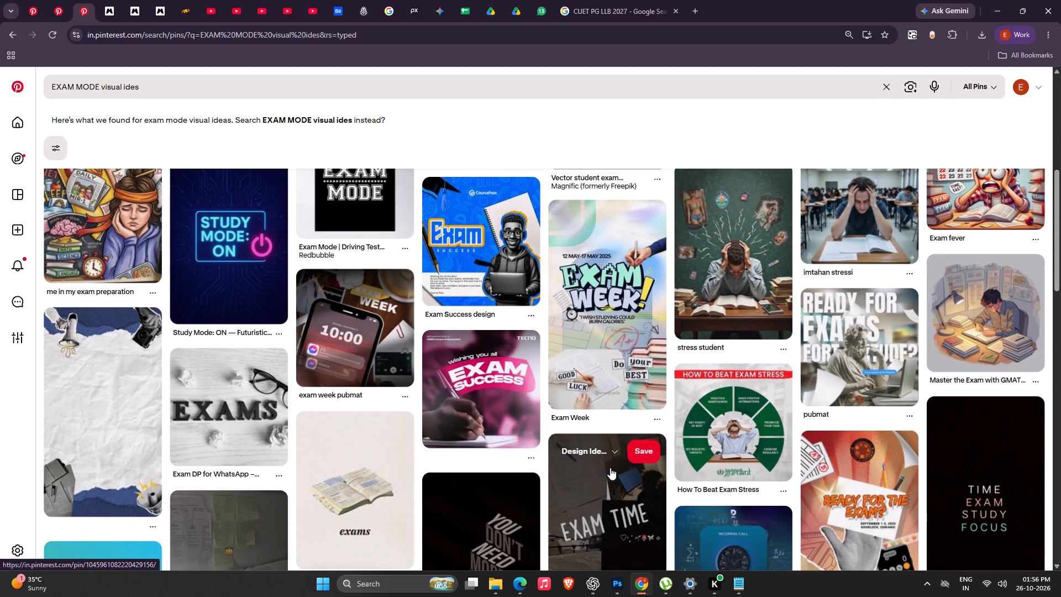
scroll(609, 469, "down", 6)
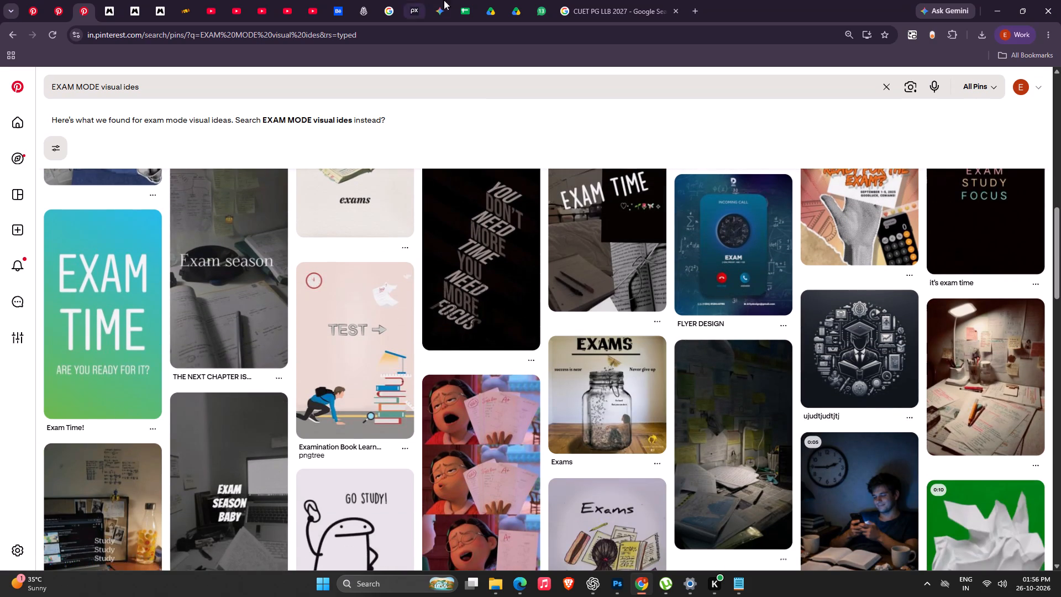
left_click(446, 0)
left_click(458, 0)
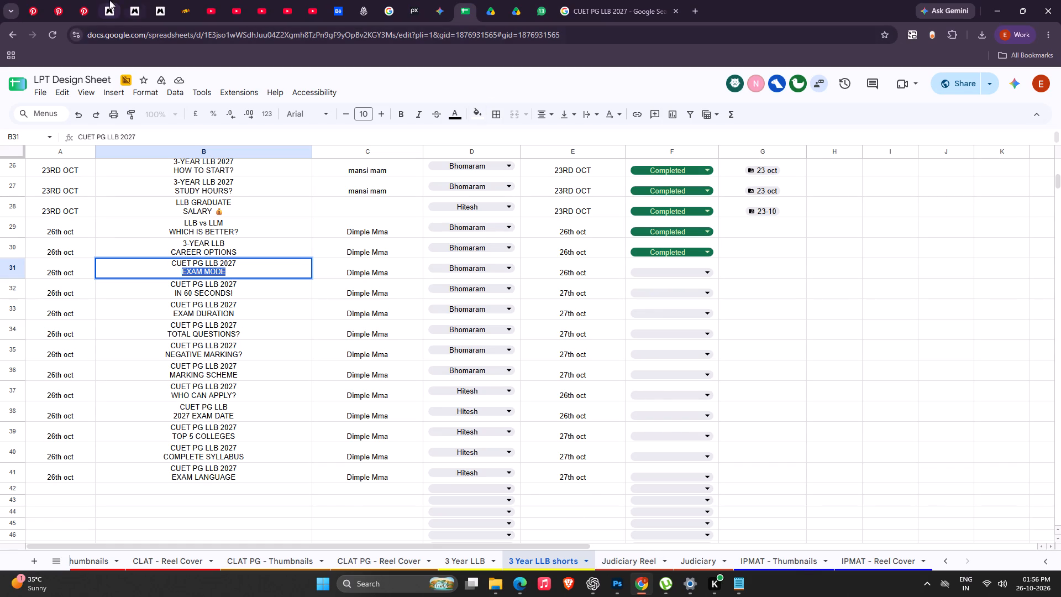
left_click(44, 0)
left_click(76, 4)
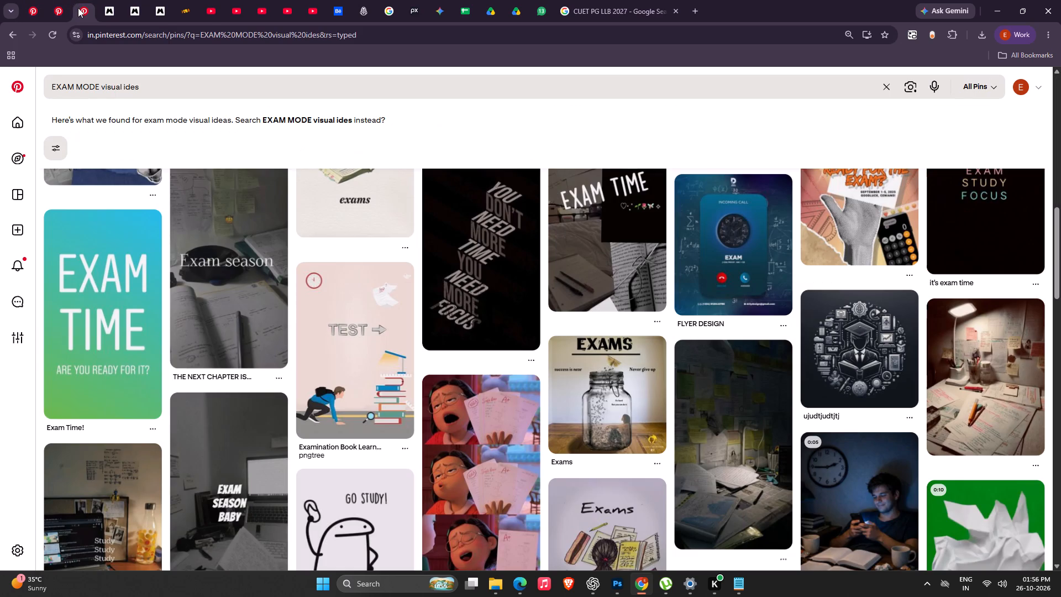
Examine the further "EXAM MODE visual ides" results for exam-themed visuals and layouts, ending back at the first pins.
scroll(502, 374, "down", 4)
scroll(502, 374, "up", 3)
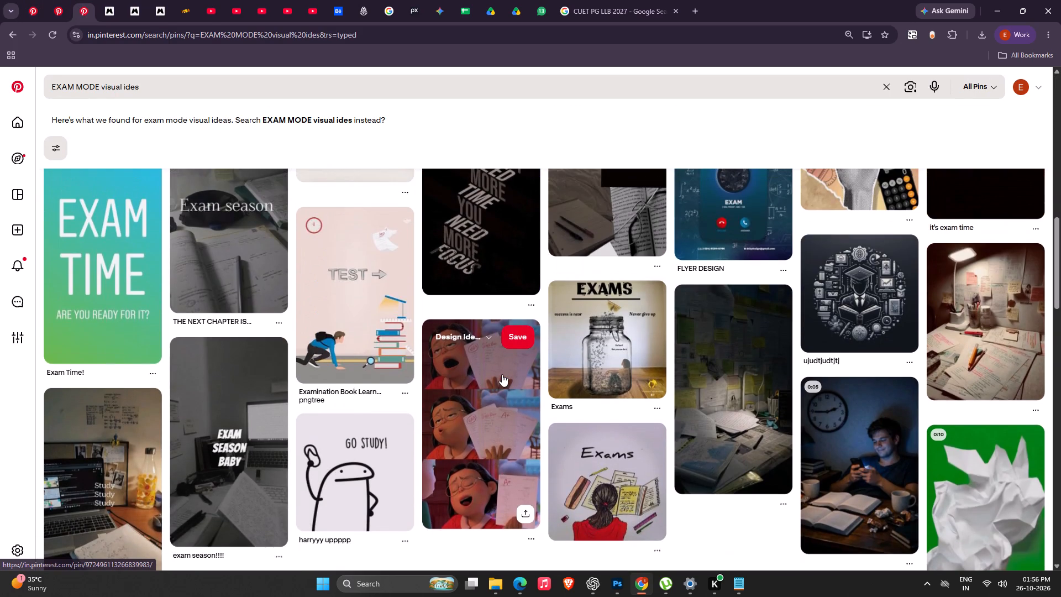
scroll(502, 374, "down", 4)
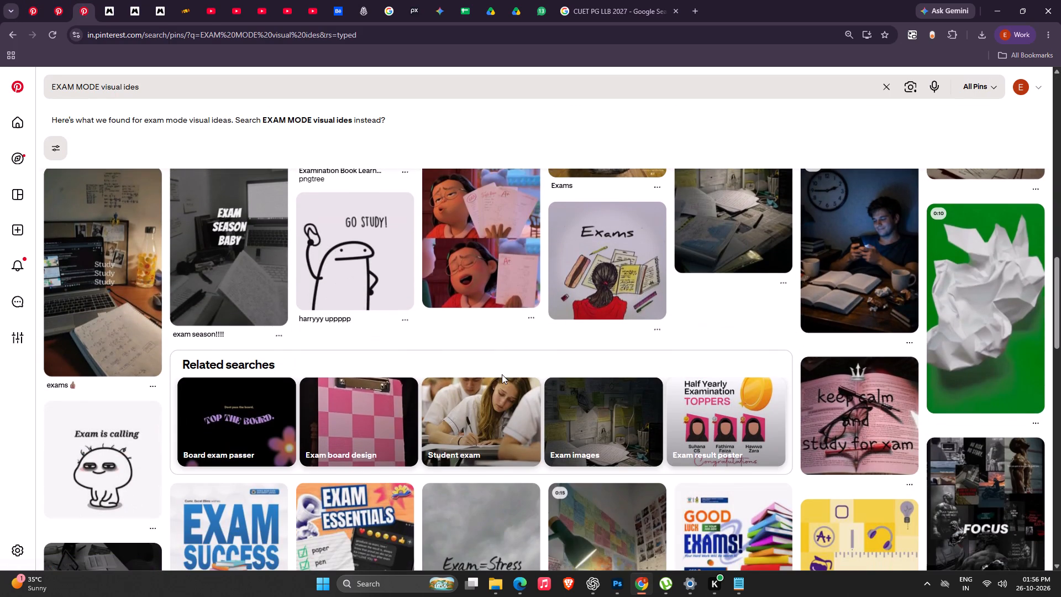
scroll(502, 374, "down", 3)
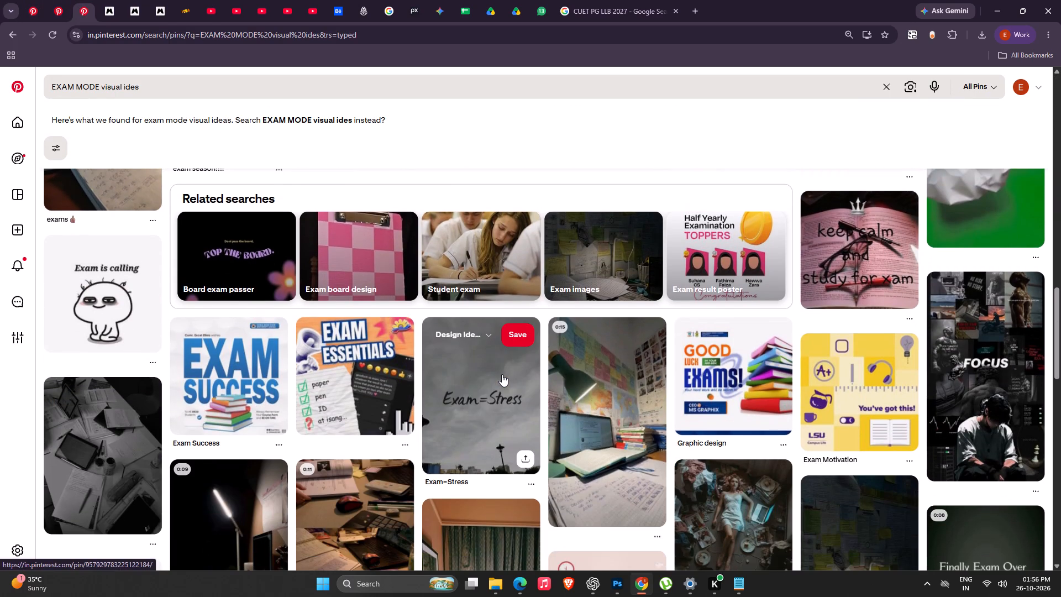
scroll(508, 365, "down", 3)
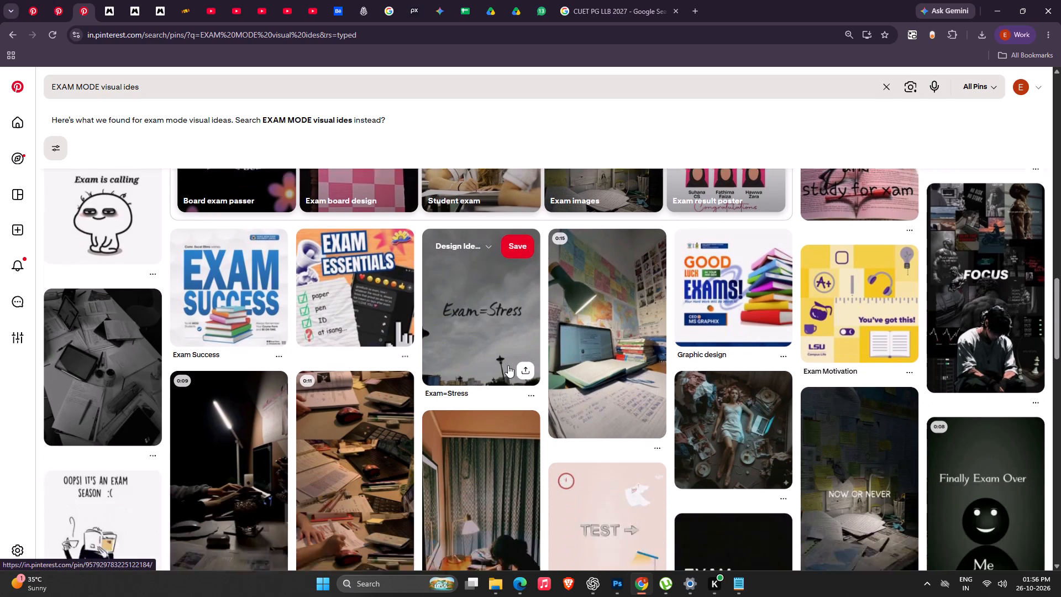
scroll(508, 365, "down", 6)
scroll(508, 370, "up", 1)
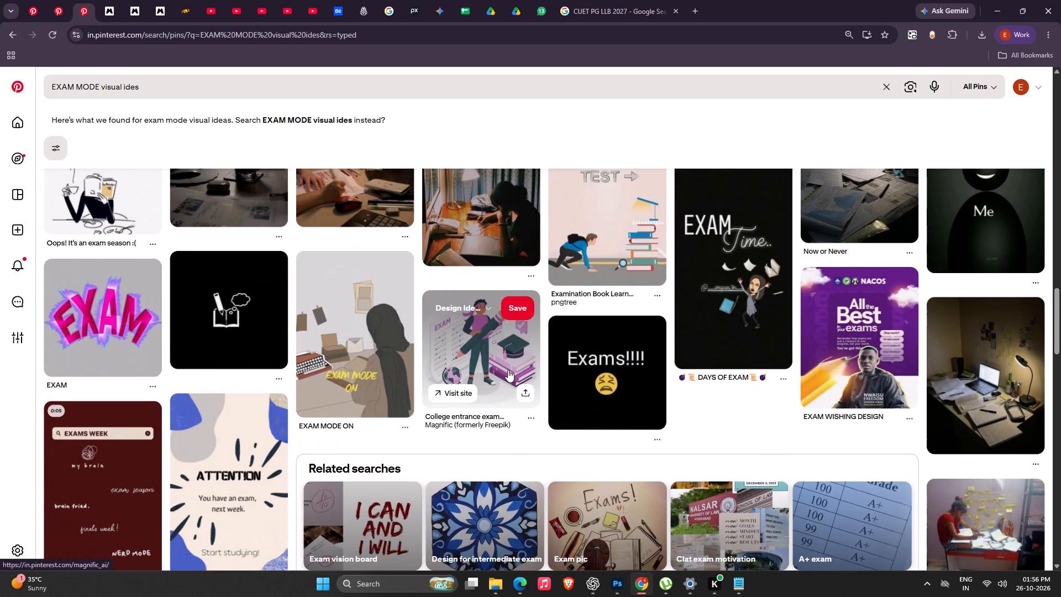
scroll(508, 370, "down", 4)
scroll(526, 248, "down", 5)
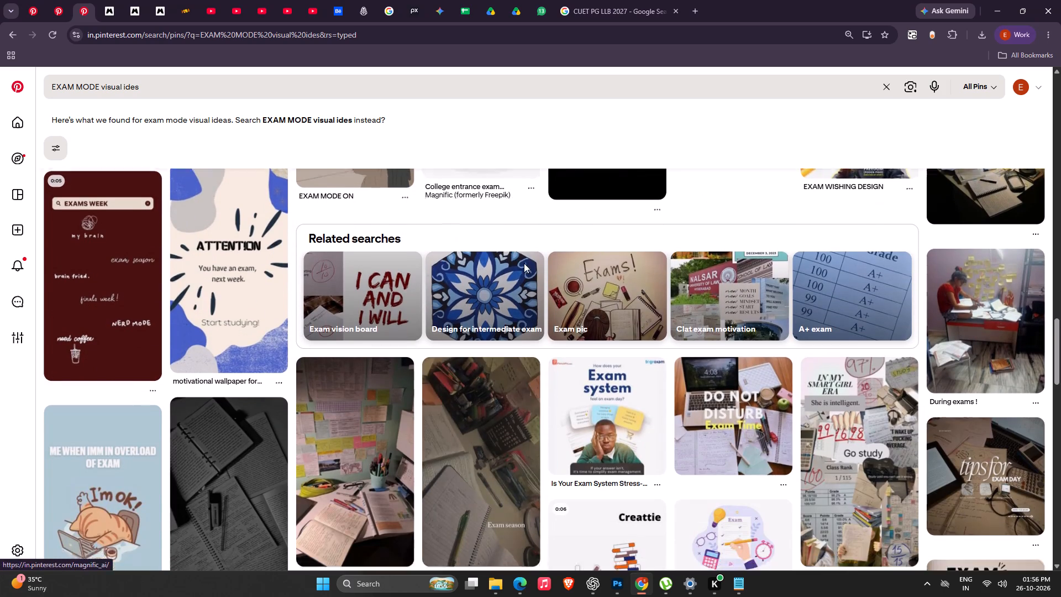
scroll(524, 263, "down", 1)
scroll(516, 362, "down", 12)
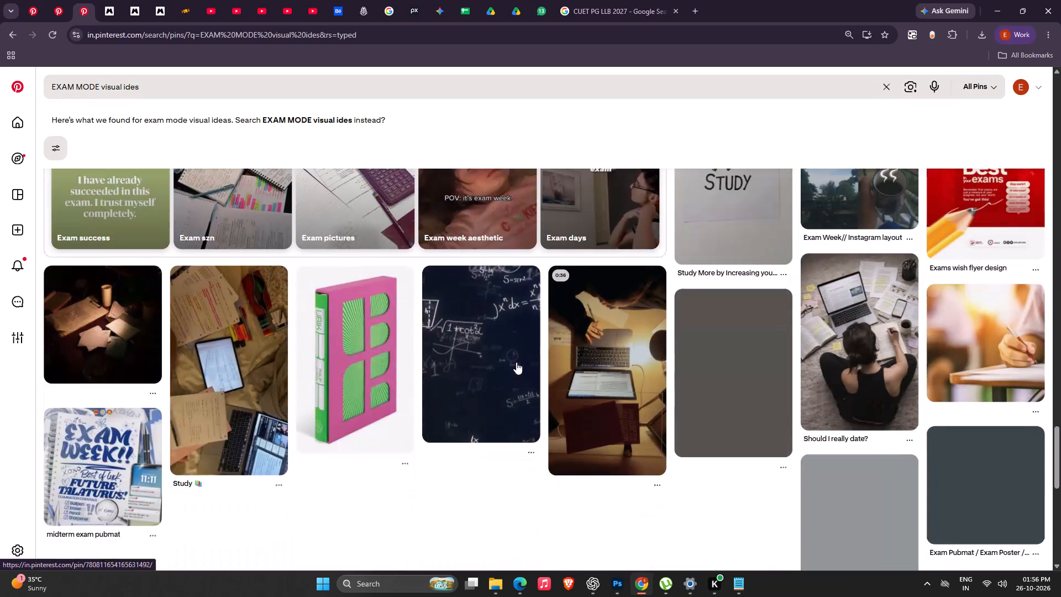
scroll(501, 365, "down", 5)
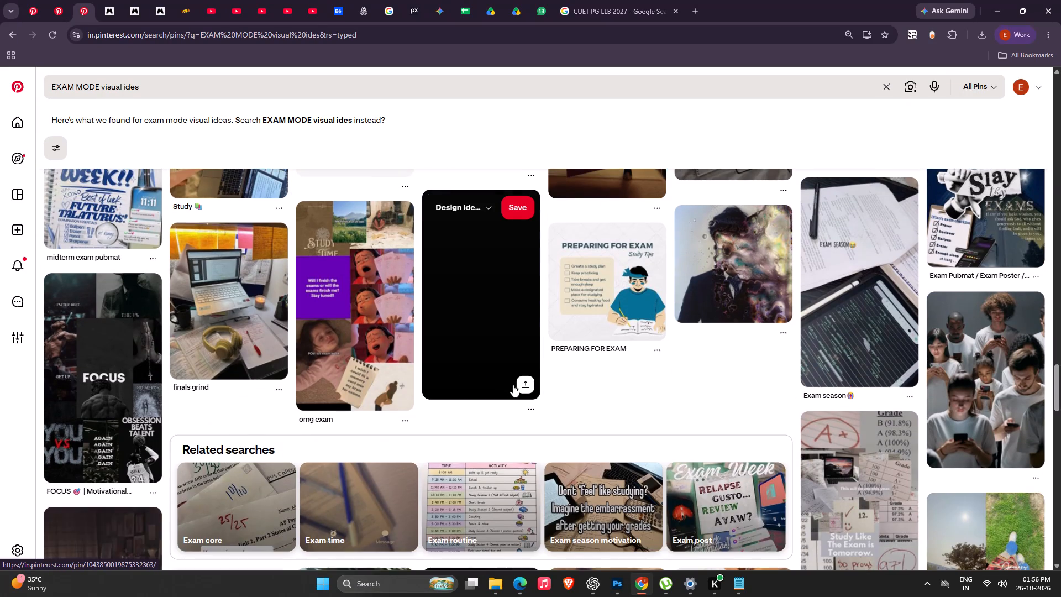
scroll(514, 387, "up", 8)
scroll(517, 385, "up", 20)
scroll(517, 385, "up", 13)
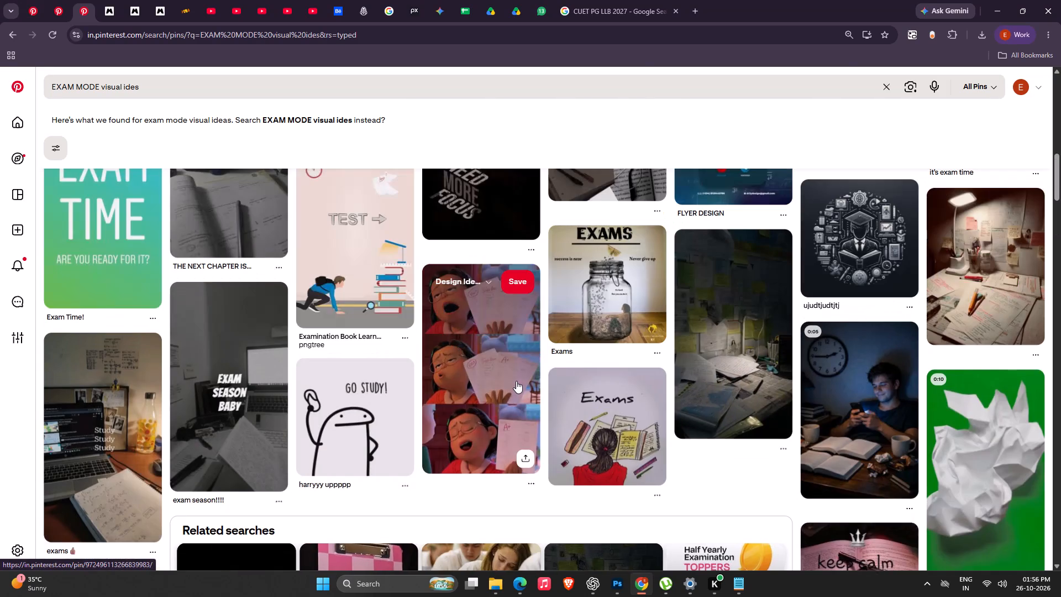
scroll(516, 381, "up", 8)
scroll(366, 333, "up", 15)
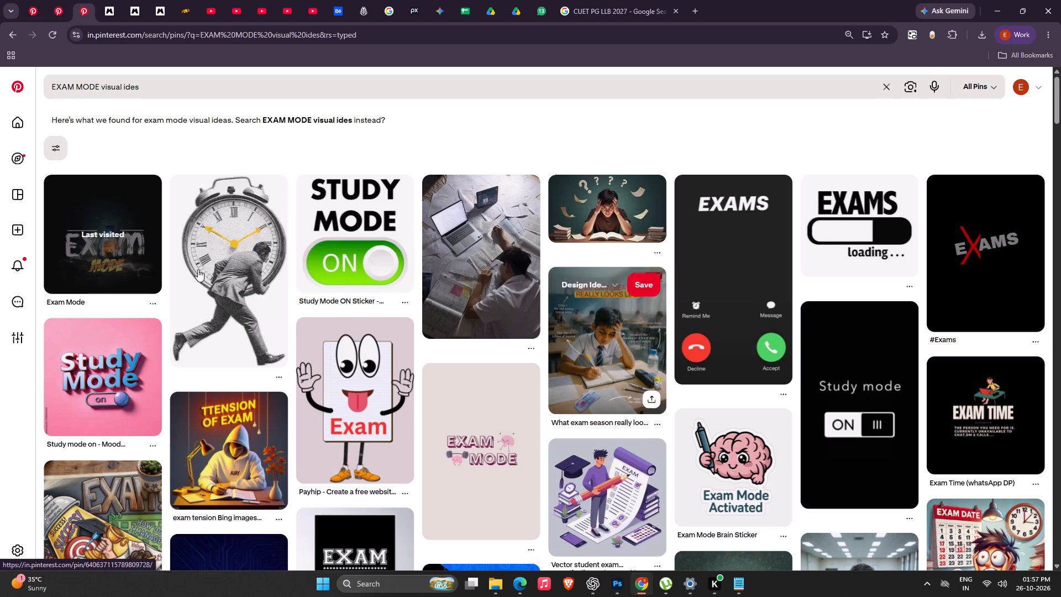
Open the pin of a man running with a giant alarm clock and examine its related clock-themed pins.
left_click(213, 268)
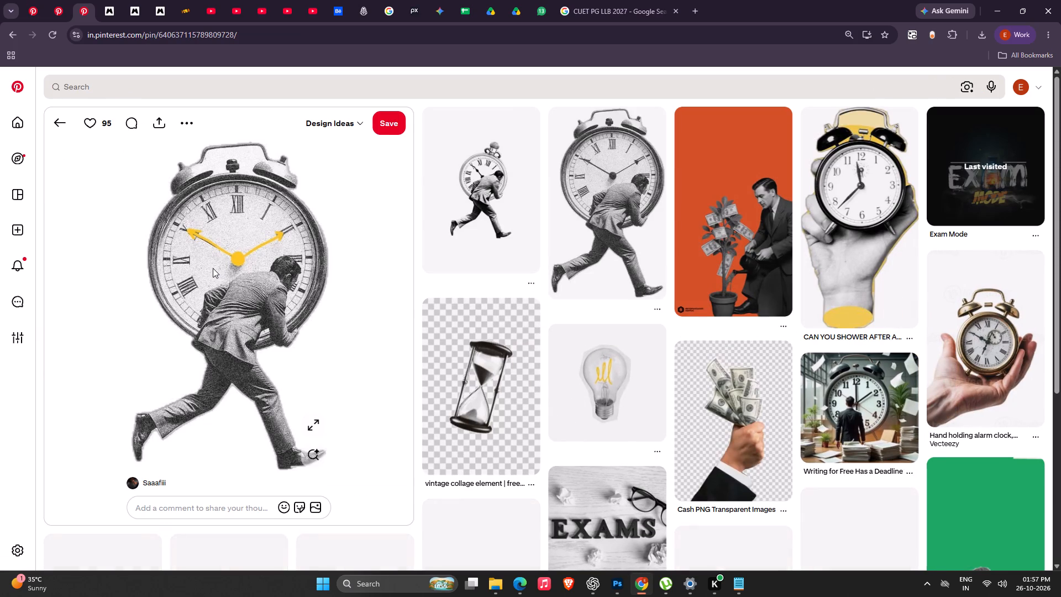
scroll(258, 292, "down", 7)
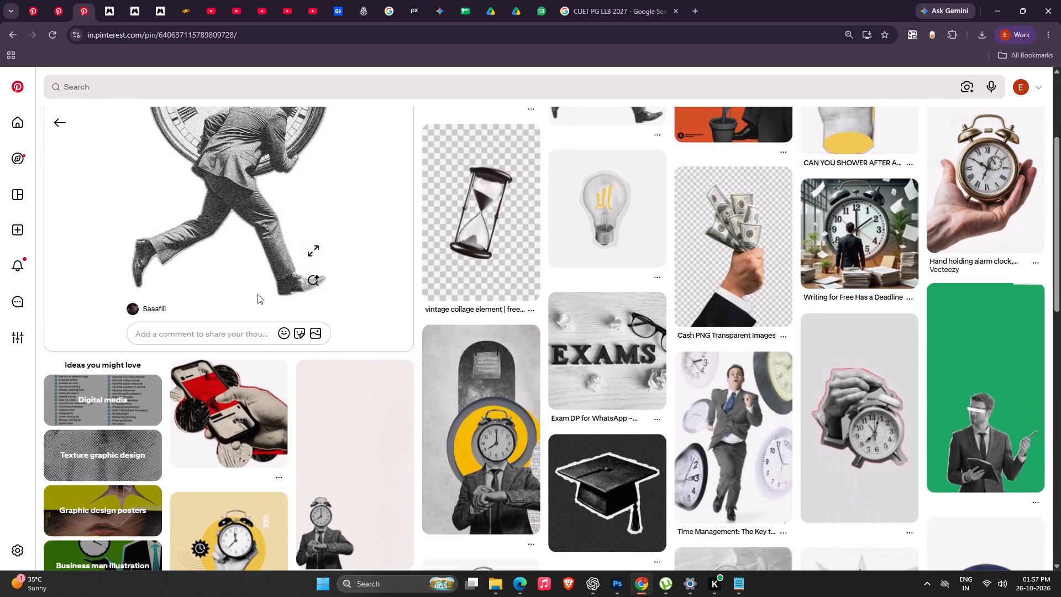
scroll(273, 317, "up", 8)
scroll(629, 236, "up", 4)
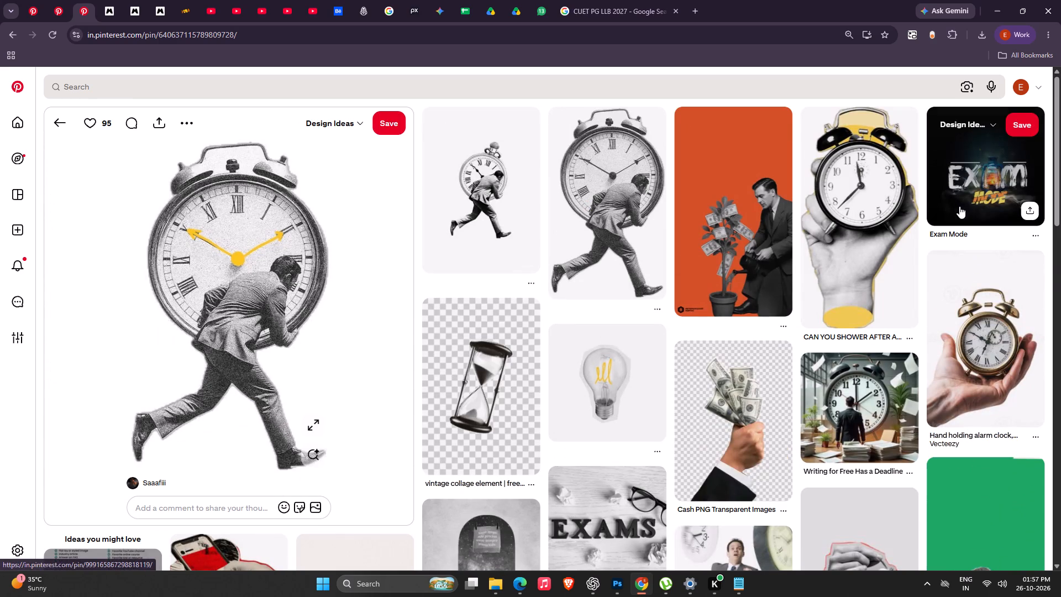
Open the "Exam Mode" lantern-lettering pin and capture a screen snip of its full image.
left_click(971, 195)
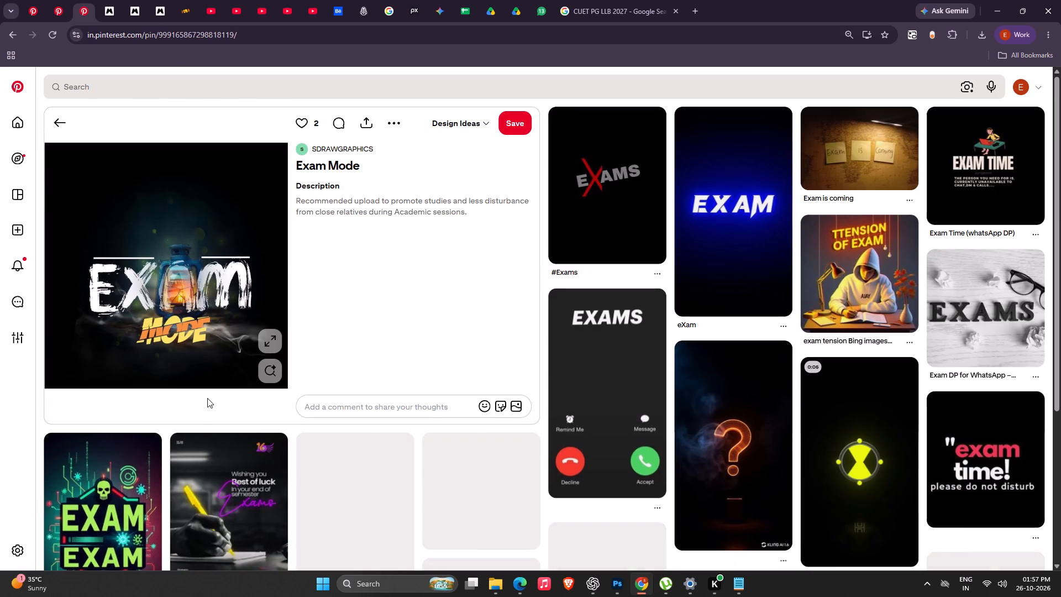
key("shift+super+s")
left_click_drag(46, 142, 262, 443)
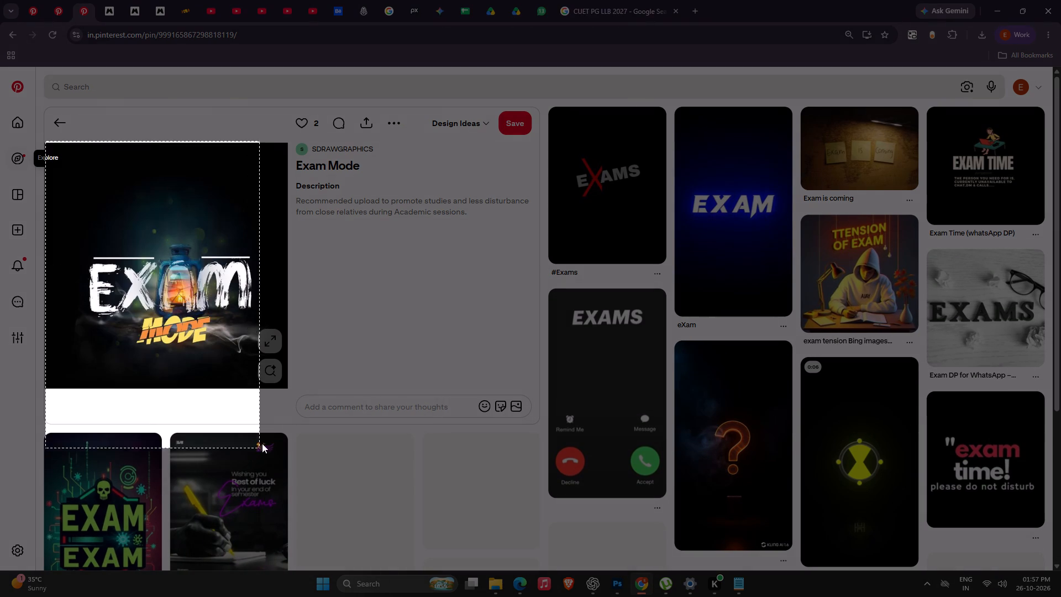
left_click_drag(262, 443, 288, 387)
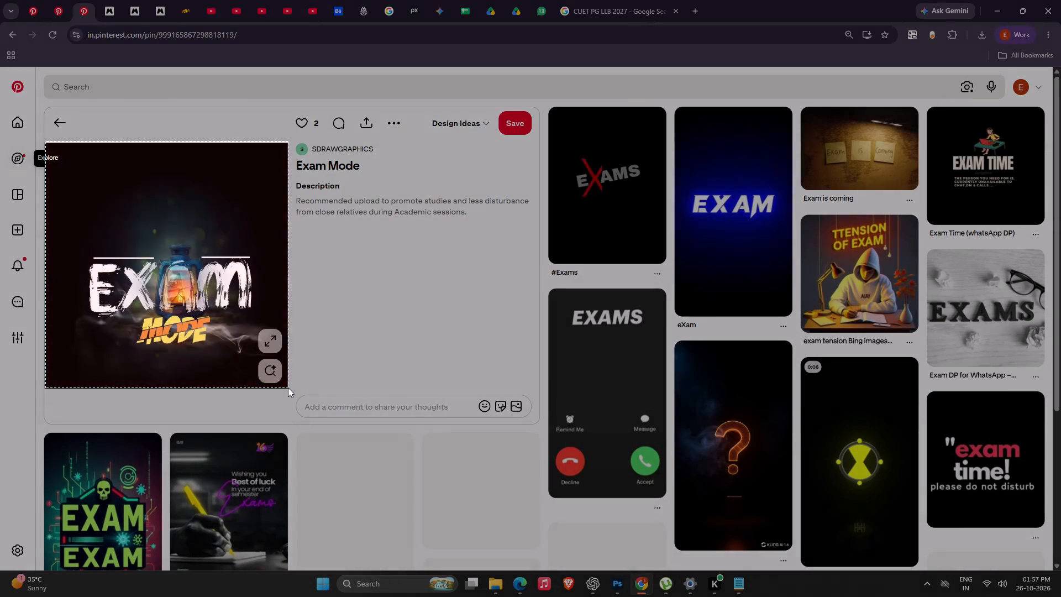
Examine the pins related to the "Exam Mode" pin for further exam-themed visuals and layouts.
scroll(569, 487, "down", 7)
scroll(690, 409, "down", 2)
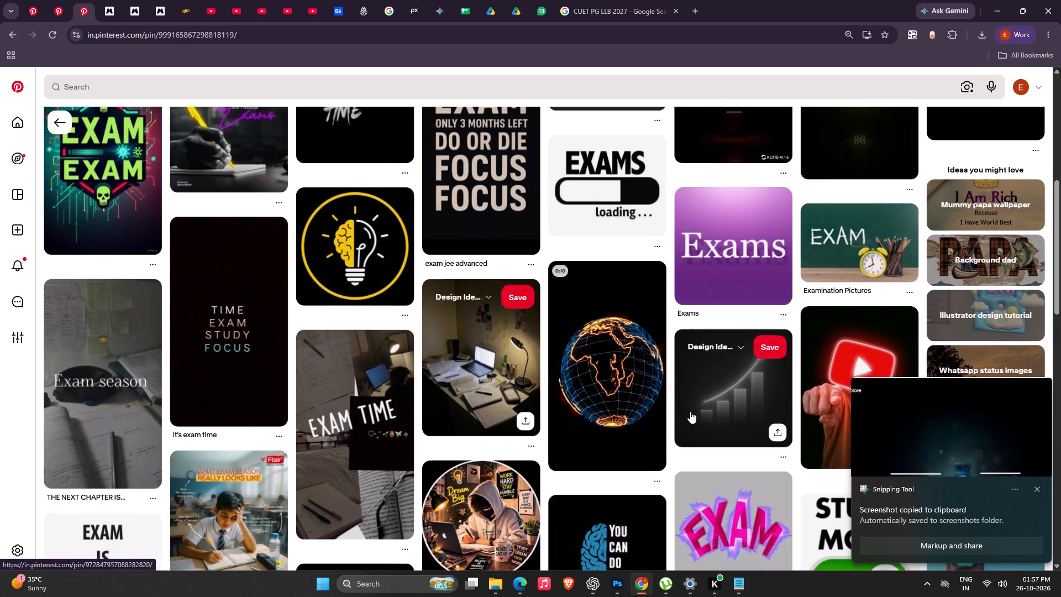
scroll(690, 411, "down", 3)
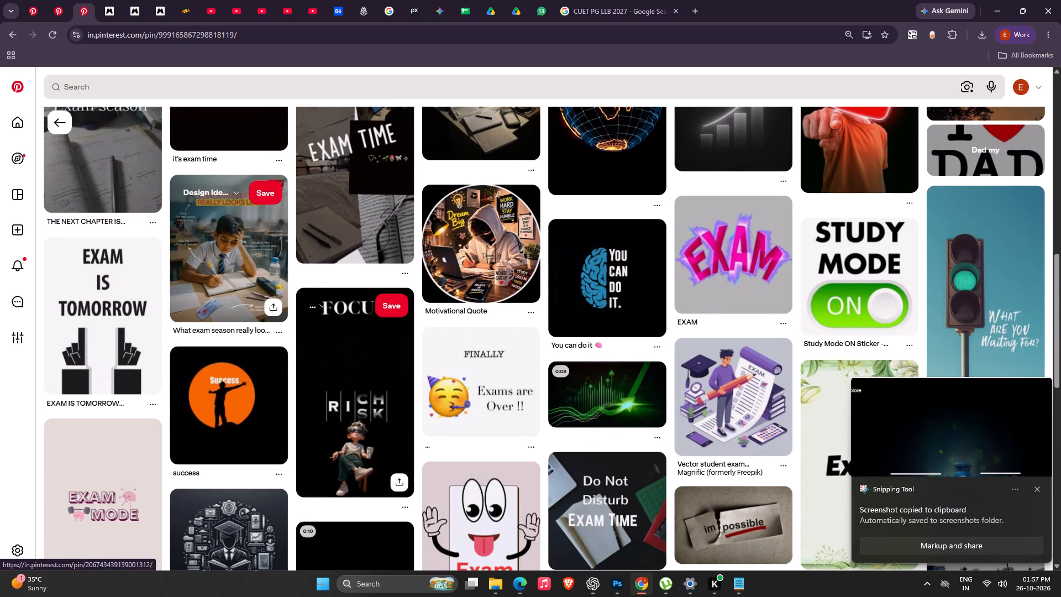
scroll(413, 430, "down", 11)
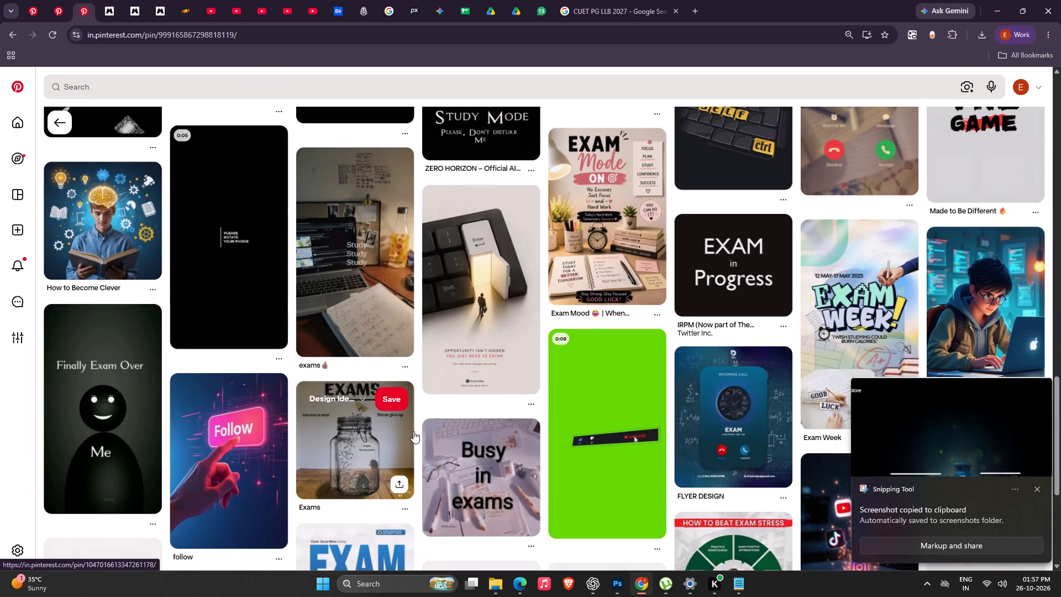
scroll(413, 431, "down", 12)
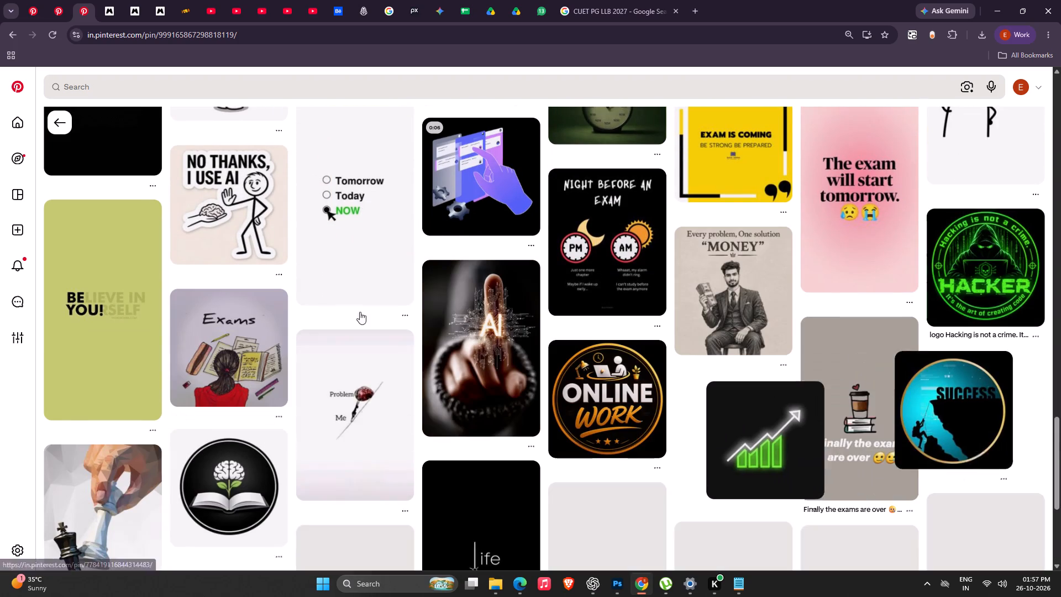
Copy the full row 31 topic from the shorts sheet and search Pinterest for "CUET PG LLB 2027 EXAM MODE", replacing the "WHICH IS BETTER? ides" search.
left_click(469, 0)
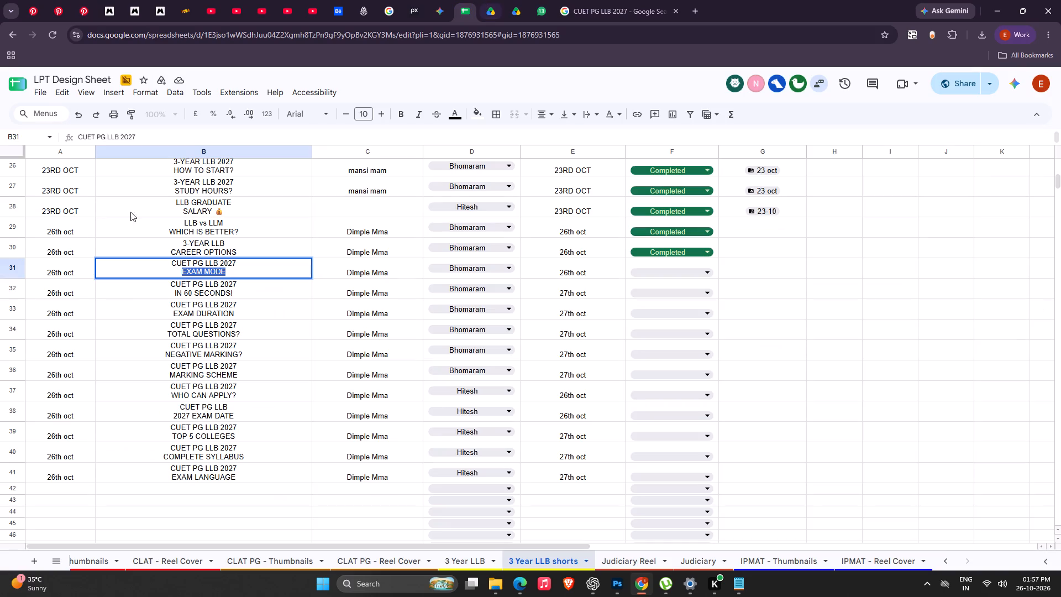
left_click_drag(169, 264, 235, 271)
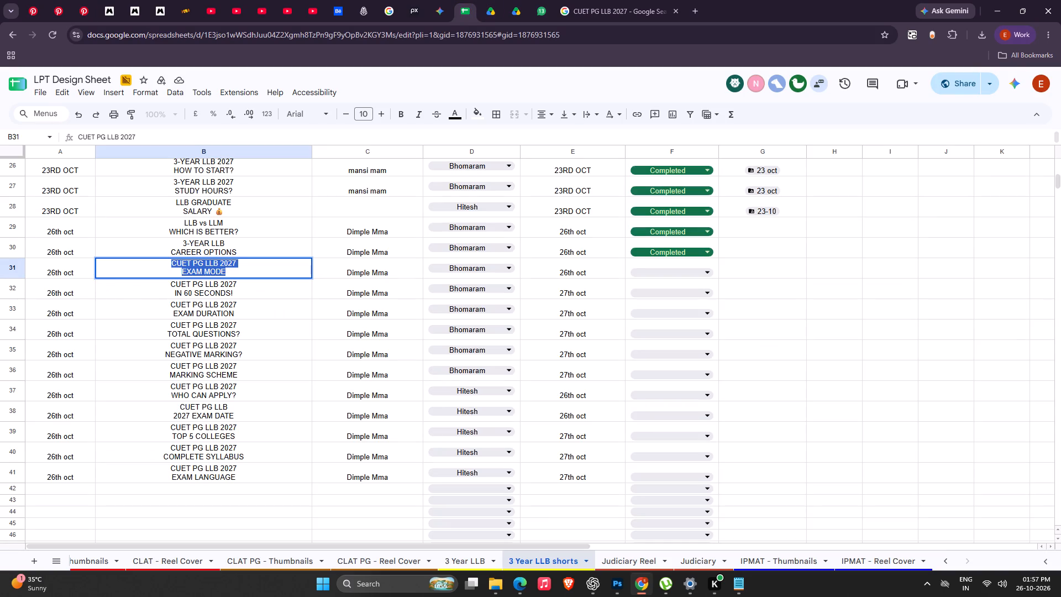
key("ctrl+c")
key("ctrl+c")
left_click(87, 0)
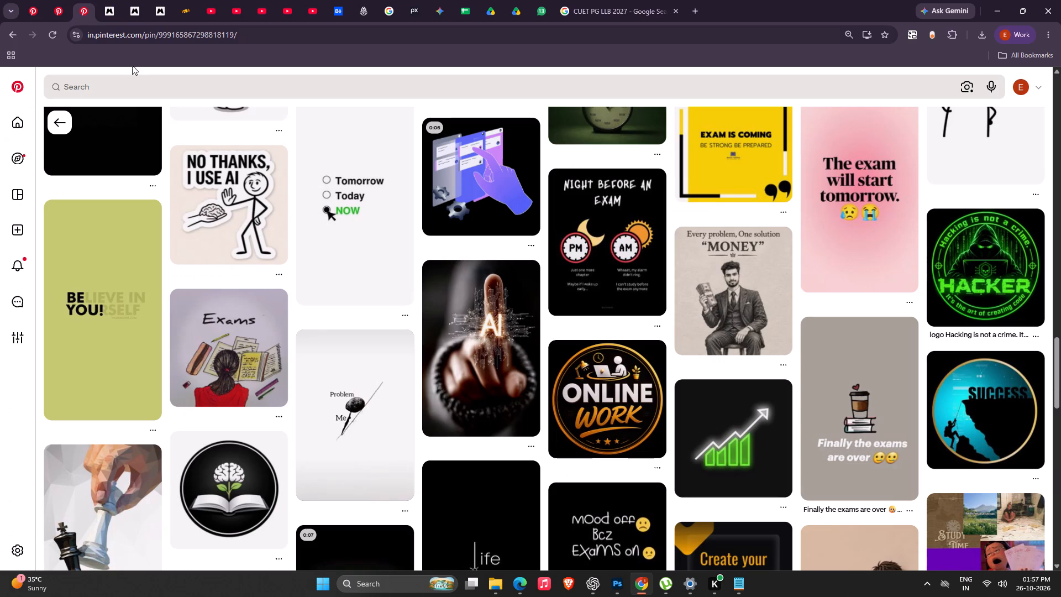
left_click(55, 0)
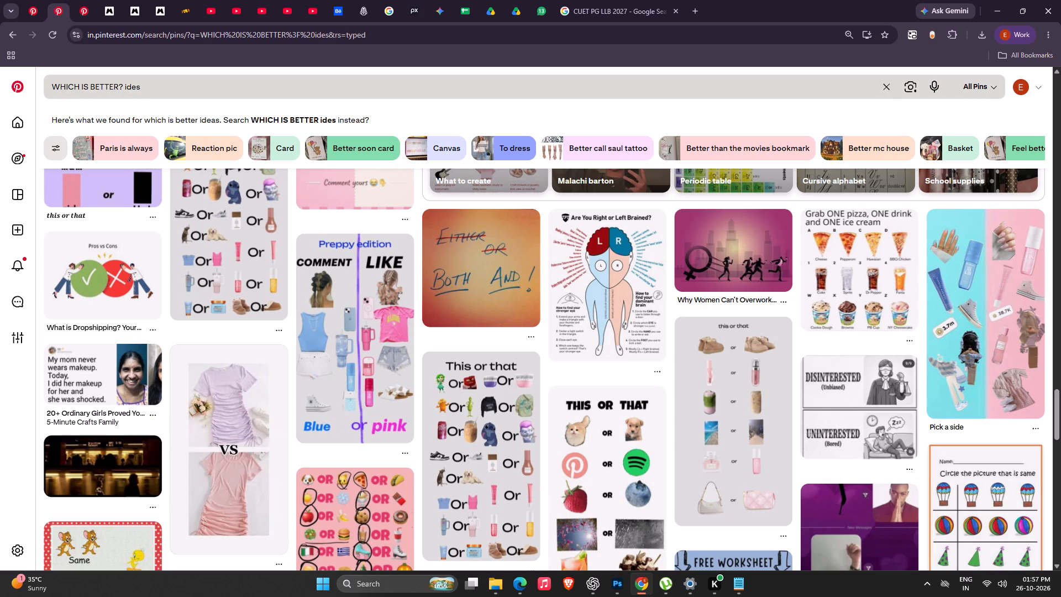
left_click_drag(193, 84, 0, 77)
key("ctrl+BackSpace")
key("ctrl+v")
key("Return")
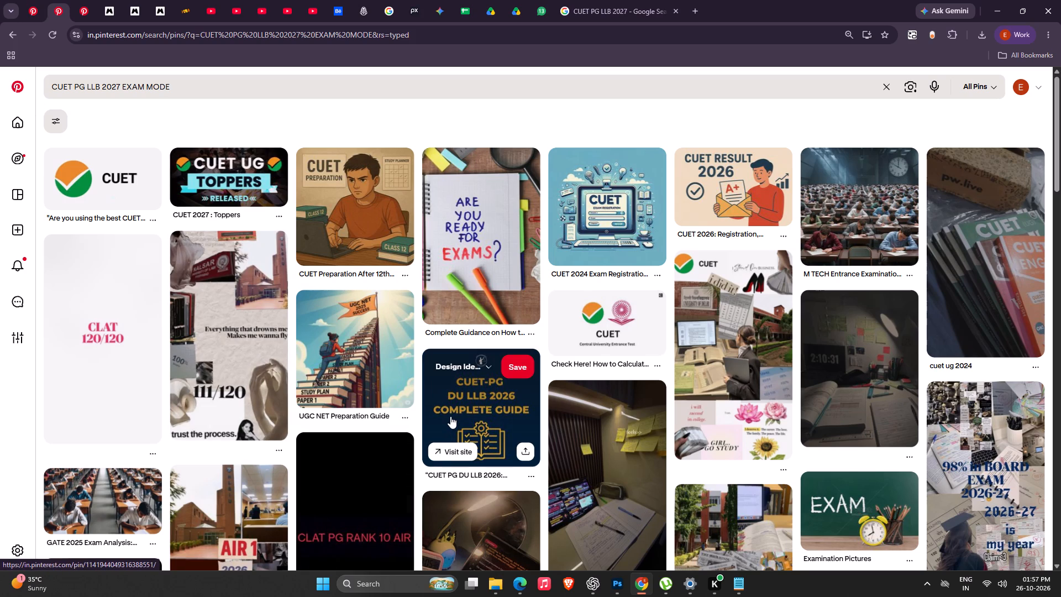
Look over the results, open the pin showing the CUET checkmark logo, and capture screen snips of the logo.
scroll(450, 416, "down", 3)
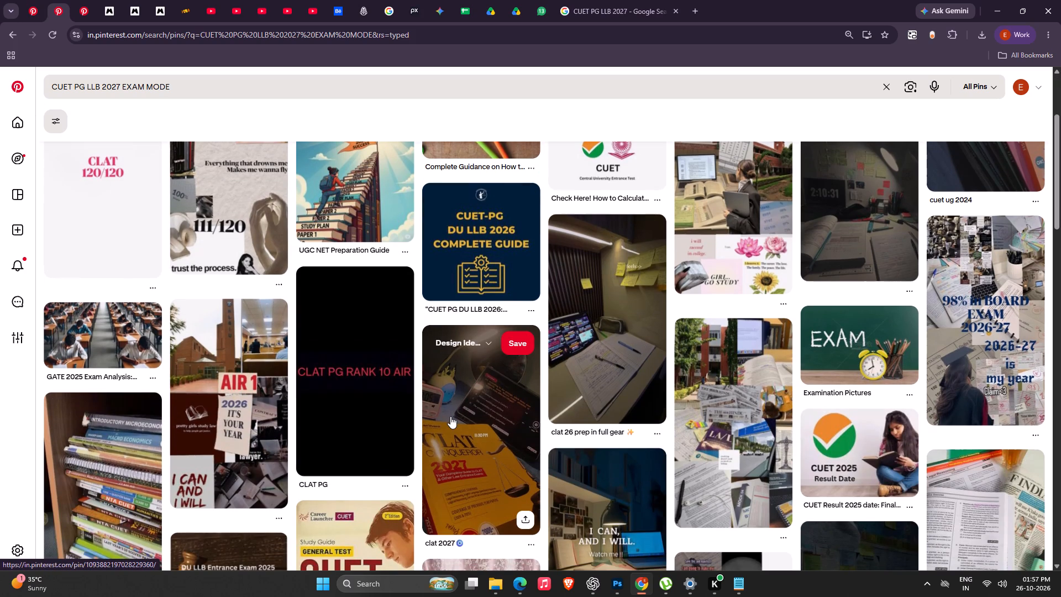
scroll(450, 416, "down", 2)
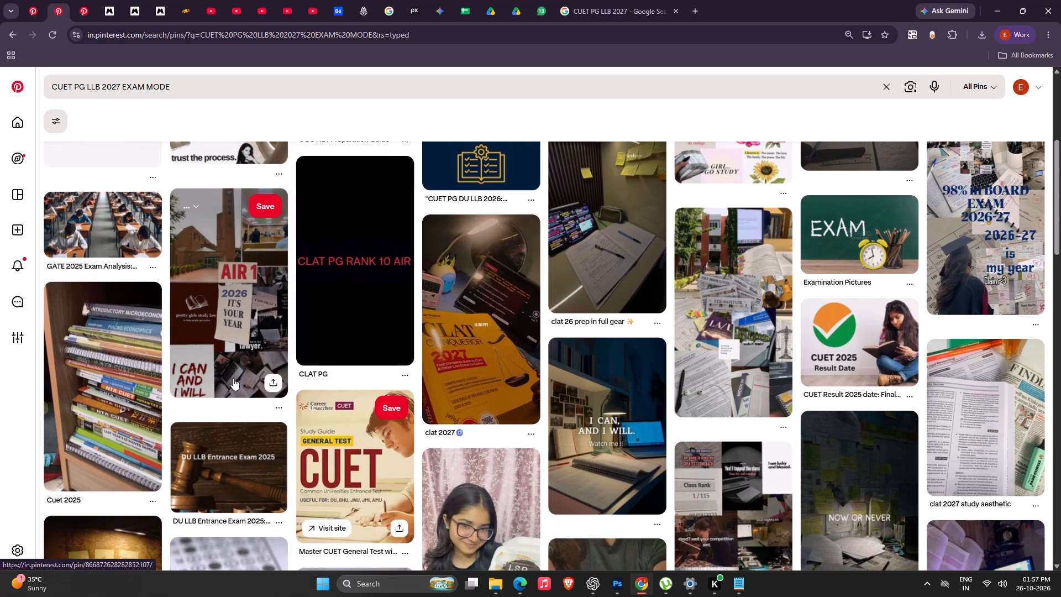
scroll(290, 392, "up", 13)
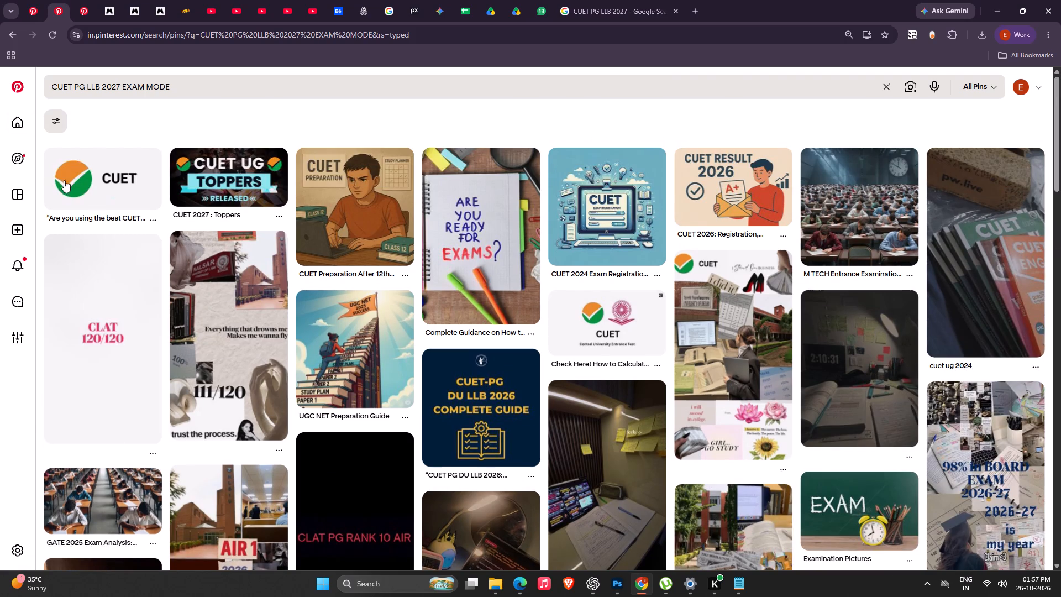
left_click(114, 181)
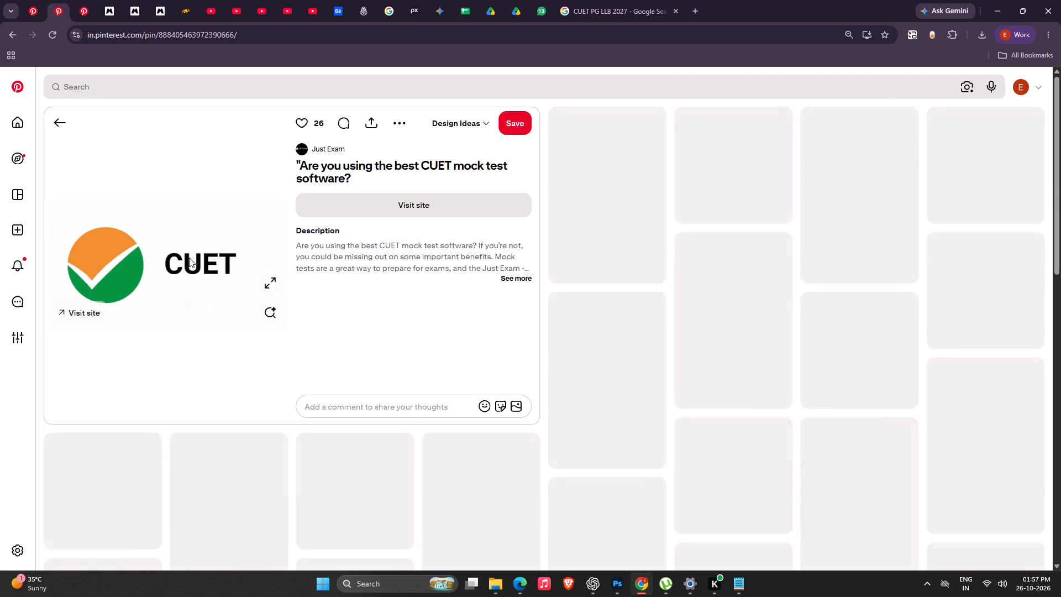
key("shift+super+s")
left_click_drag(48, 174, 259, 301)
key("shift+super+s")
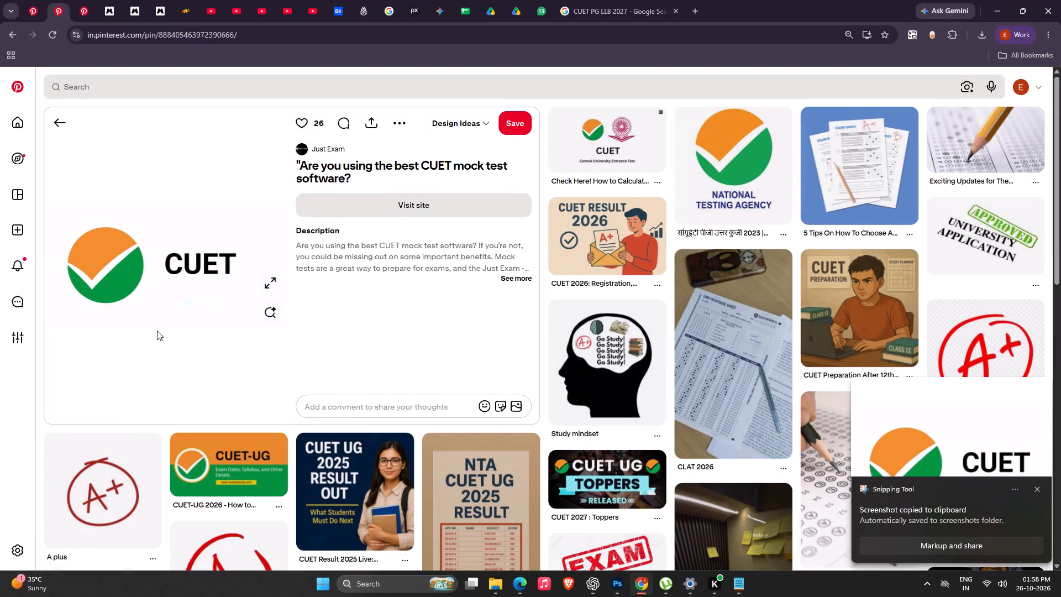
left_click_drag(54, 159, 253, 353)
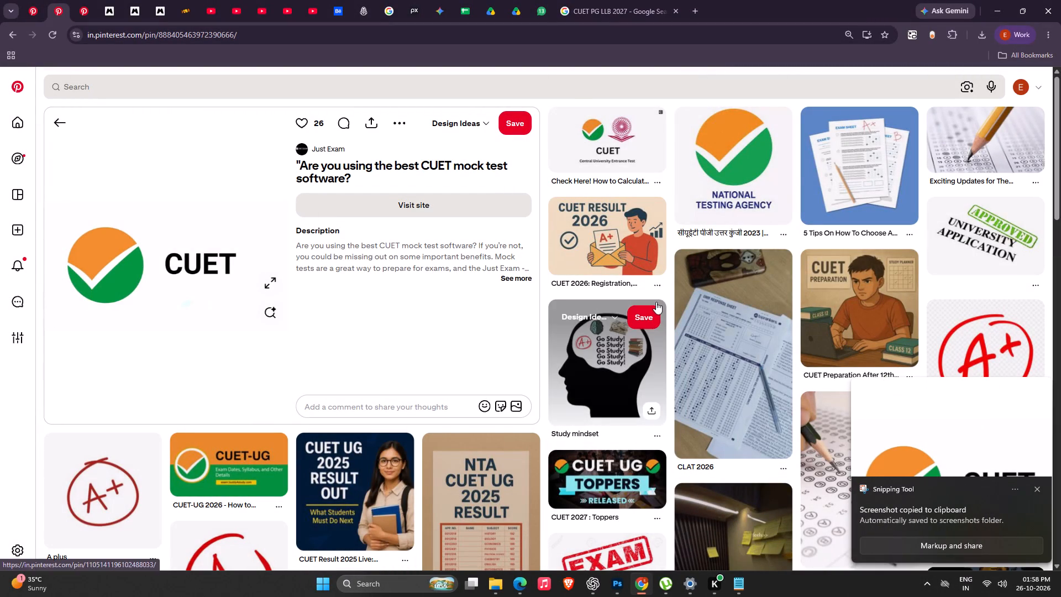
Examine the pins related to the CUET logo pin for exam-themed elements.
scroll(650, 276, "down", 4)
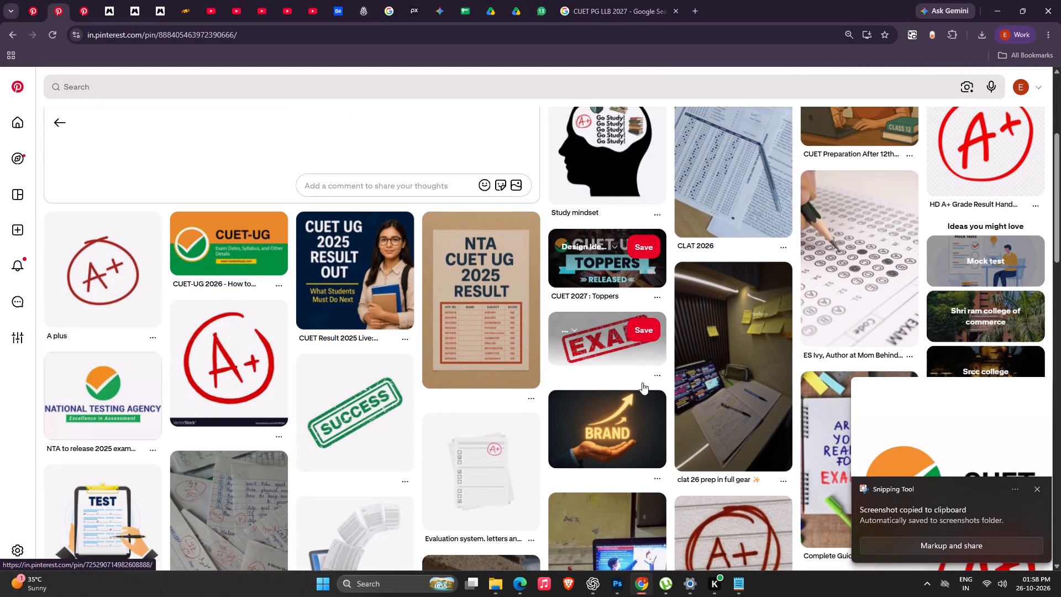
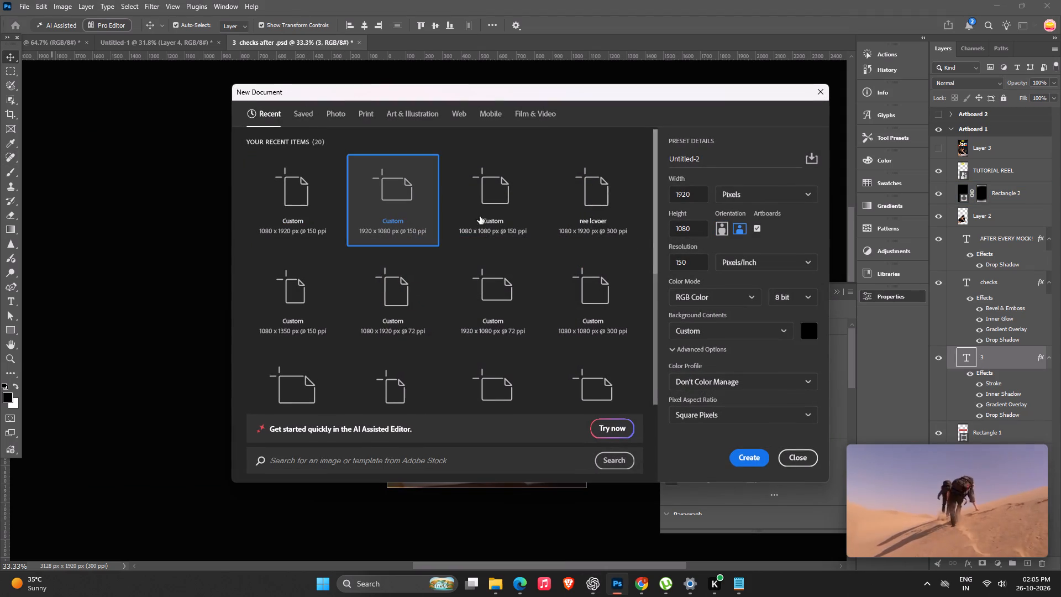
left_click(721, 223)
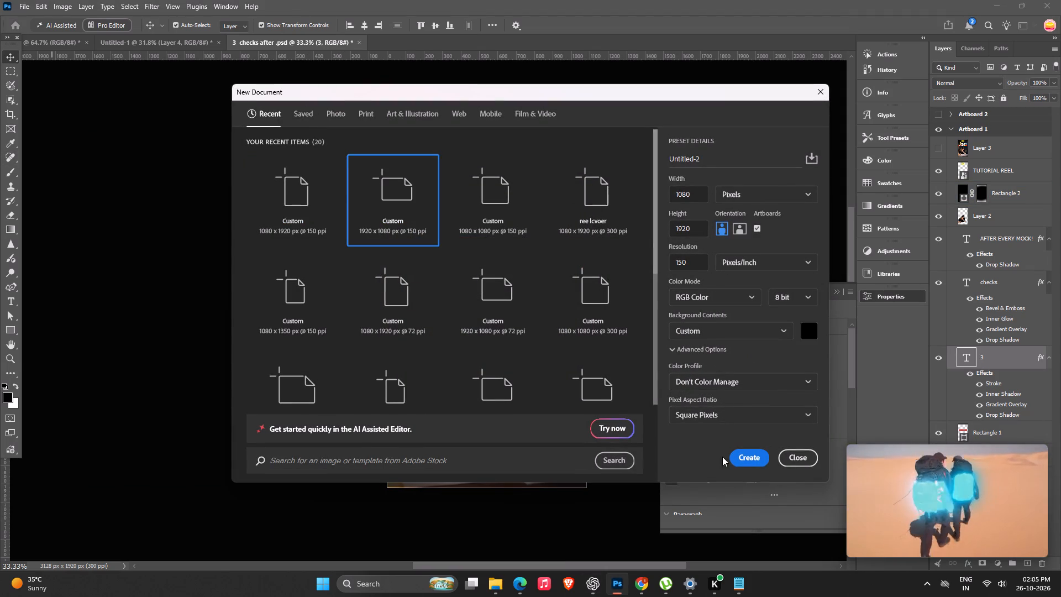
left_click(737, 457)
Switch to Chrome and search Pinterest for "CUET PG LLB 2027 EXAM MODE".
left_click(645, 586)
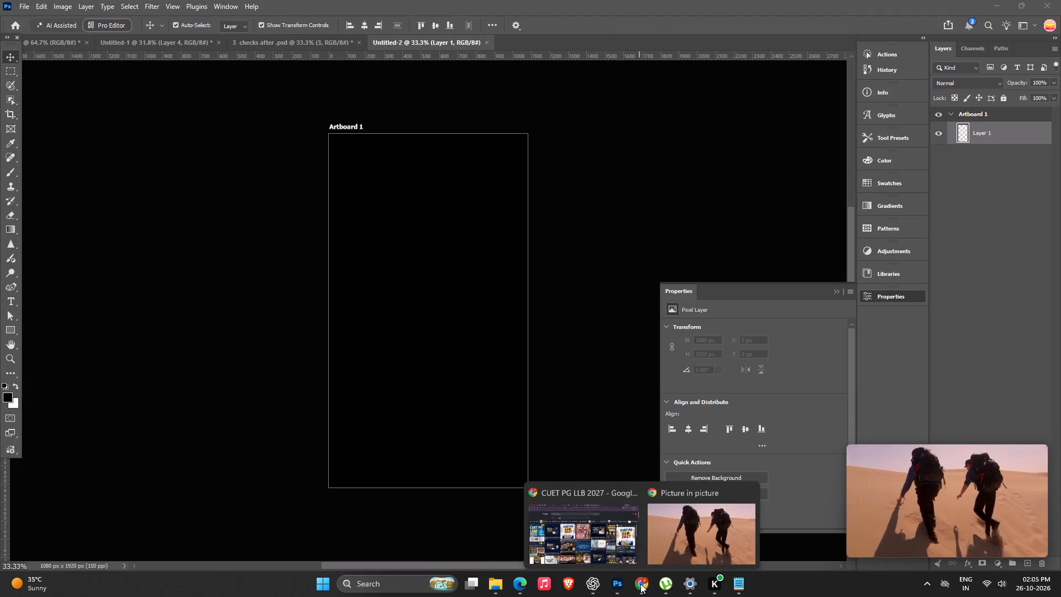
left_click(595, 527)
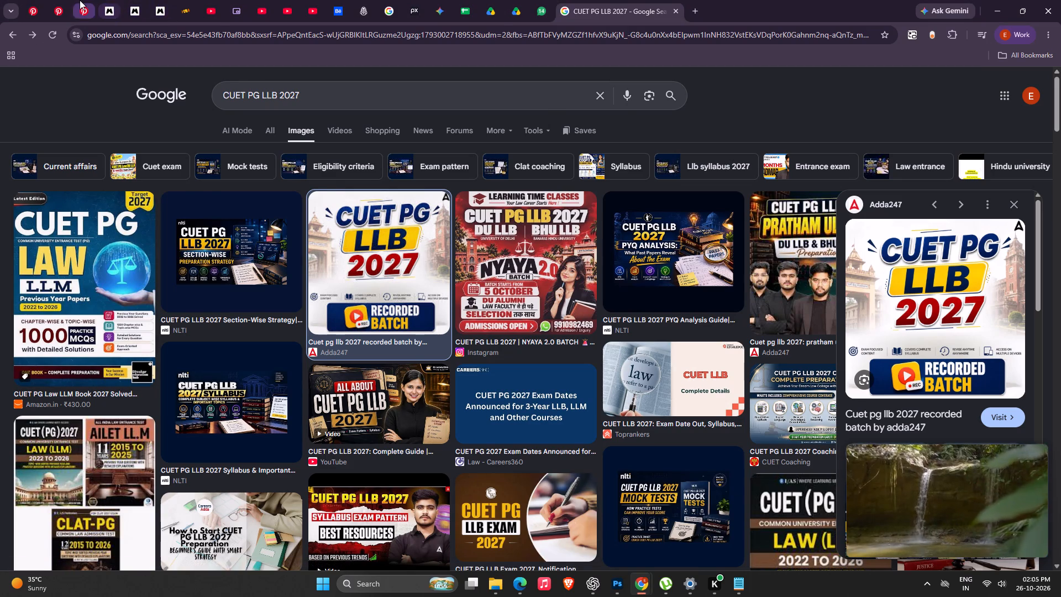
left_click(80, 0)
left_click(61, 0)
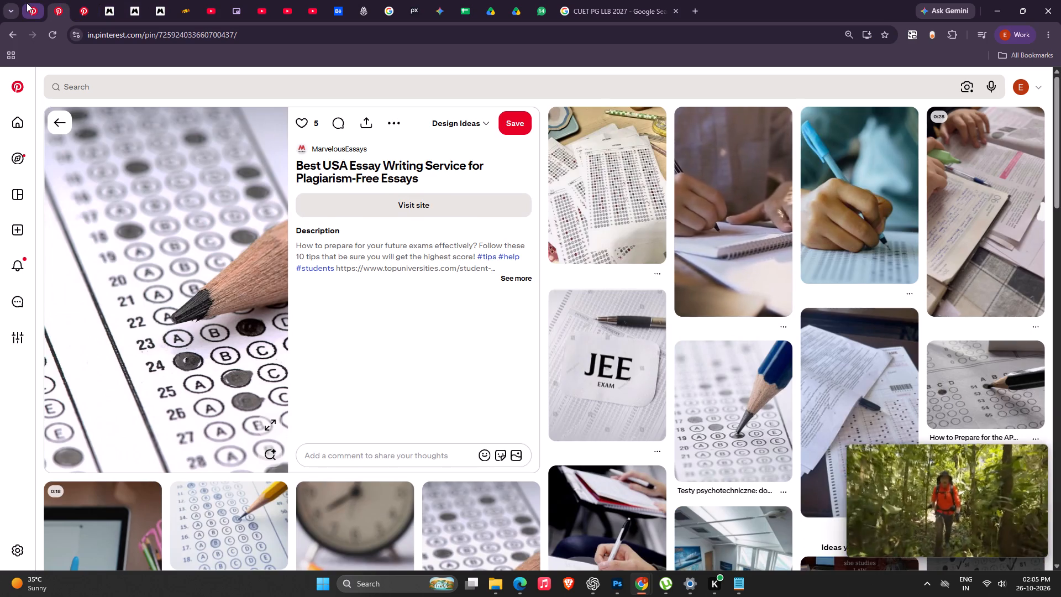
left_click(27, 3)
left_click(57, 7)
scroll(294, 304, "up", 5)
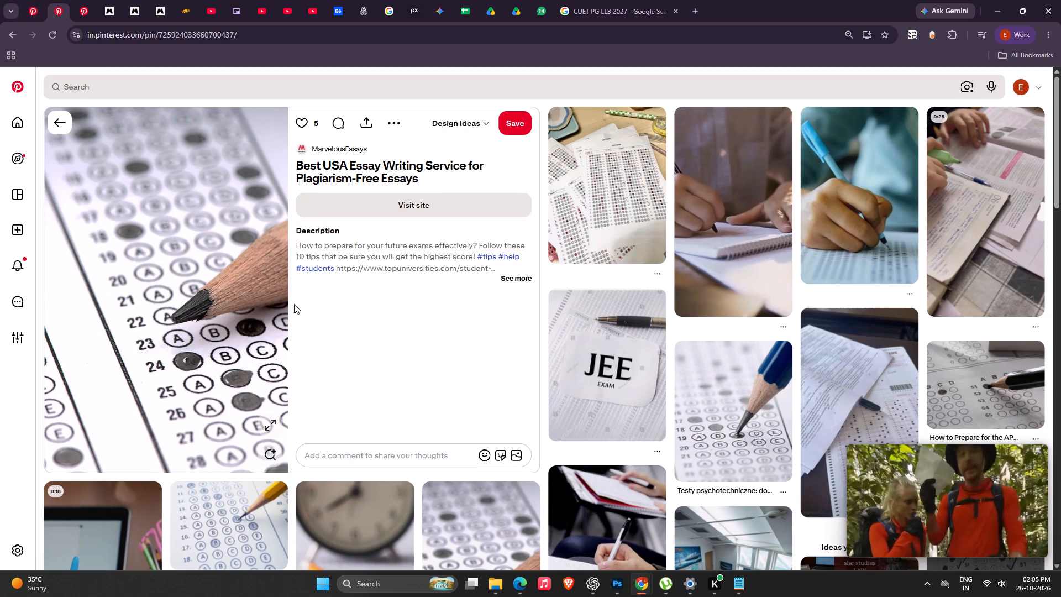
scroll(294, 304, "up", 3)
scroll(294, 304, "down", 1)
left_click(214, 81)
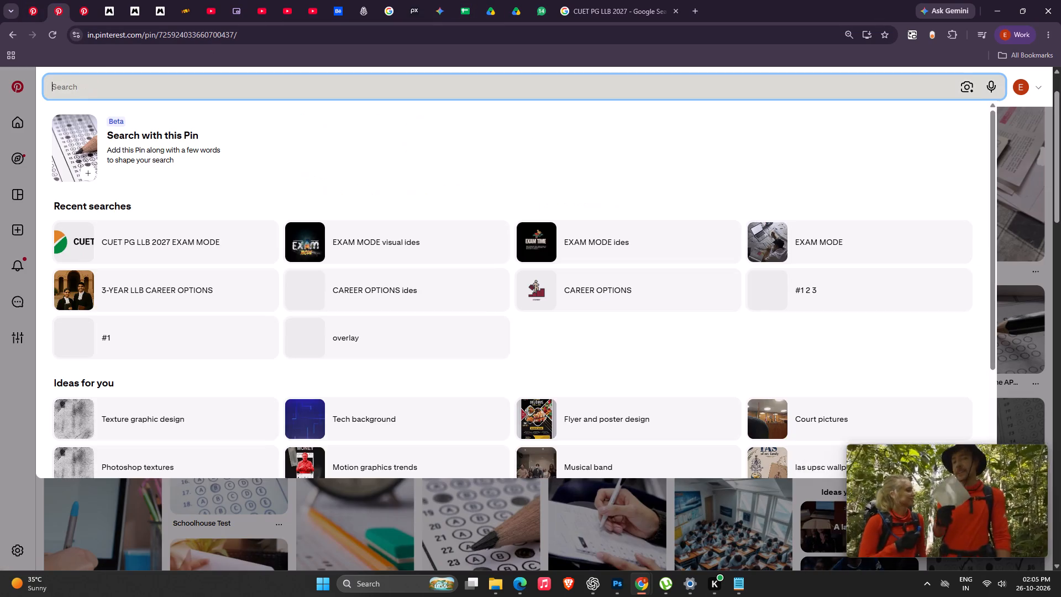
key("ctrl+v")
key("Return")
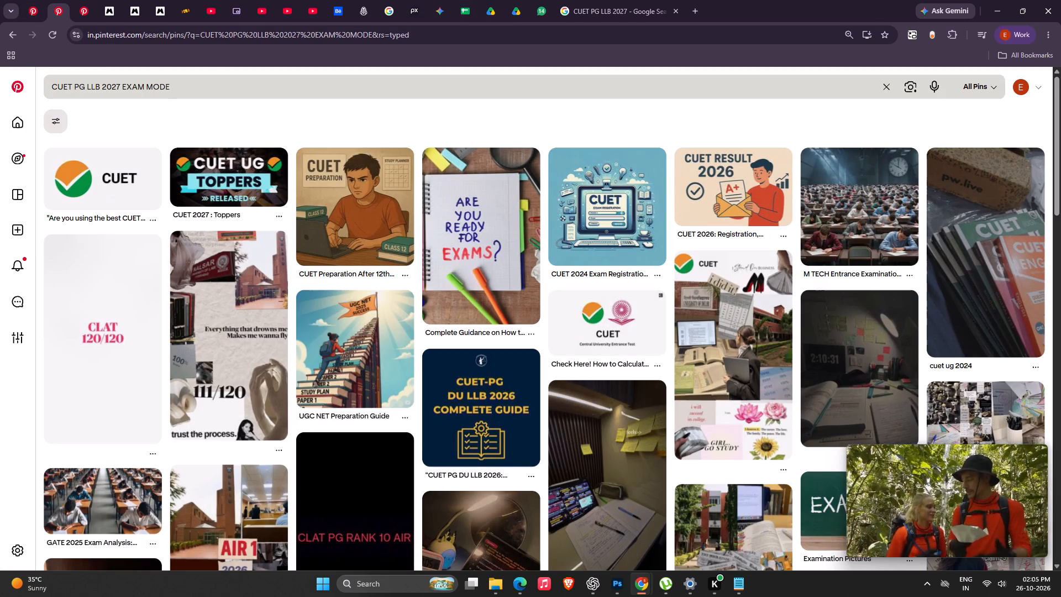
Open the "CUET 2027 : Toppers" pin and examine its related pins for exam cover references, going back when done.
scroll(407, 371, "up", 7)
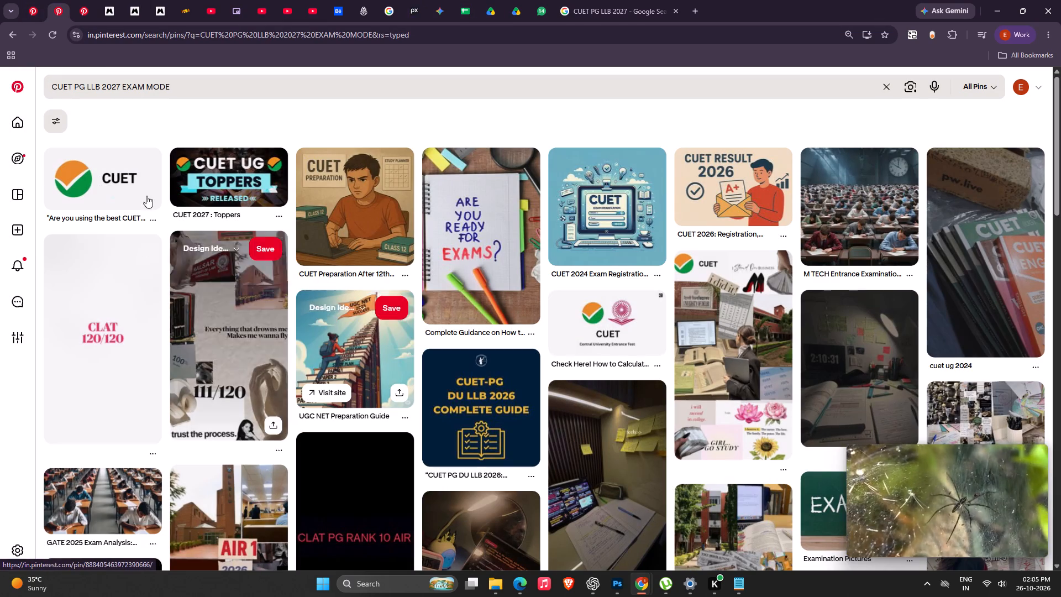
left_click(235, 180)
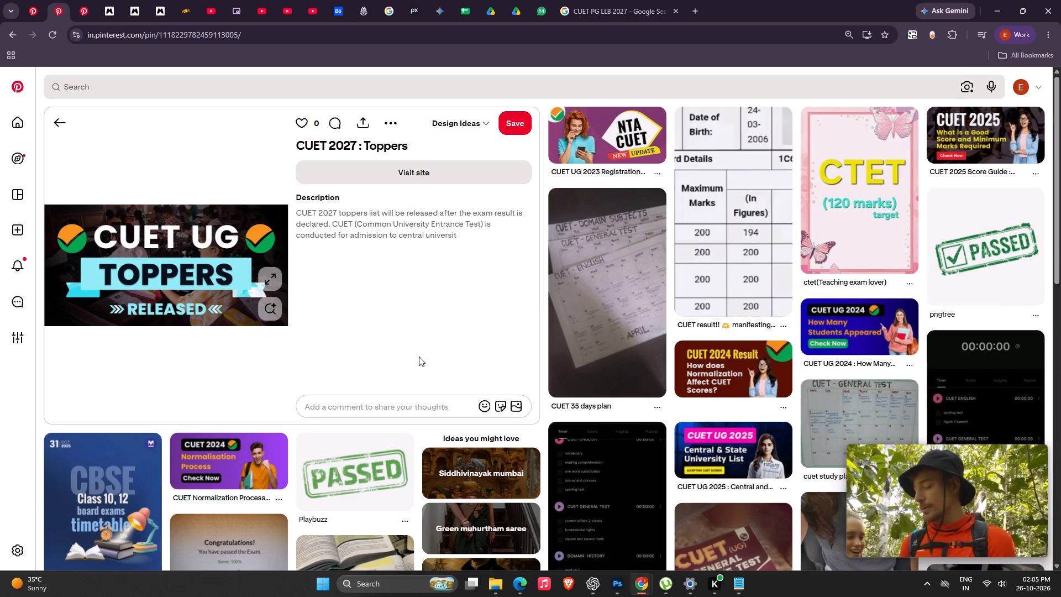
scroll(481, 338, "down", 3)
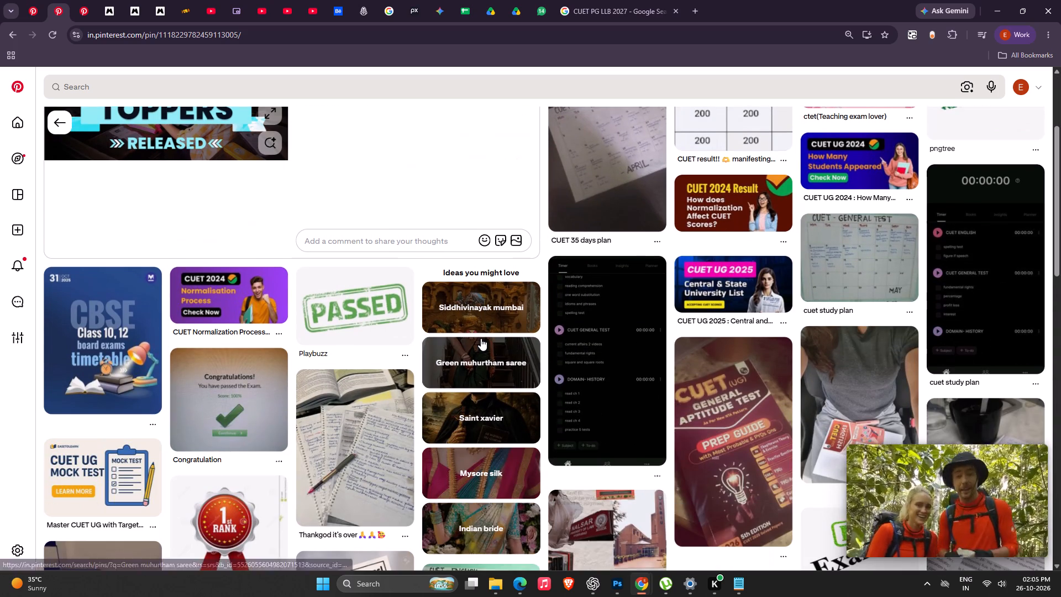
scroll(481, 338, "down", 11)
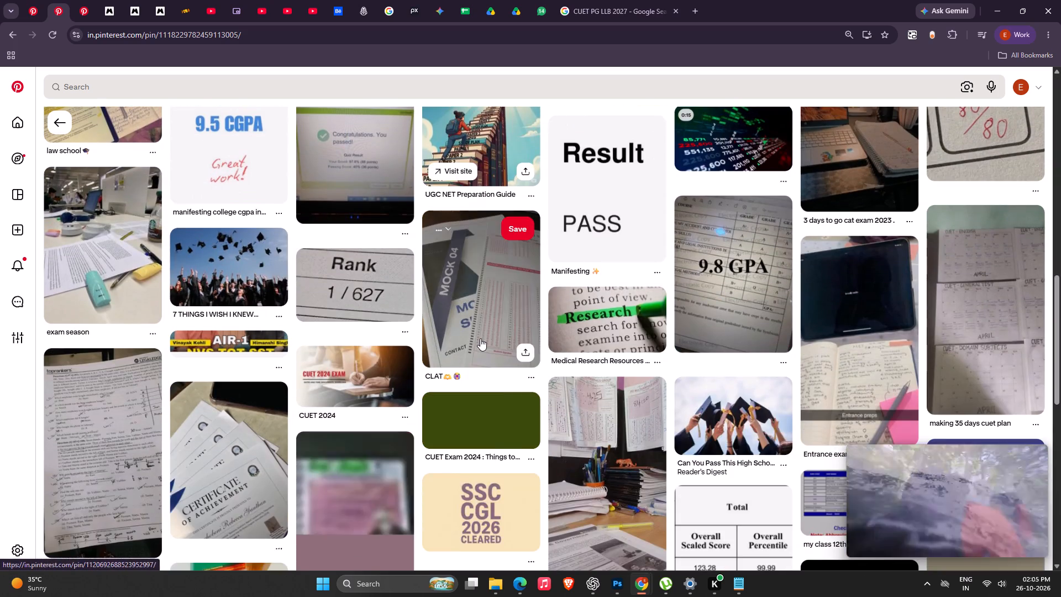
scroll(480, 338, "down", 5)
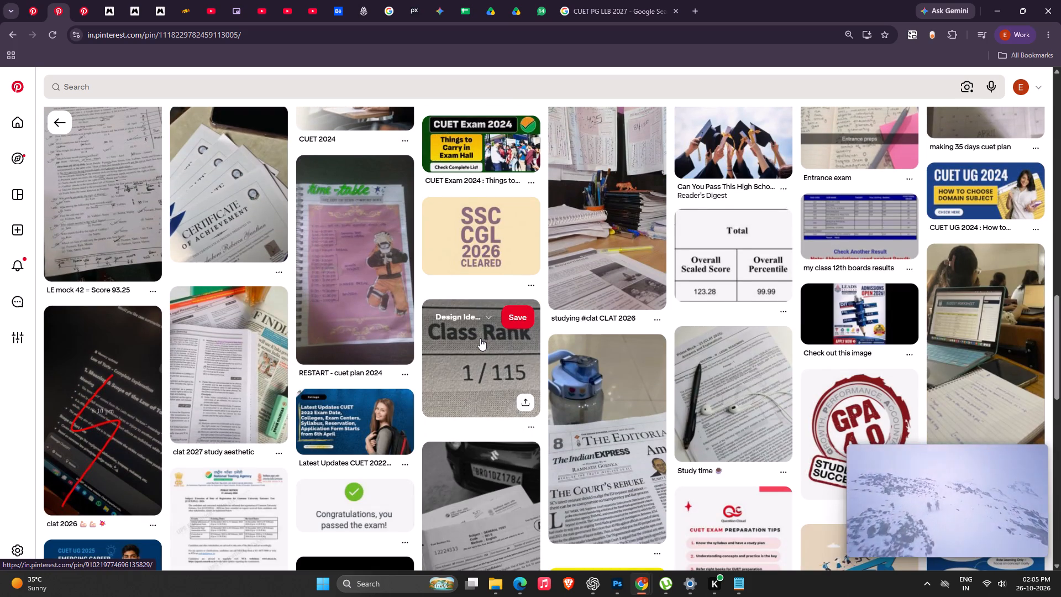
scroll(480, 338, "down", 3)
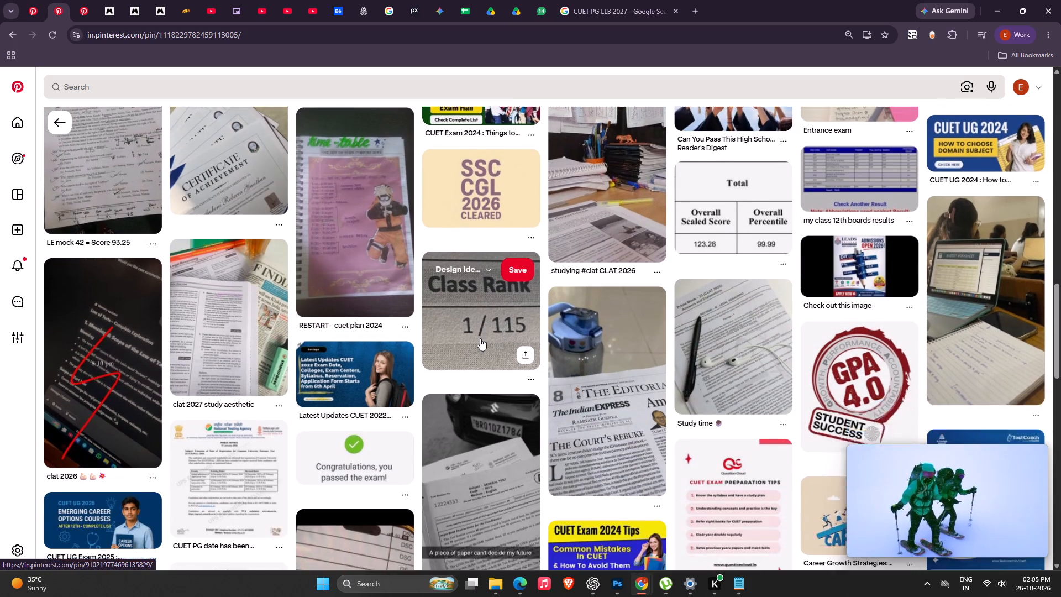
left_click(949, 488)
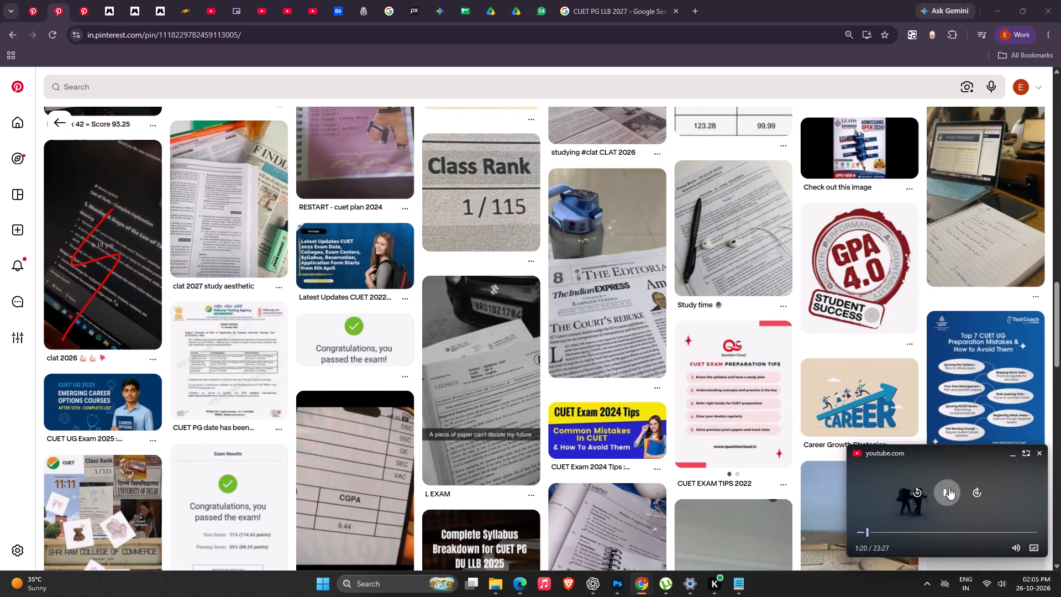
scroll(578, 380, "down", 5)
scroll(359, 327, "down", 5)
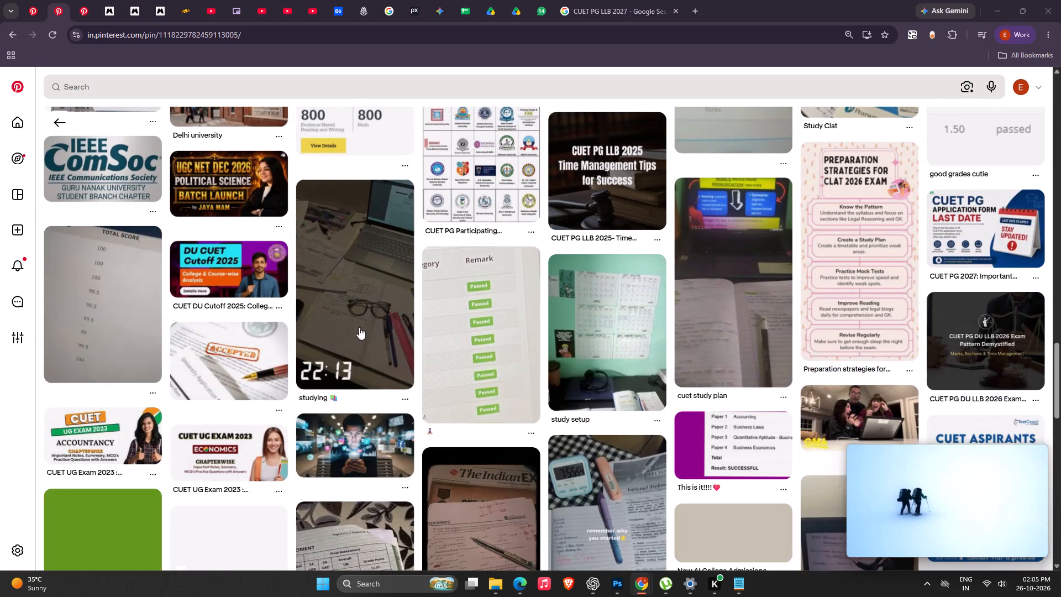
left_click(10, 26)
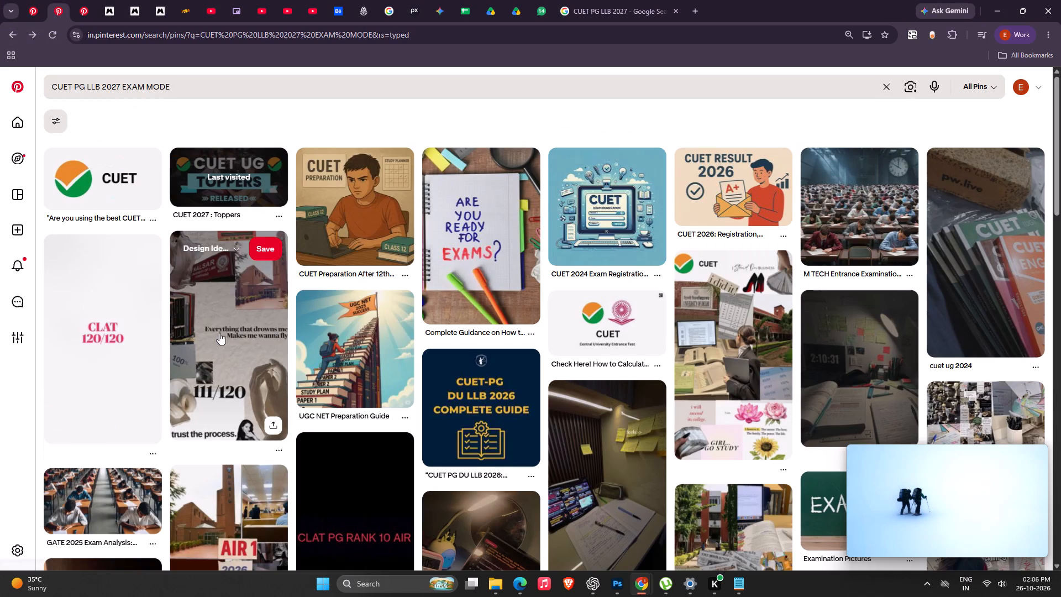
left_click(14, 34)
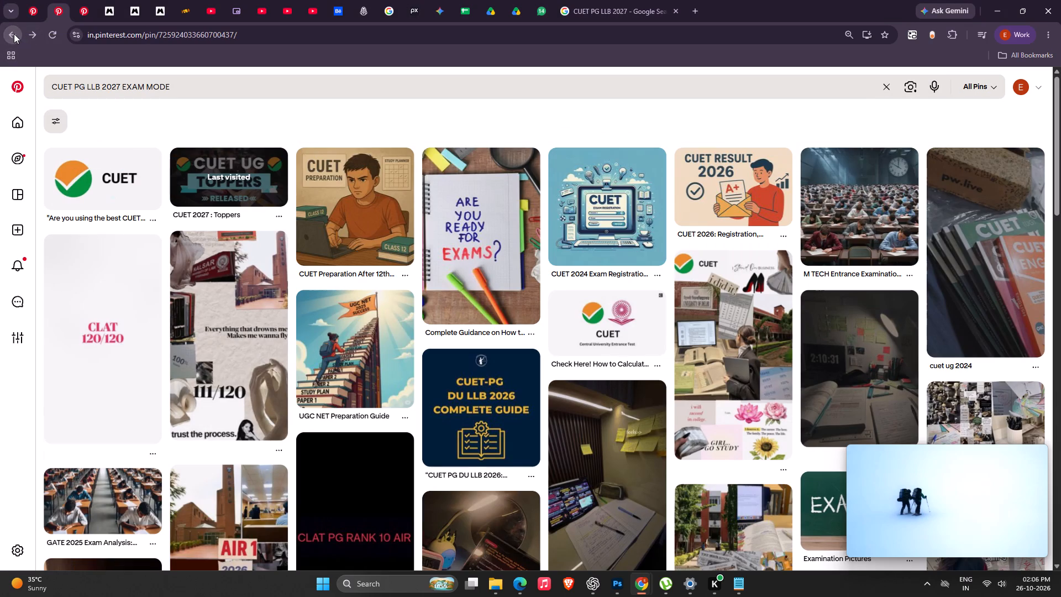
Search Pinterest for "EXAM MODE".
left_click(129, 81)
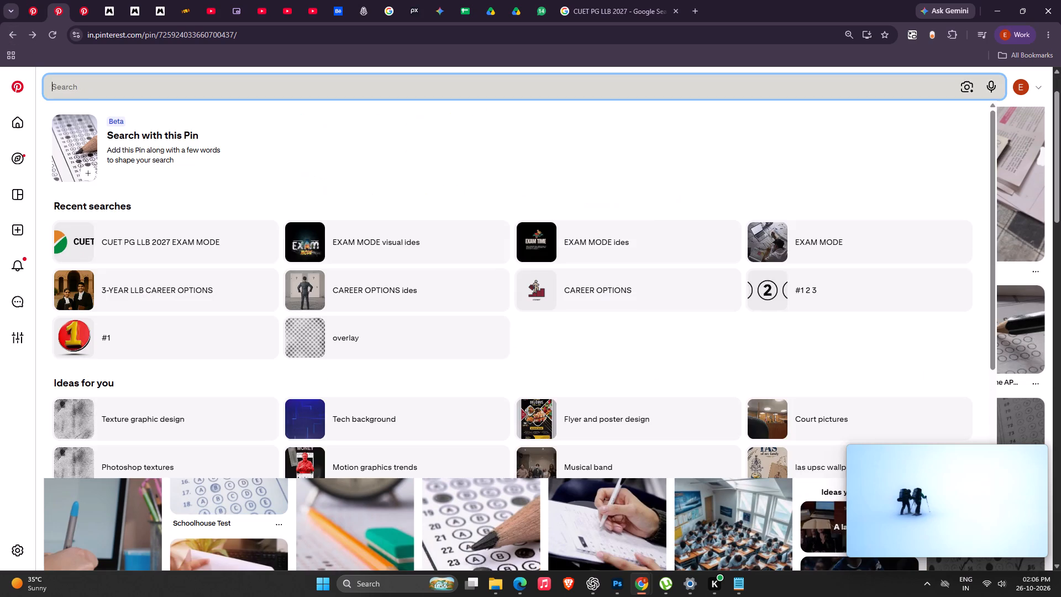
key("ctrl+v")
left_click_drag(120, 86, 0, 88)
key("BackSpace")
key("Return")
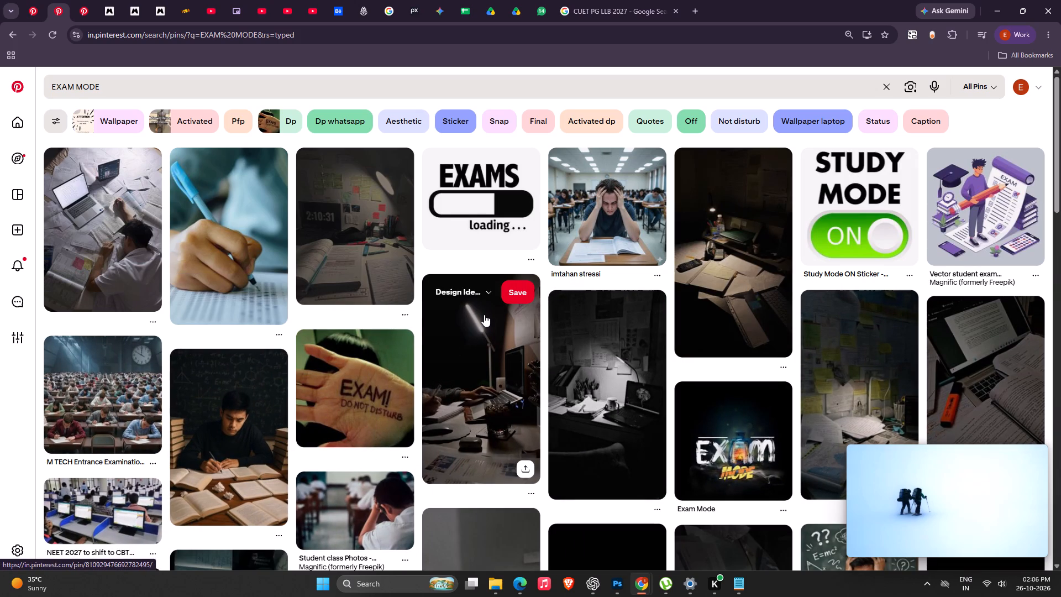
Open the "M TECH Entrance Examination 2024" pin and capture a screenshot of its crowded exam hall image.
left_click(121, 406)
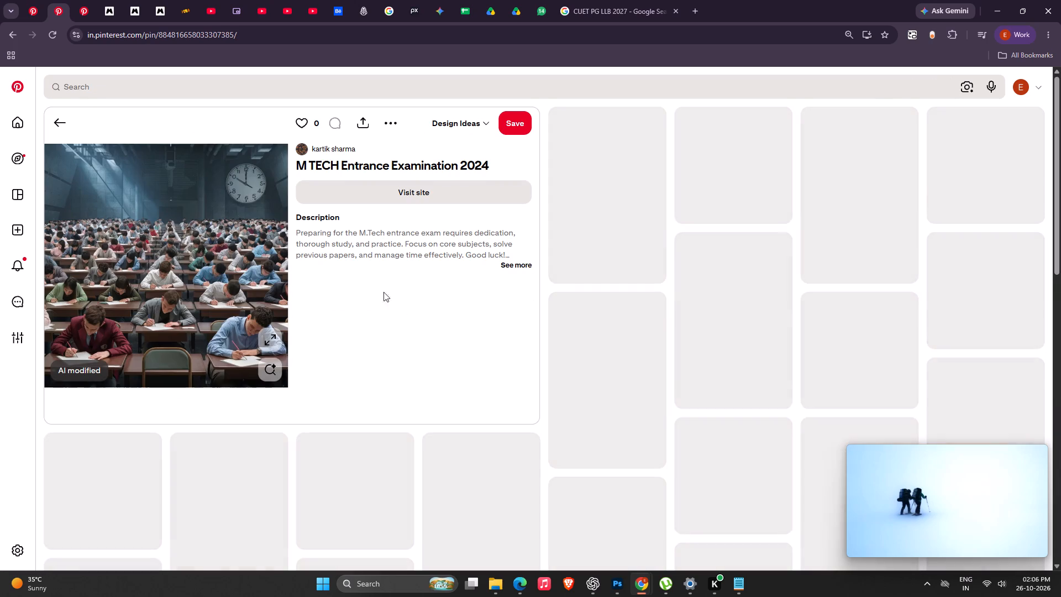
key("shift+super+s")
left_click_drag(43, 143, 71, 183)
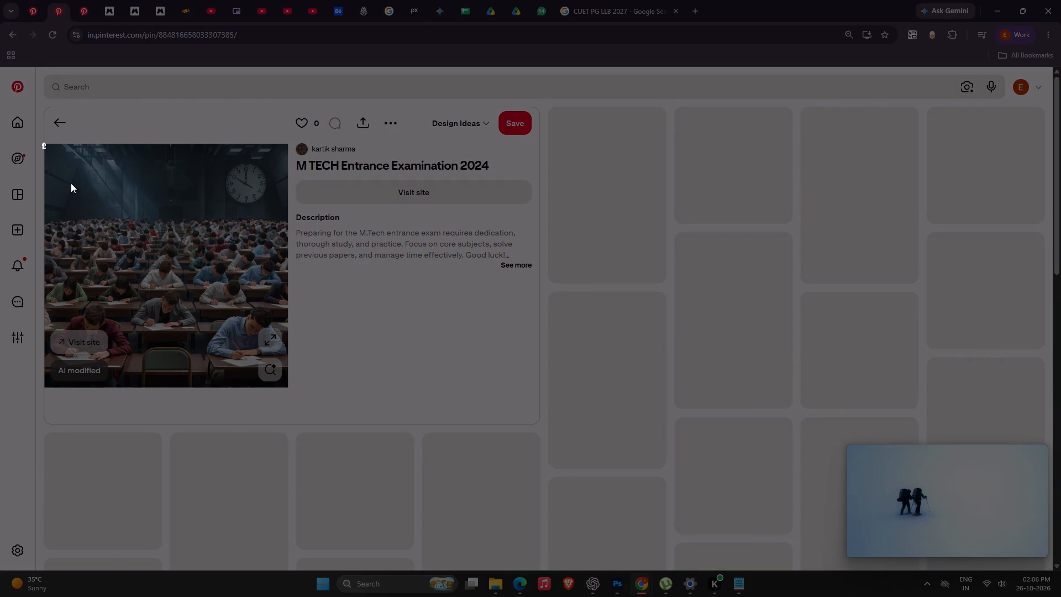
left_click_drag(71, 183, 286, 387)
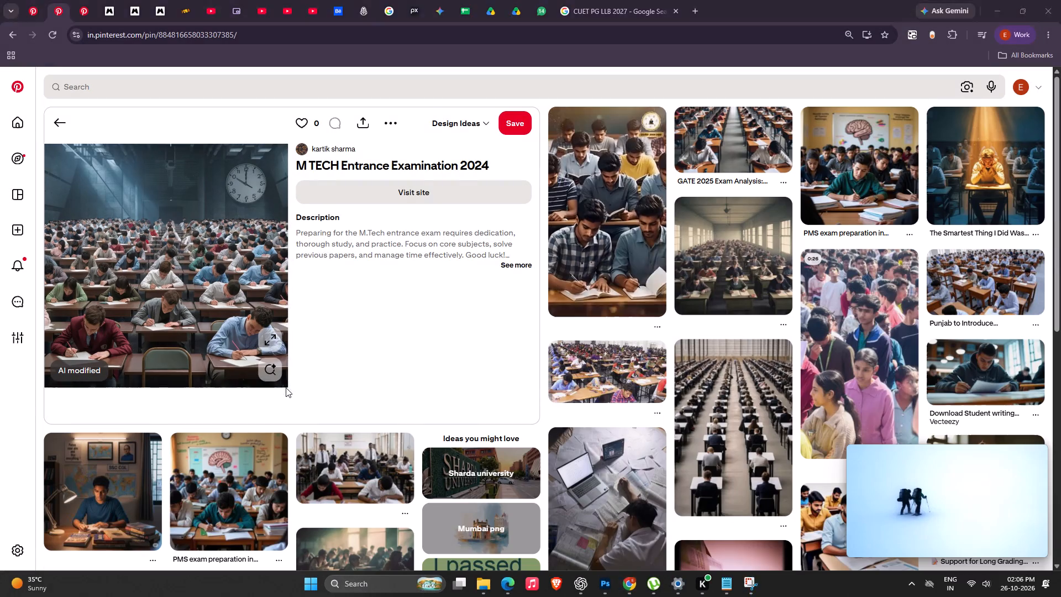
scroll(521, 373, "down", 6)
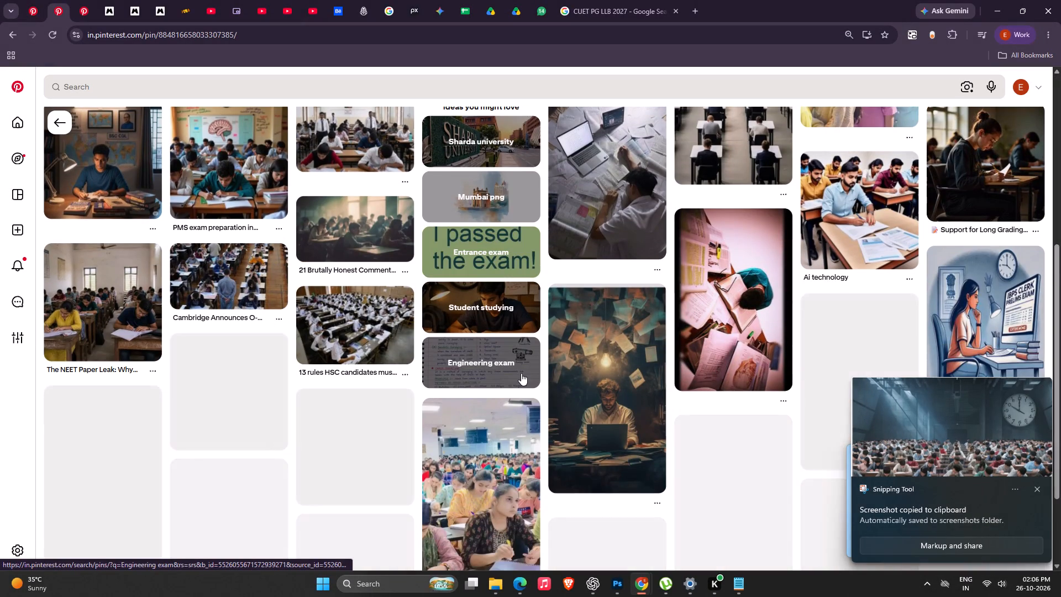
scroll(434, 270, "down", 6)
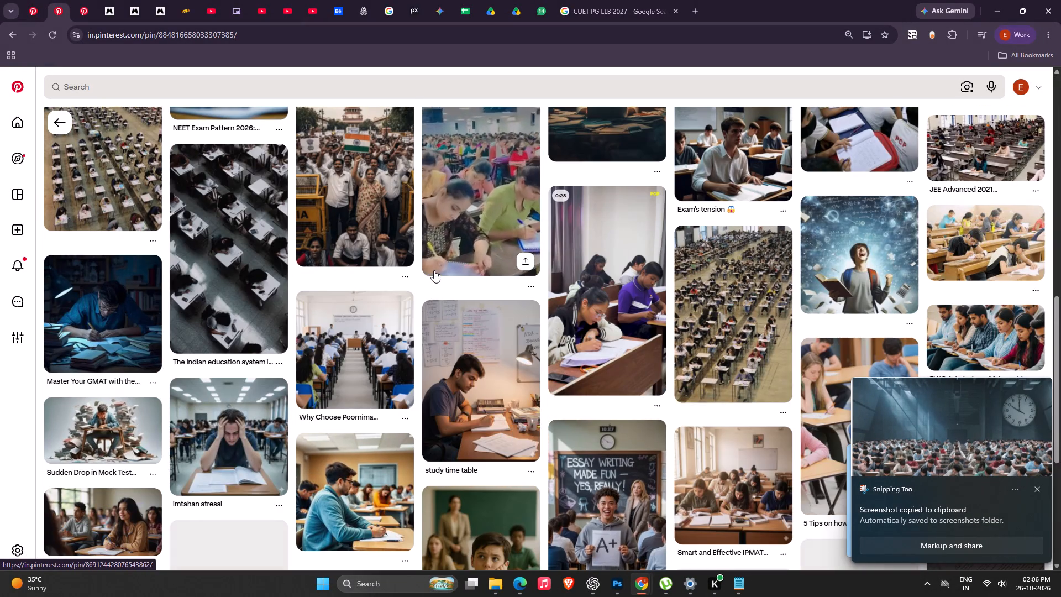
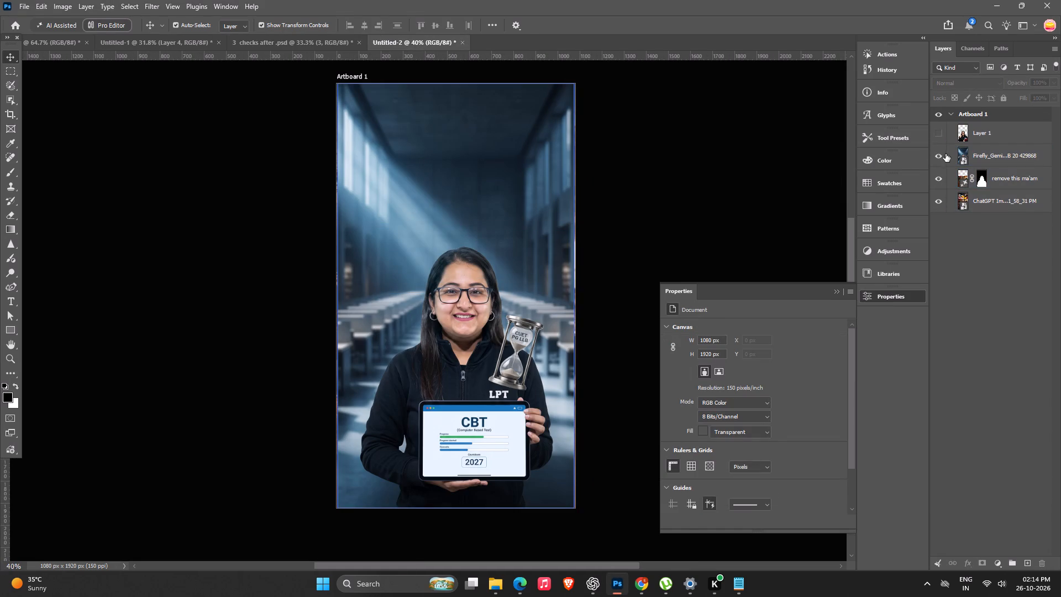
left_click(935, 156)
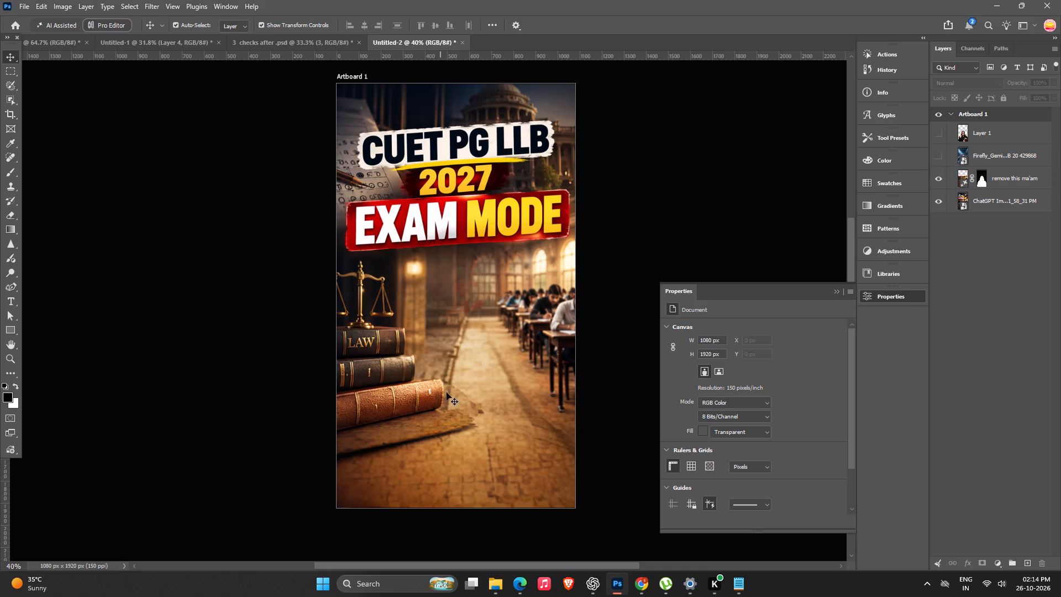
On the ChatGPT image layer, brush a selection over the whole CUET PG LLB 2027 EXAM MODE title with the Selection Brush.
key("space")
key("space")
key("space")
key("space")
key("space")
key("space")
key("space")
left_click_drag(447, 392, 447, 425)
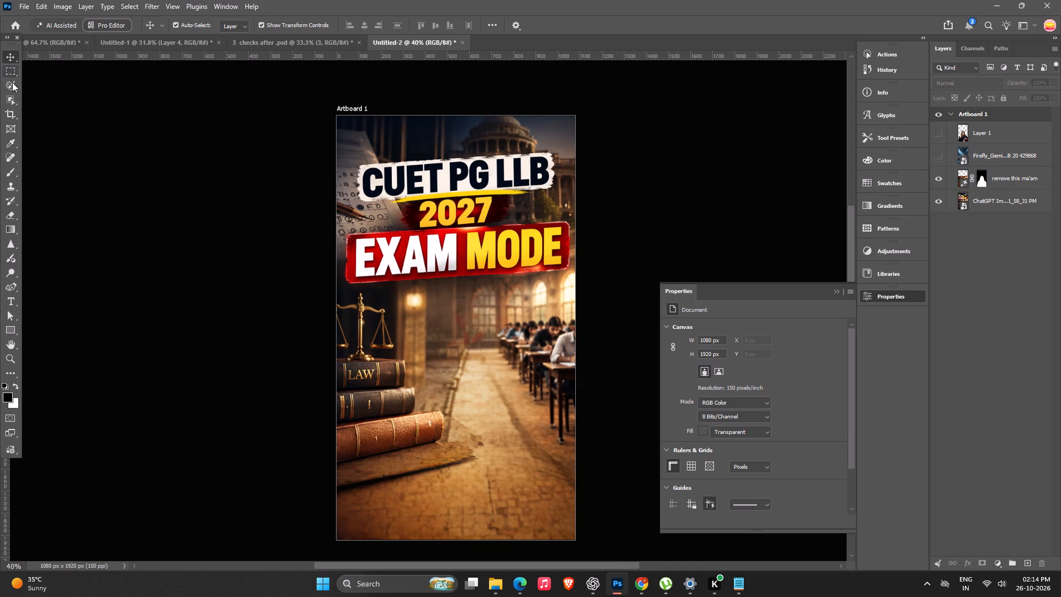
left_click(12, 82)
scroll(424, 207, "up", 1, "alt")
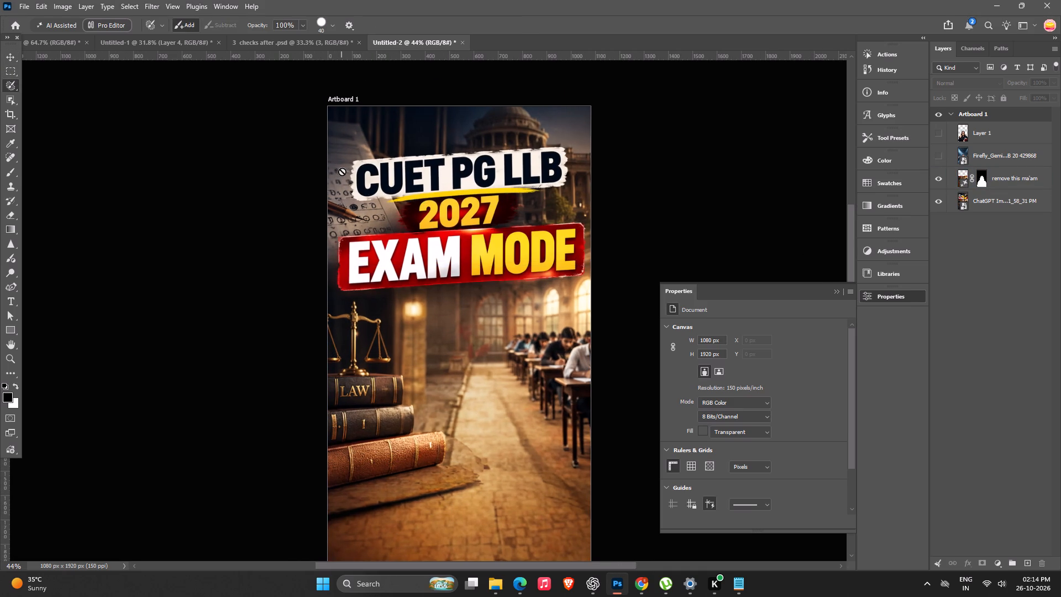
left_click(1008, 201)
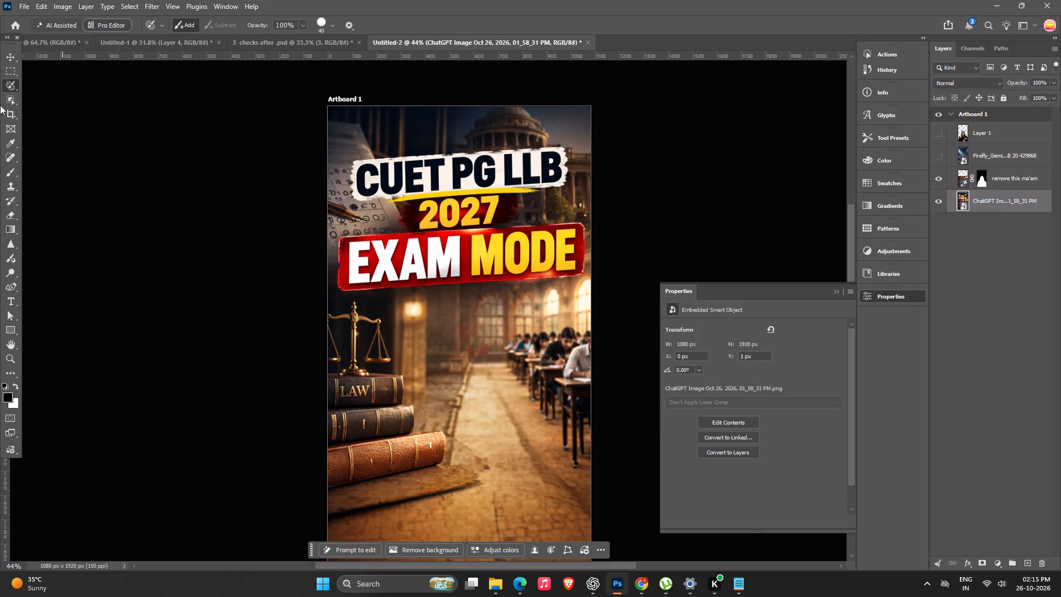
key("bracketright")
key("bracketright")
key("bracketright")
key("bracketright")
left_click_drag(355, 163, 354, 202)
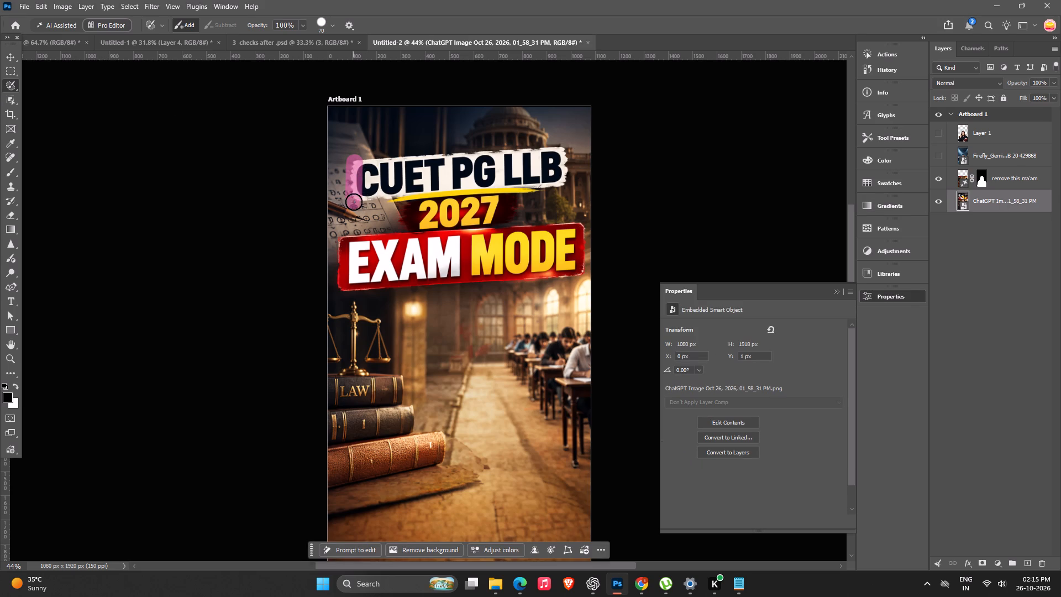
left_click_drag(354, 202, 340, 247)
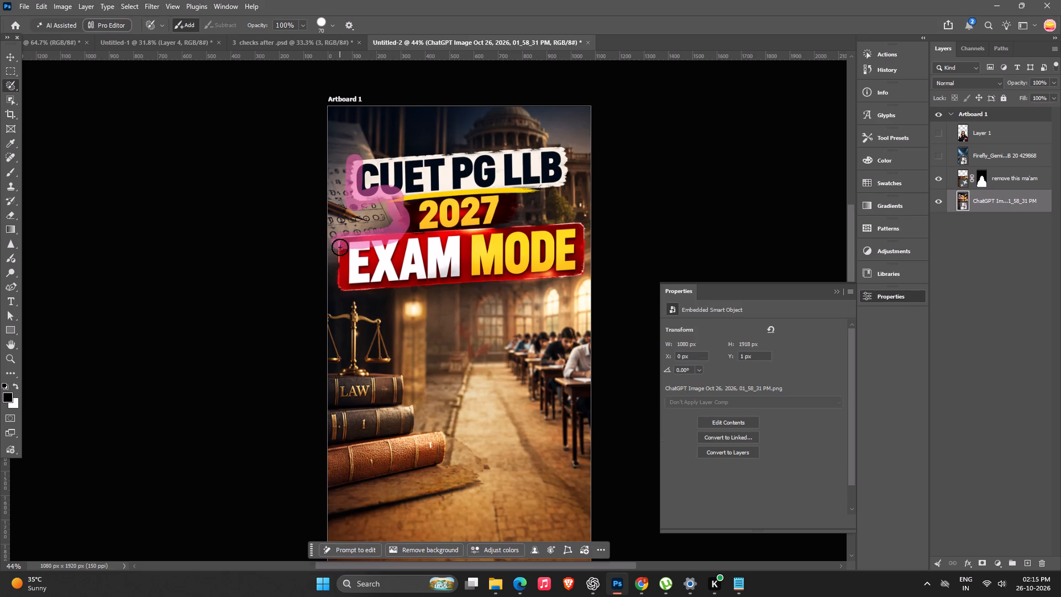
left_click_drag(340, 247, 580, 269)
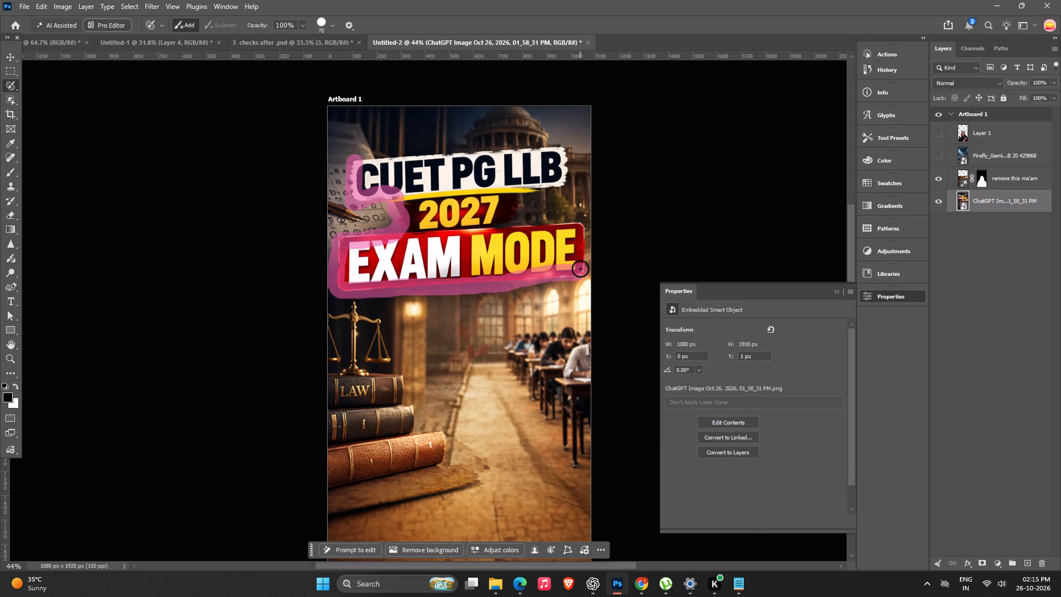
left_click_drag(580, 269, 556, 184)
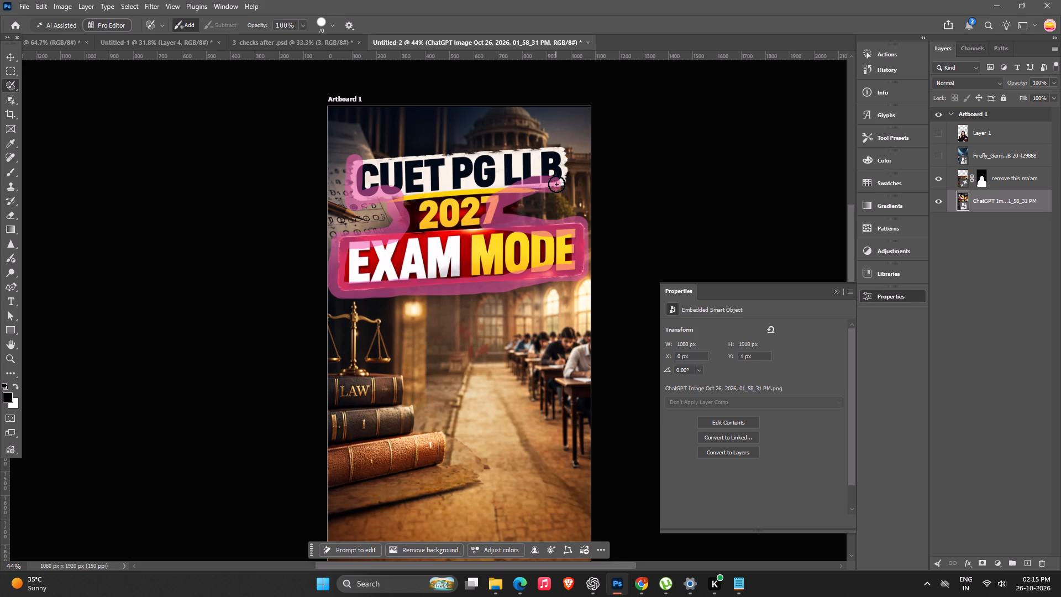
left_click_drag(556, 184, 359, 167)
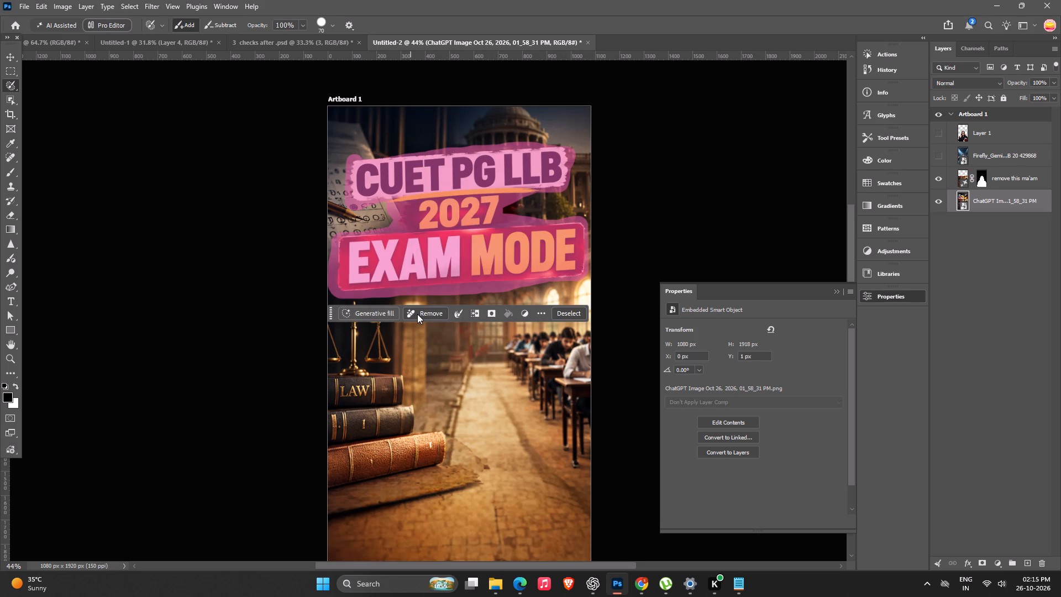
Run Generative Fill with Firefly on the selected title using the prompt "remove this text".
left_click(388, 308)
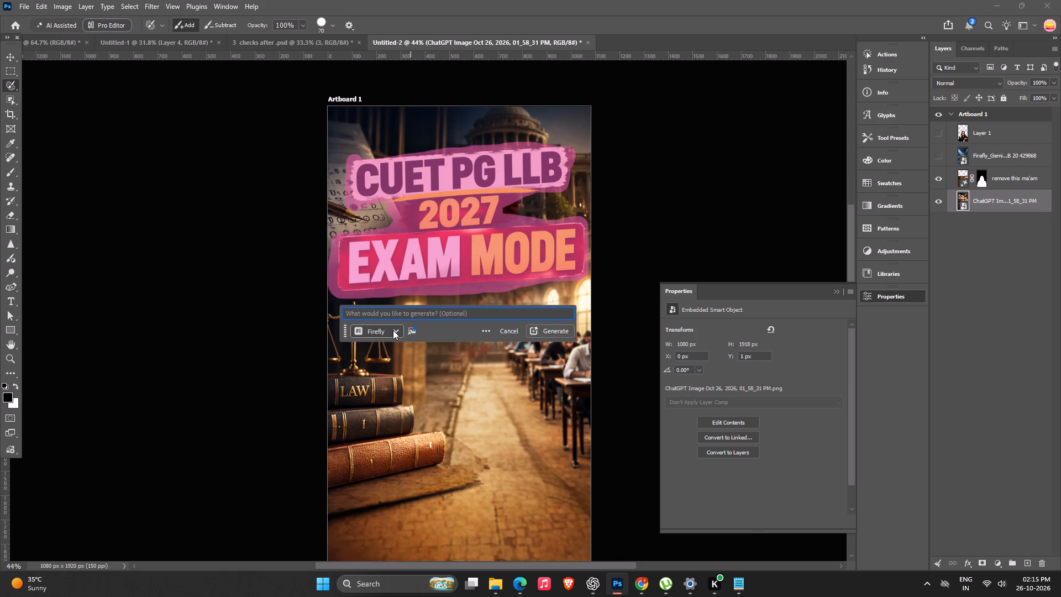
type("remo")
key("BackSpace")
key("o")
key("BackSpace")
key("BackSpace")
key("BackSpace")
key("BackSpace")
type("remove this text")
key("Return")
Switch to Firefly in Edge and compare the CBT tablet image with the other generated covers.
key("alt+Tab")
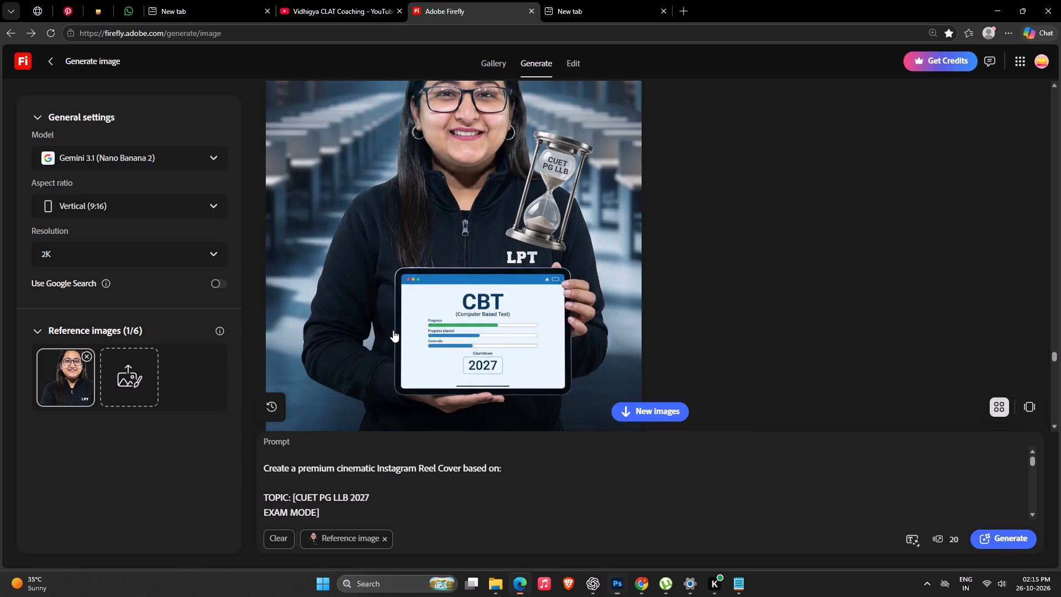
scroll(544, 336, "down", 15)
scroll(550, 327, "up", 13)
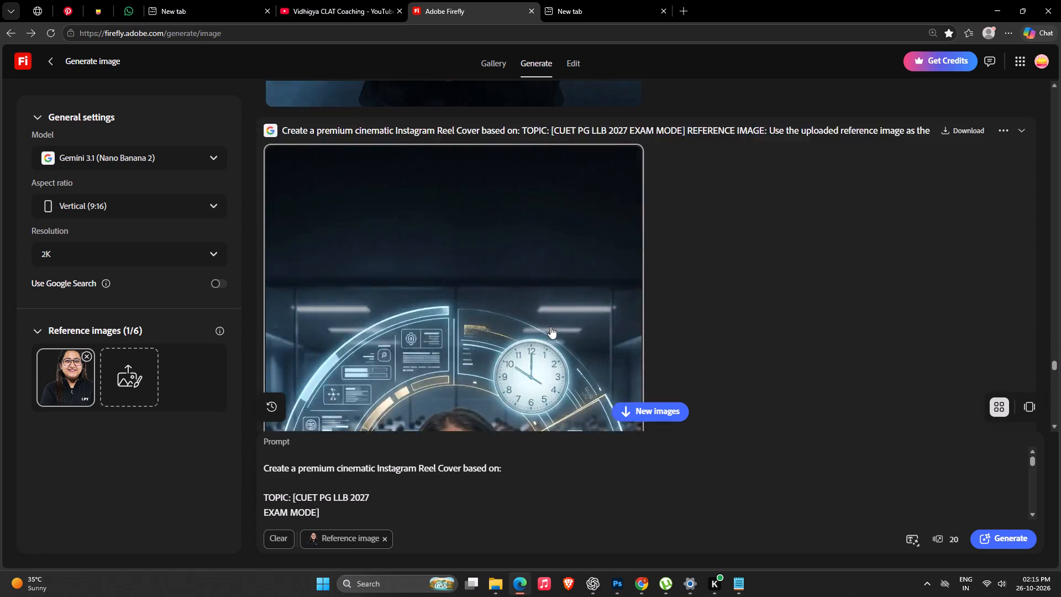
scroll(550, 327, "up", 4)
scroll(550, 326, "down", 3)
scroll(550, 326, "up", 2)
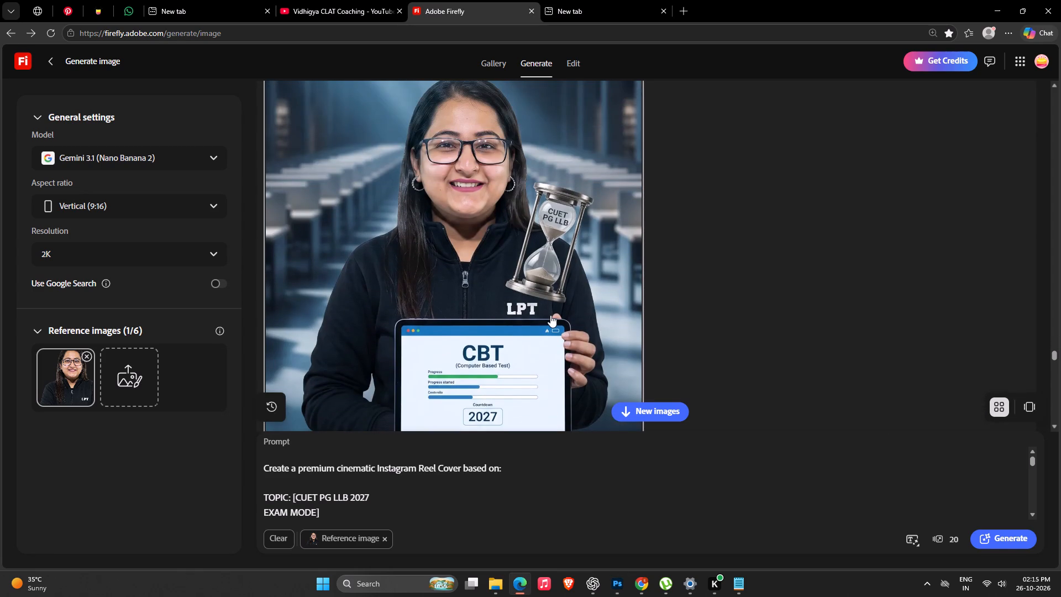
scroll(550, 315, "down", 3)
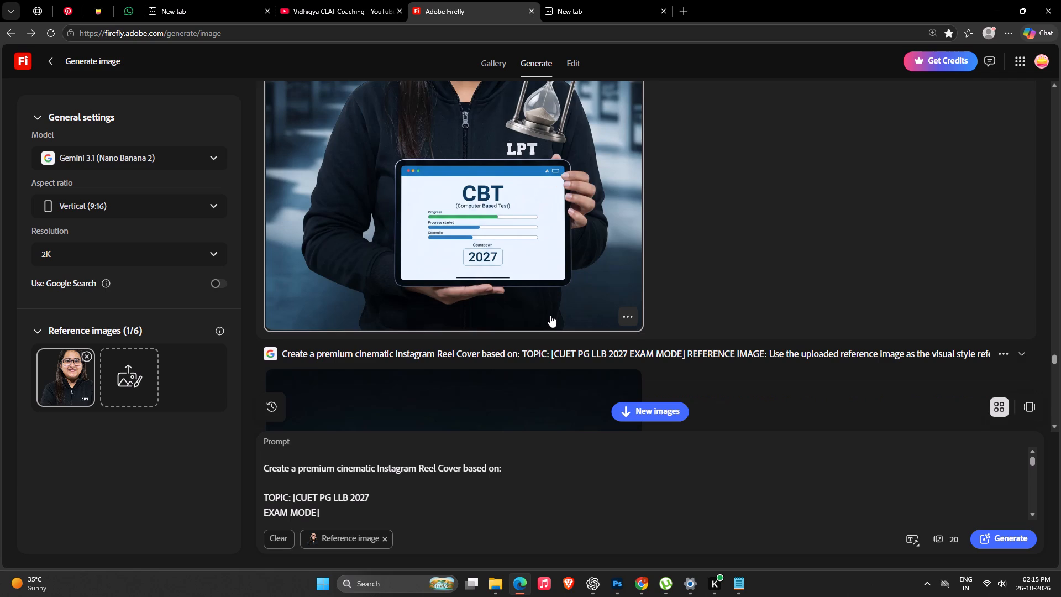
scroll(550, 315, "up", 8)
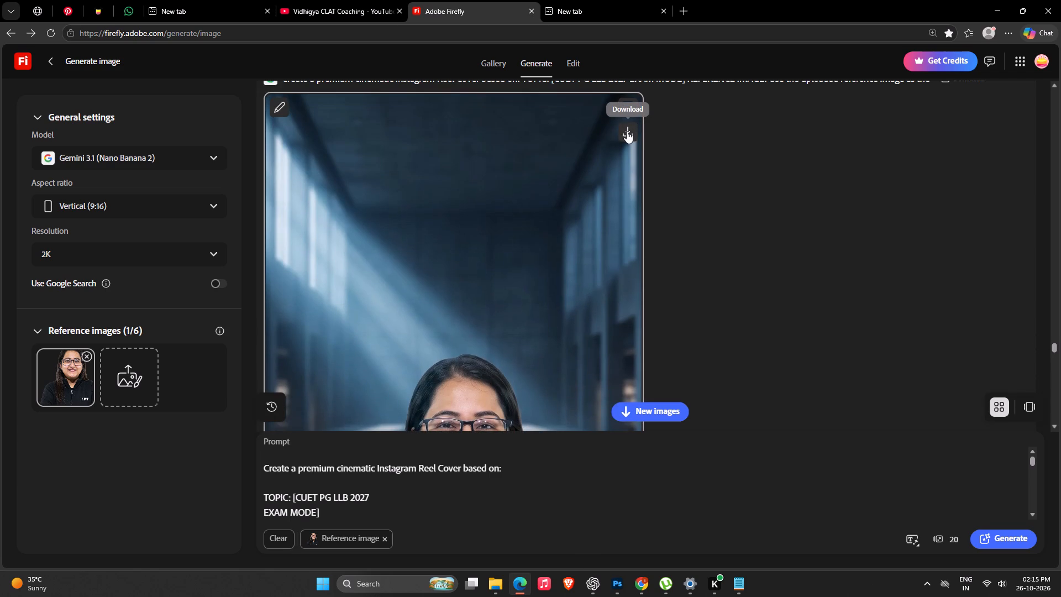
scroll(614, 178, "down", 7)
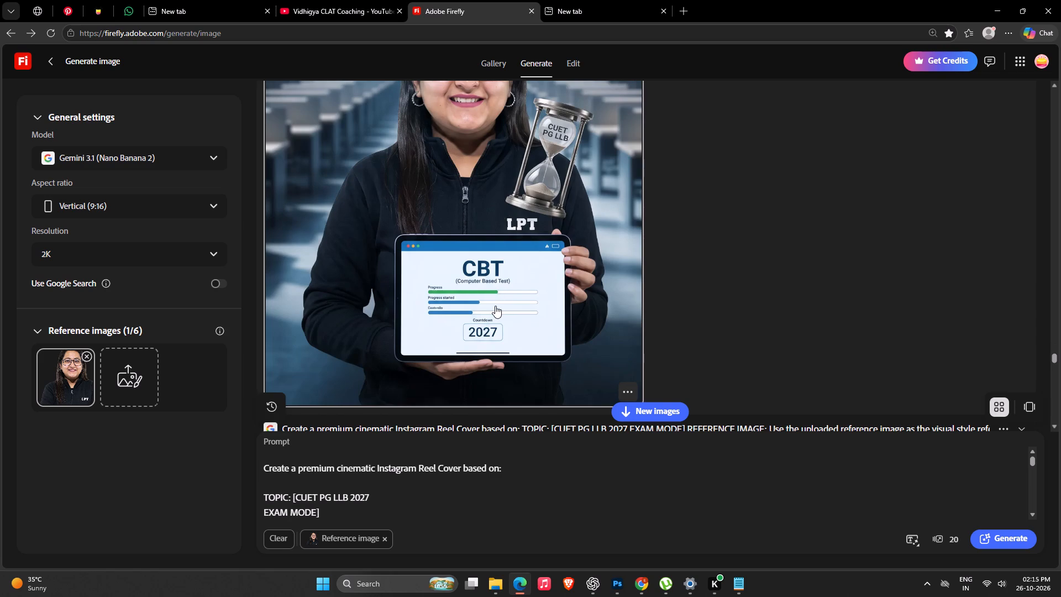
scroll(495, 306, "down", 19)
scroll(507, 296, "down", 9)
scroll(508, 296, "up", 4)
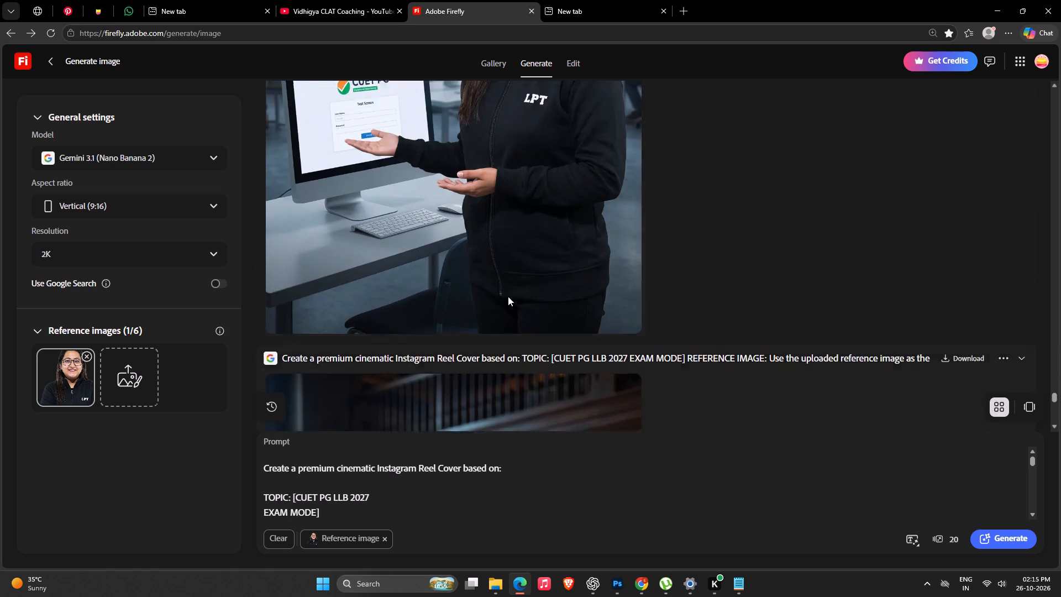
scroll(508, 296, "down", 19)
scroll(510, 295, "down", 7)
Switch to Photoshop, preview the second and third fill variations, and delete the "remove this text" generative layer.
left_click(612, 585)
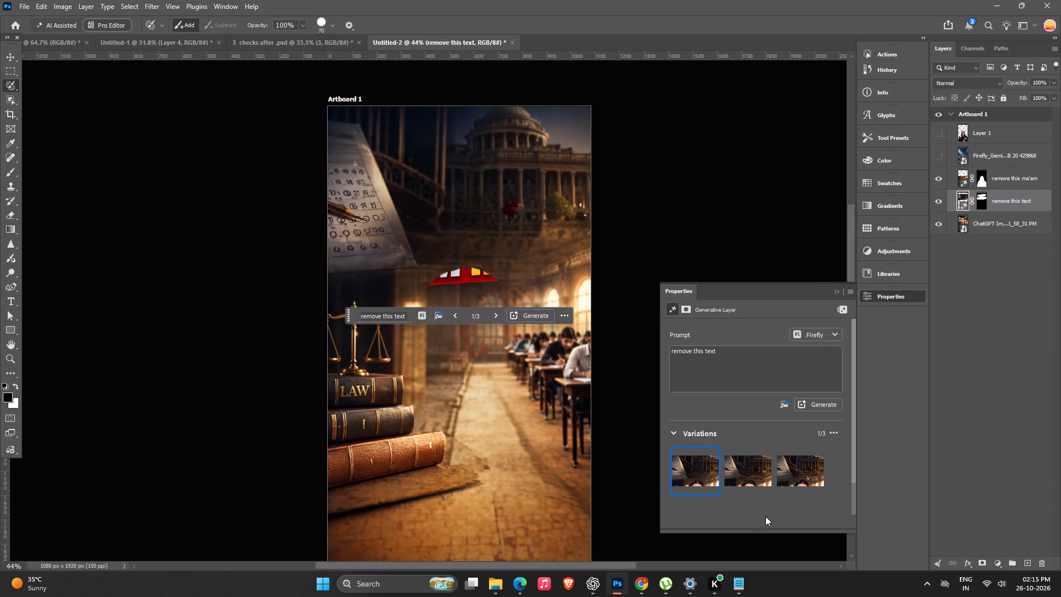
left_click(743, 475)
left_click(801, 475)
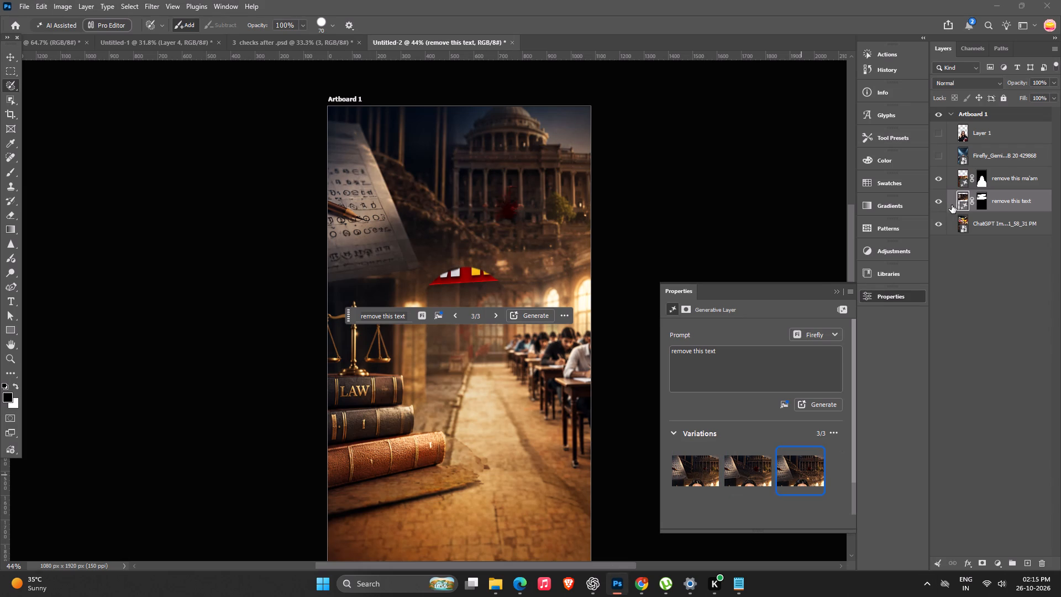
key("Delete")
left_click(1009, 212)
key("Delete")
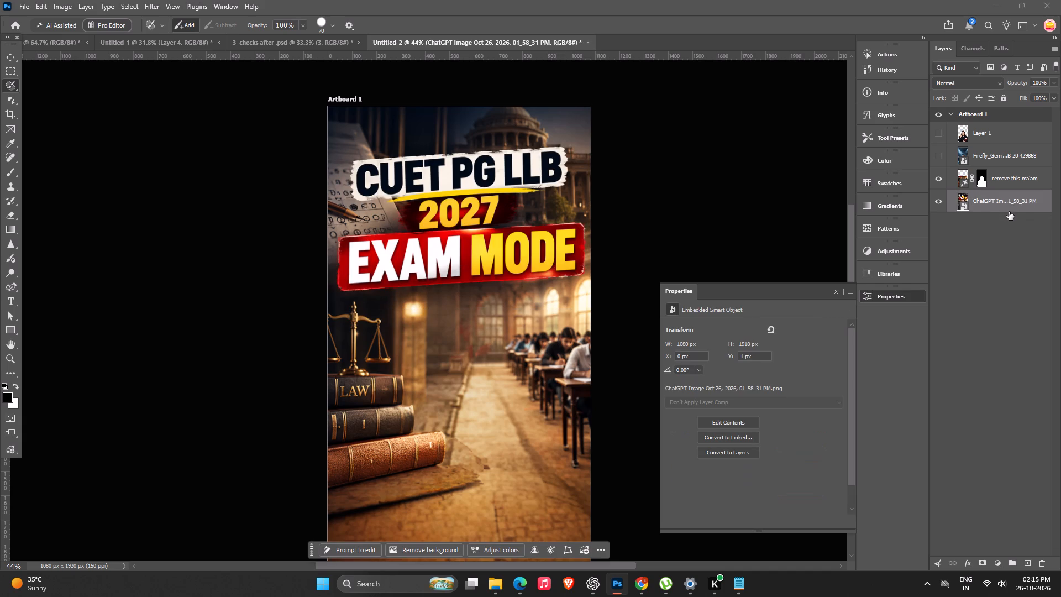
Convert the "remove this ma'am" layer and the ChatGPT image layer together into one smart object.
left_click(1023, 180)
left_click(1025, 202, "shift")
right_click(1025, 202, "shift")
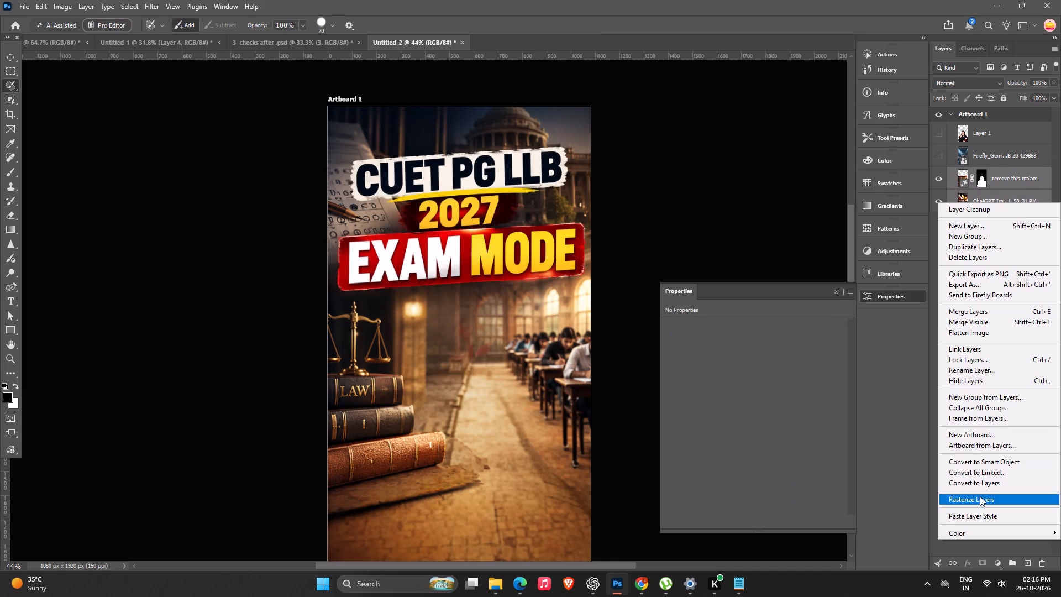
left_click(980, 463)
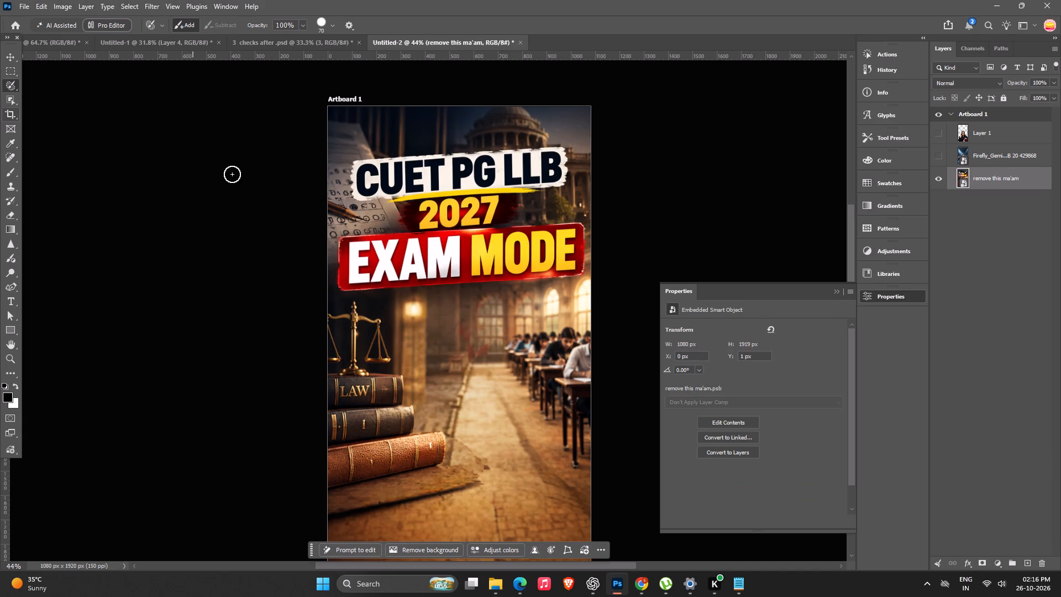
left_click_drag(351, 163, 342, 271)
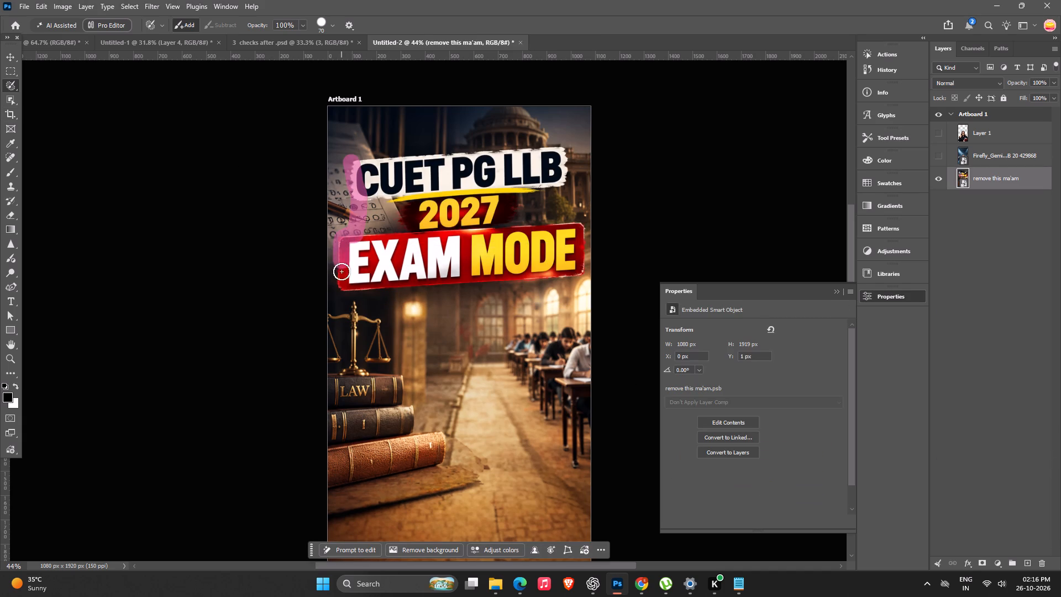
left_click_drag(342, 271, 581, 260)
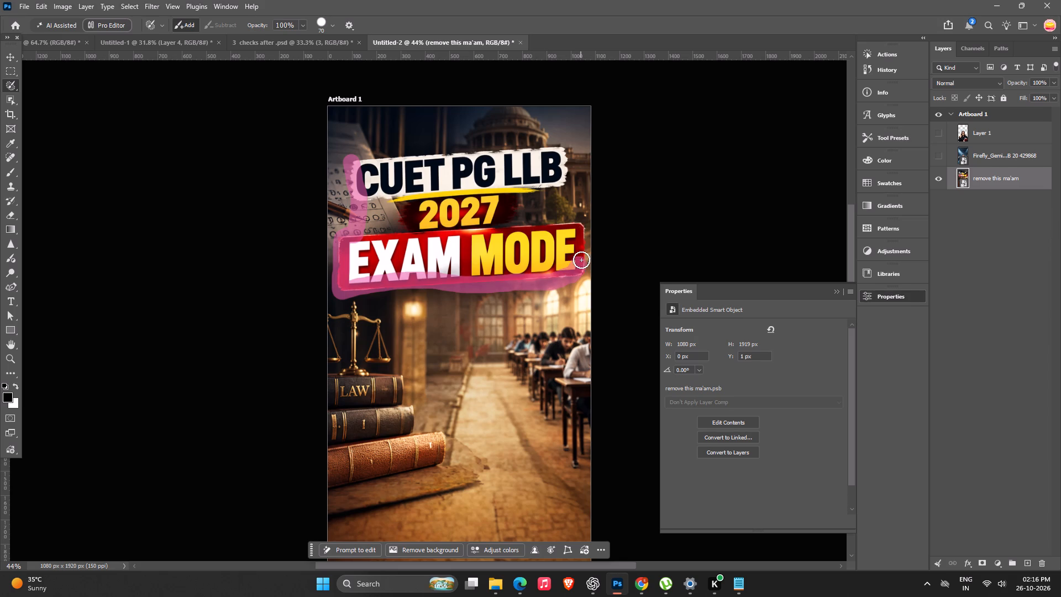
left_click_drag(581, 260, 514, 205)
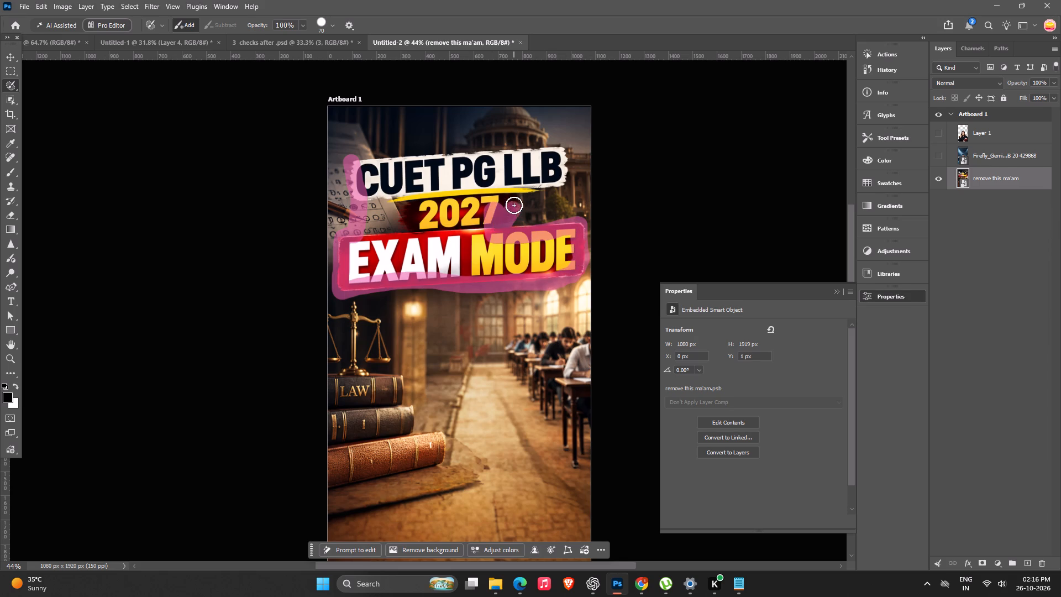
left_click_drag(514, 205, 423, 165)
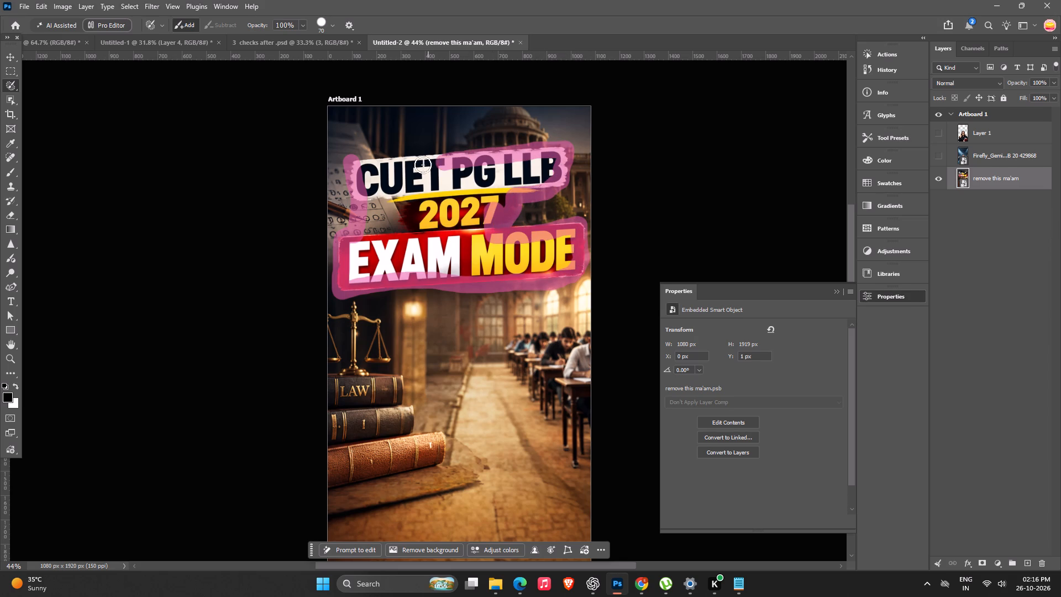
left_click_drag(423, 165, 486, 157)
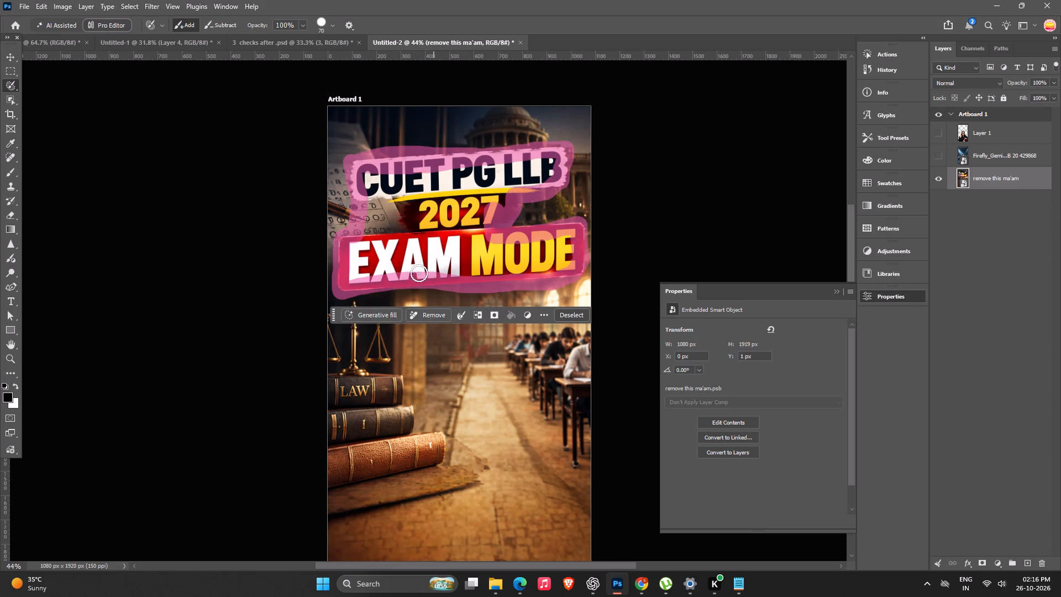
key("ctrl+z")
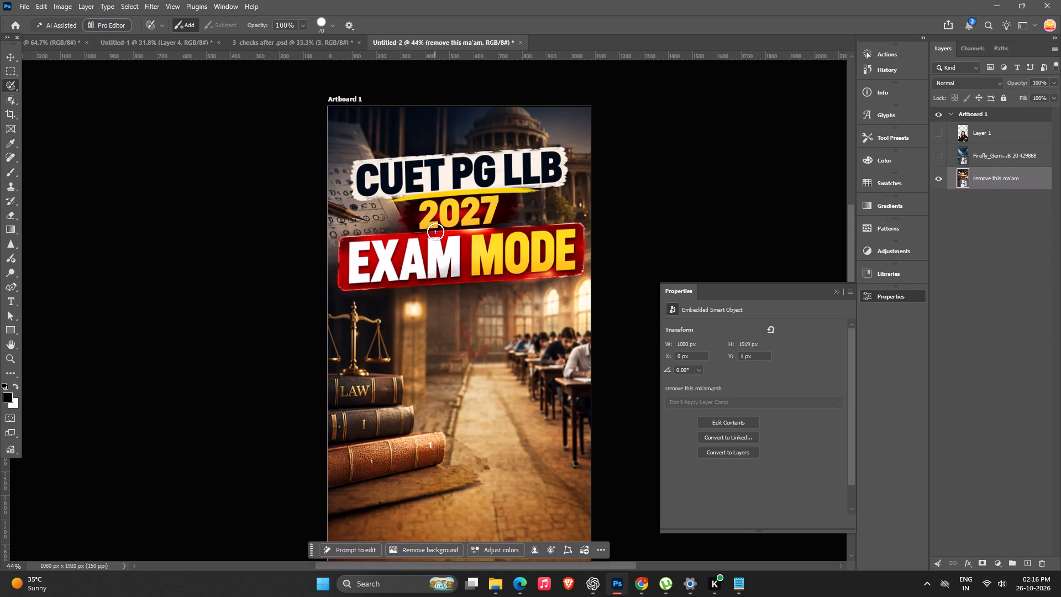
Brush a selection over the whole title block and run Generative Fill with Firefly using the prompt "remove this".
left_click_drag(352, 164, 393, 227)
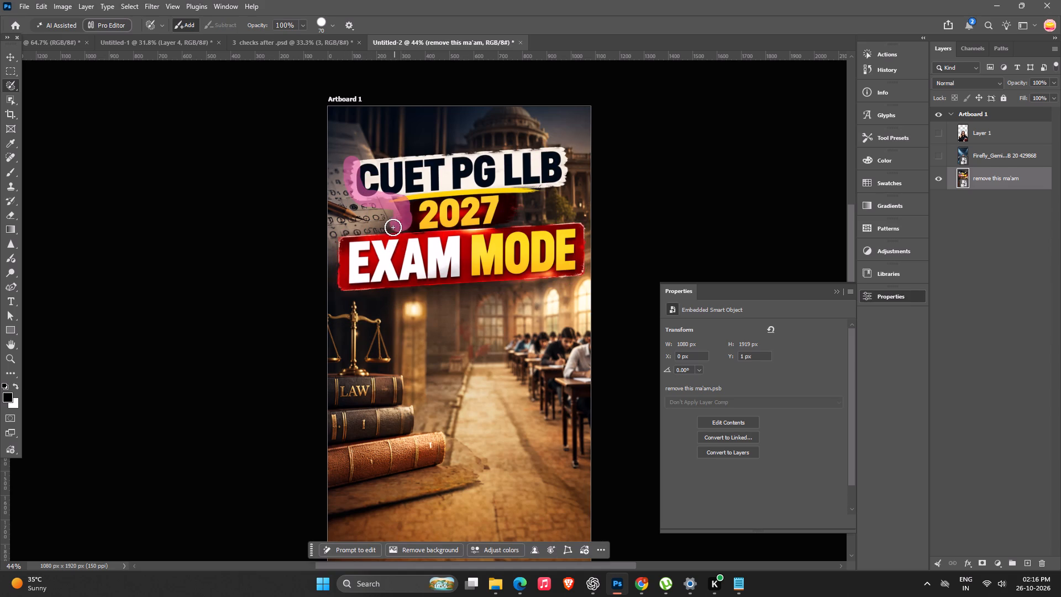
left_click_drag(393, 227, 345, 284)
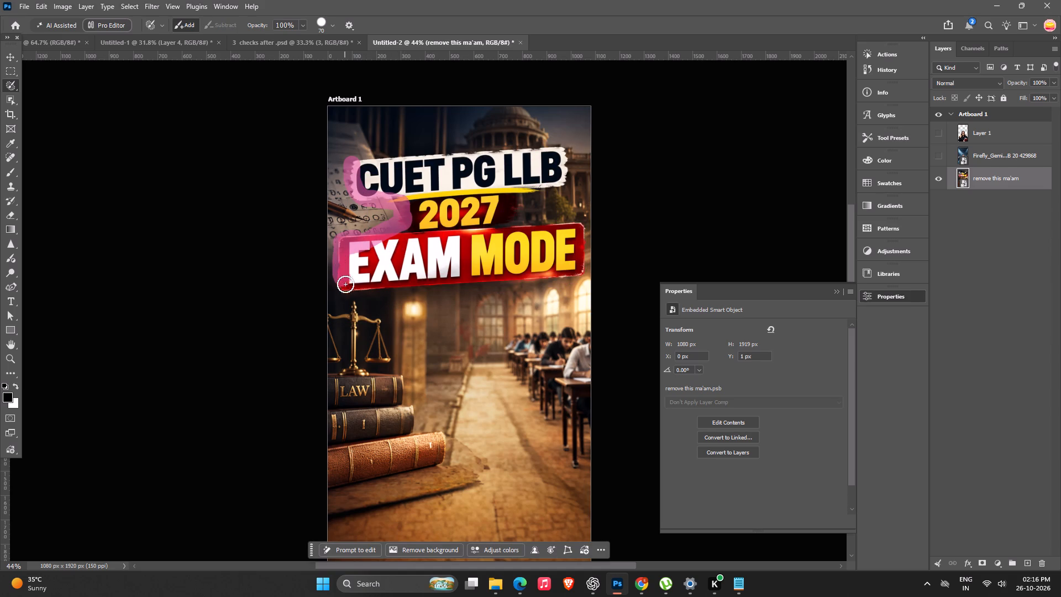
left_click_drag(345, 284, 580, 270)
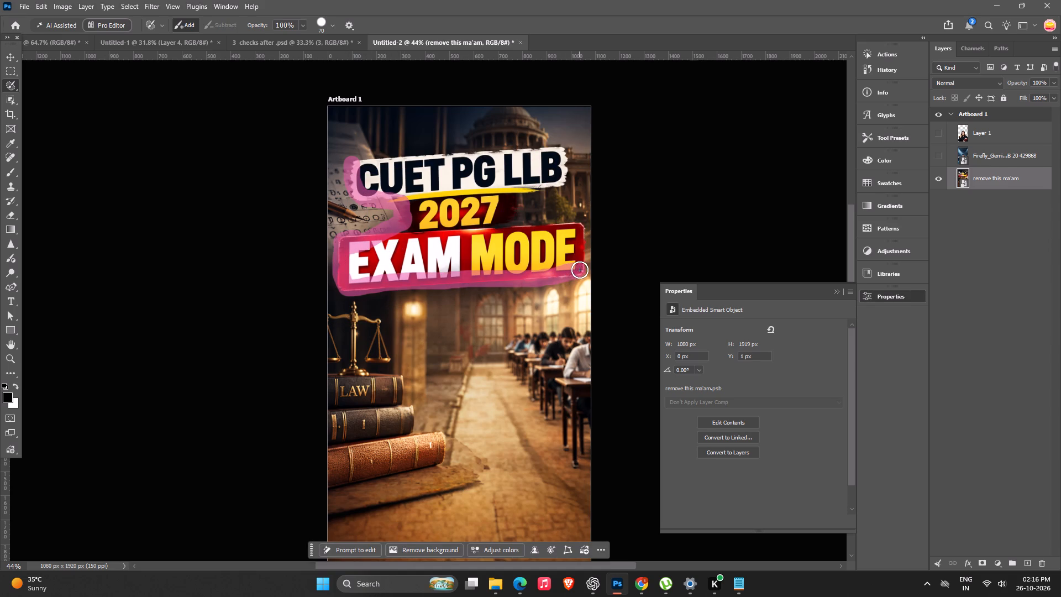
left_click_drag(580, 270, 543, 195)
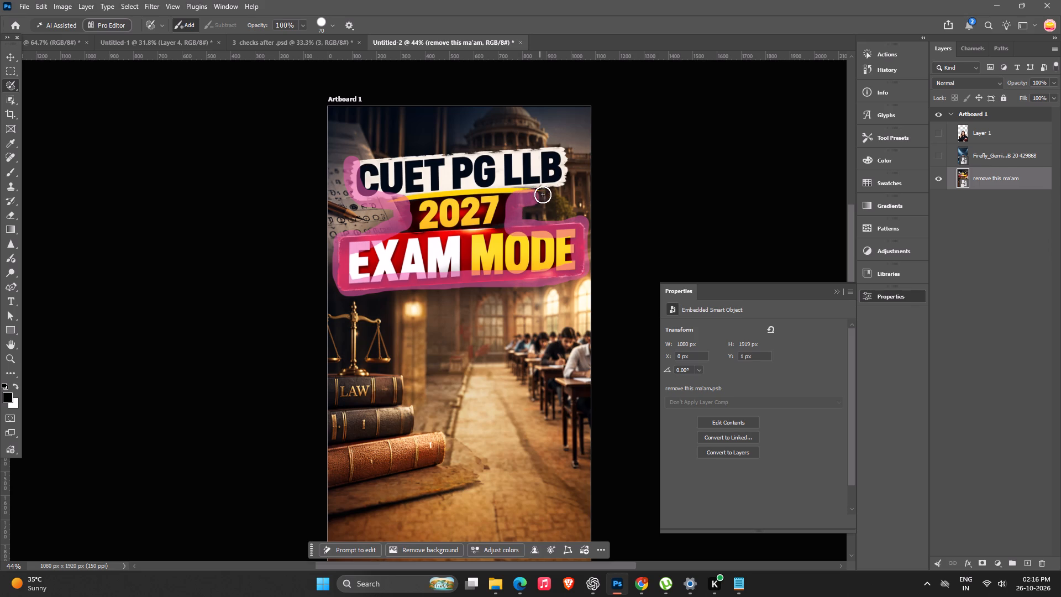
left_click_drag(543, 195, 464, 151)
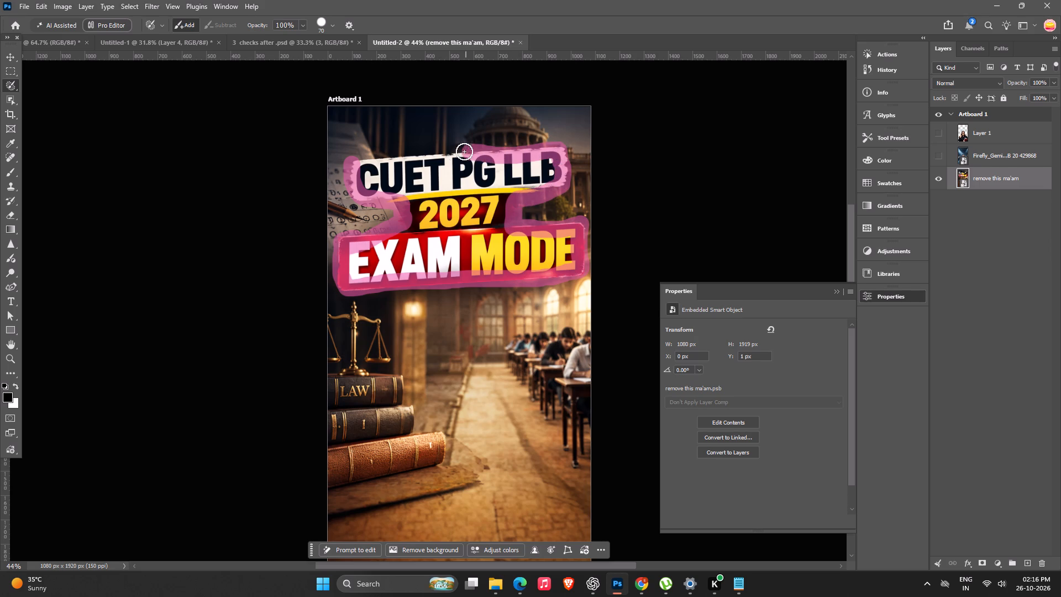
left_click_drag(464, 151, 358, 168)
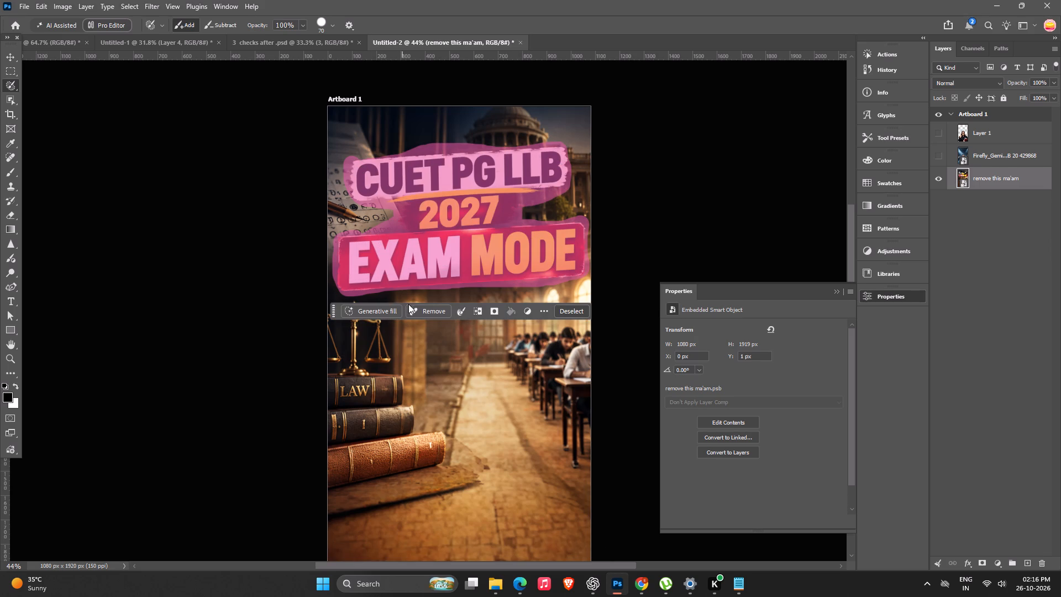
left_click(389, 313)
type("remov e")
key("BackSpace")
key("BackSpace")
key("BackSpace")
key("BackSpace")
key("BackSpace")
key("BackSpace")
key("BackSpace")
key("BackSpace")
key("BackSpace")
key("BackSpace")
key("BackSpace")
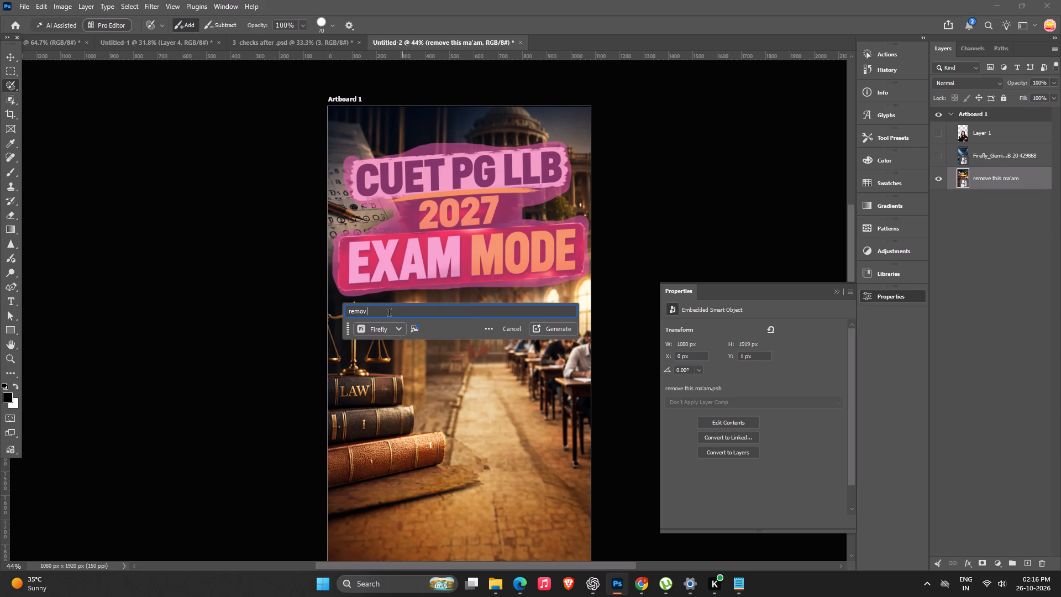
type("remove this")
key("Return")
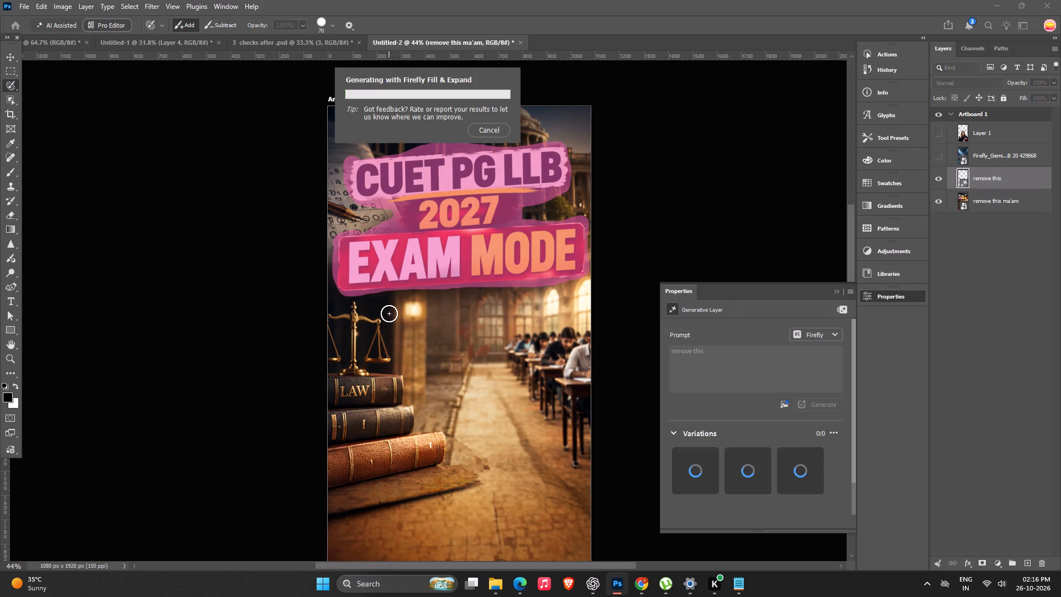
Switch to Firefly in Edge, review the generated CBT tablet cover, and close the extra new tab.
key("alt+Tab")
scroll(374, 289, "down", 4)
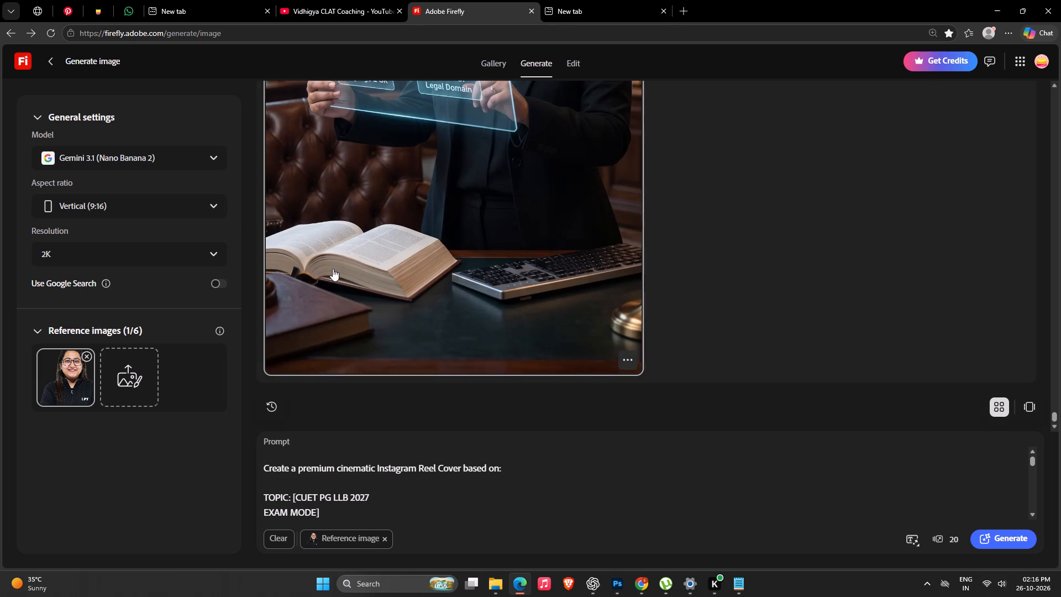
scroll(333, 269, "down", 3)
scroll(611, 345, "up", 7)
left_click(665, 14)
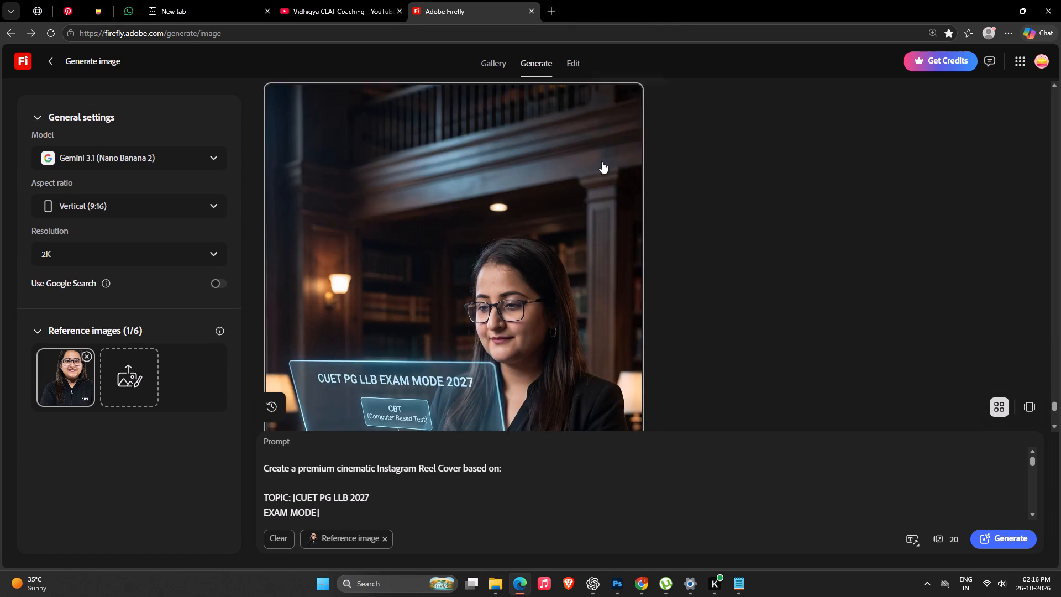
scroll(592, 204, "down", 6)
scroll(597, 307, "down", 7)
key("alt+Tab")
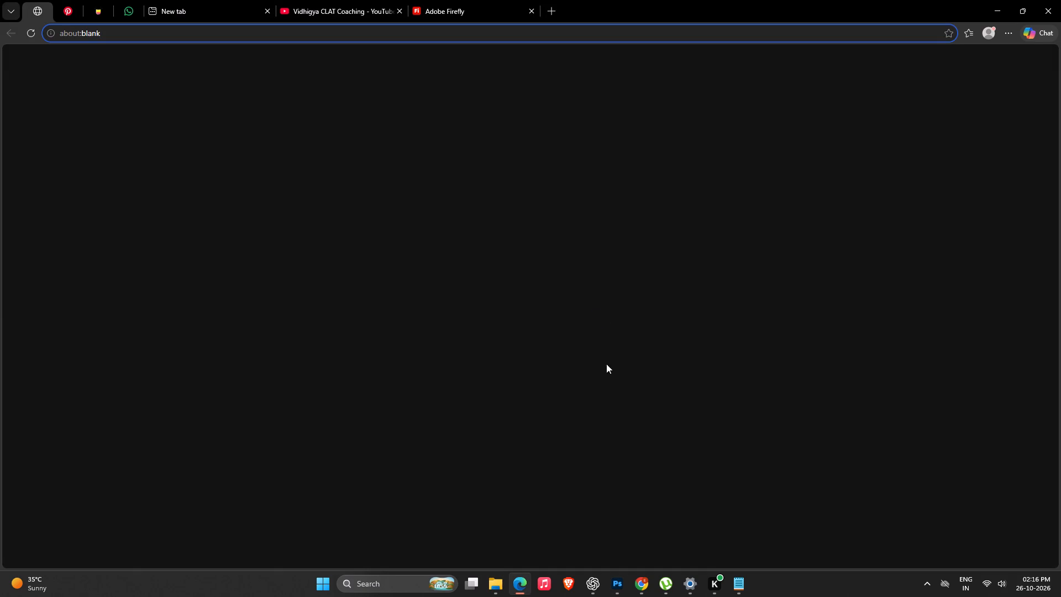
Switch to Photoshop, preview the second fill variation, and apply the third one.
left_click(625, 586)
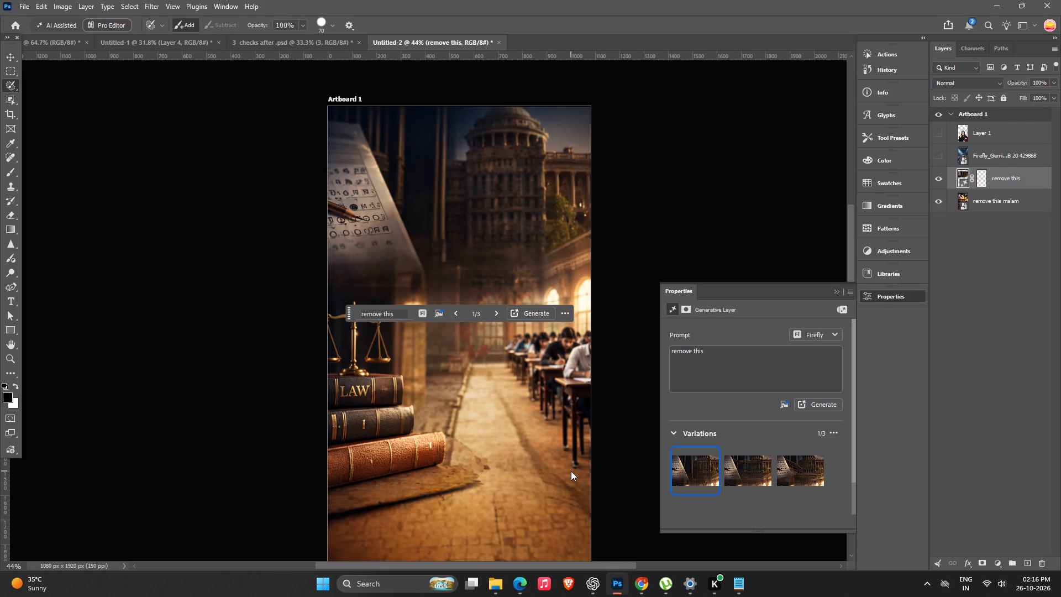
left_click(749, 472)
left_click(806, 473)
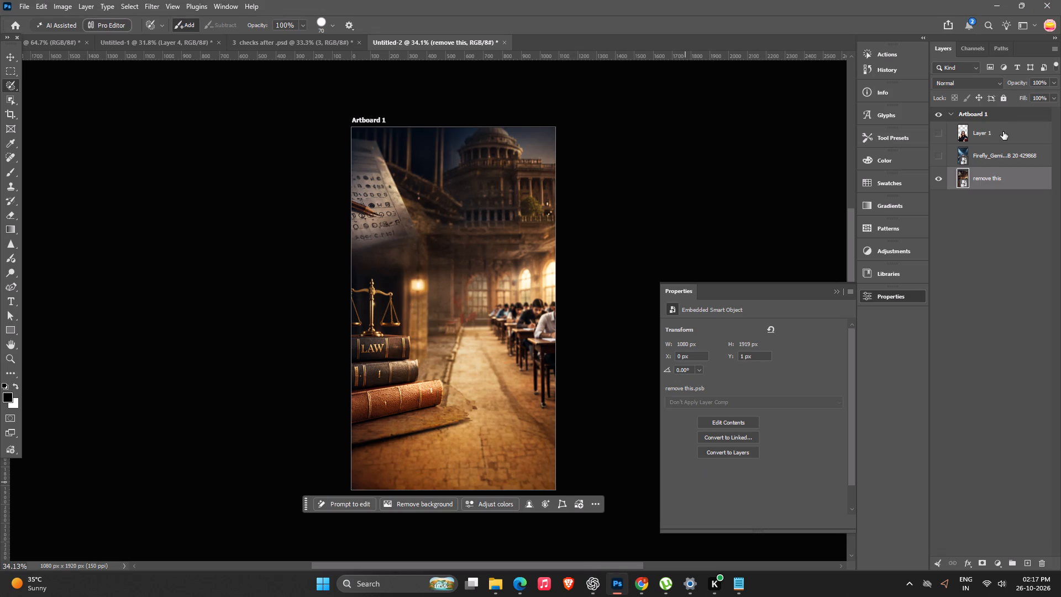
Preview the Layer 1 portrait over both backgrounds, leaving the Firefly image layer shown and Layer 1 hidden.
left_click(1003, 132)
left_click(937, 128)
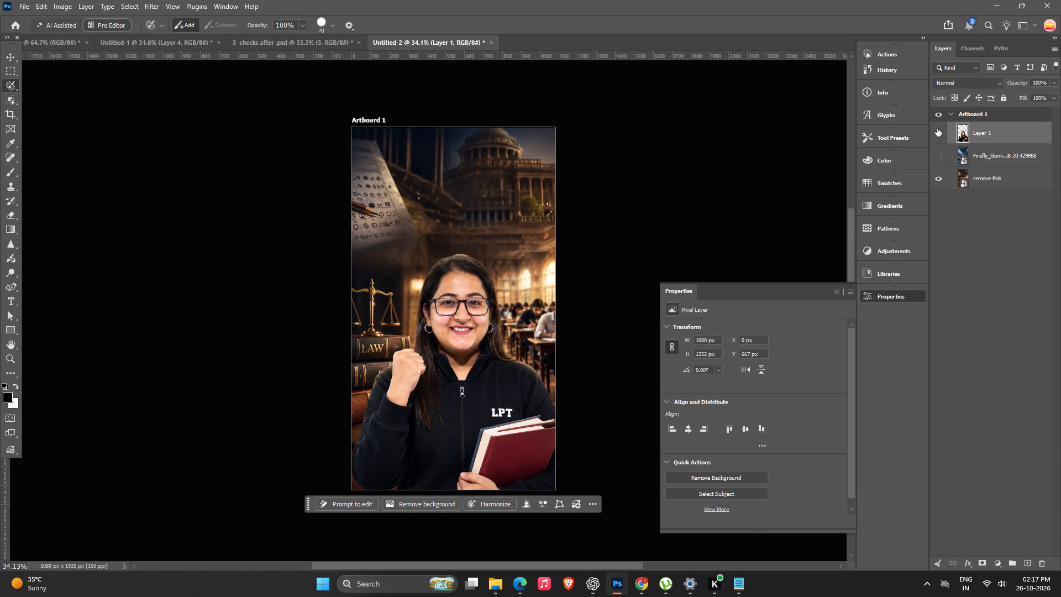
left_click(937, 128)
left_click(937, 128)
left_click(936, 160)
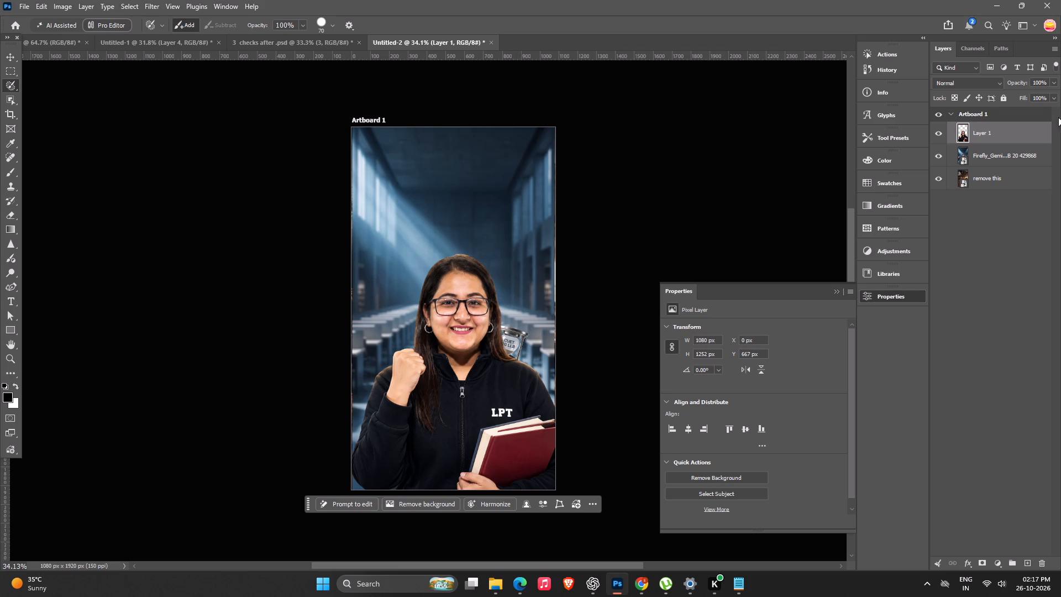
left_click(935, 135)
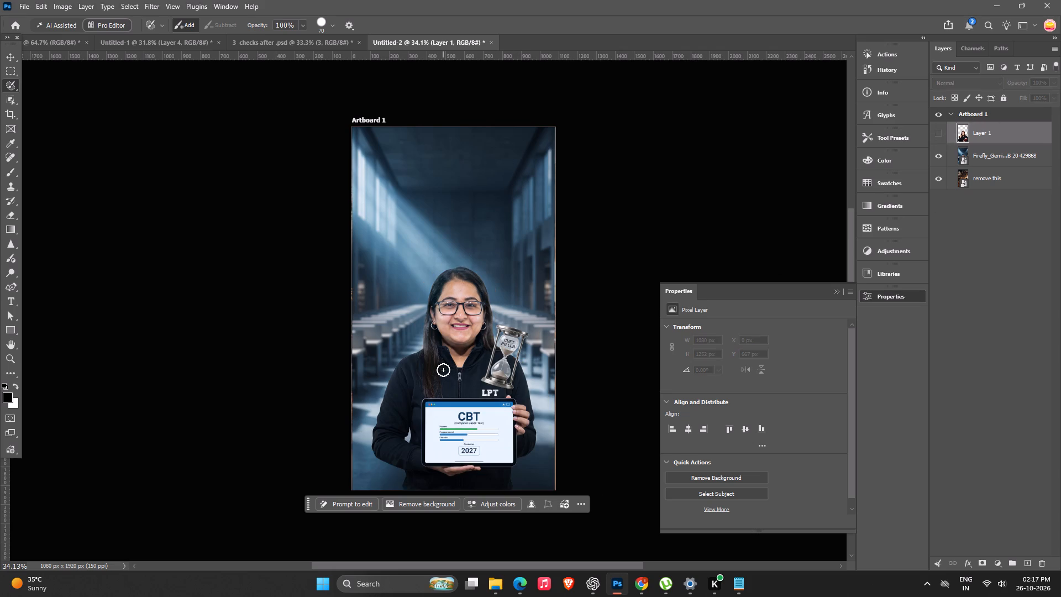
Brush a selection over the CUET PG LLB hourglass and remove it from the Firefly image layer.
left_click(12, 69)
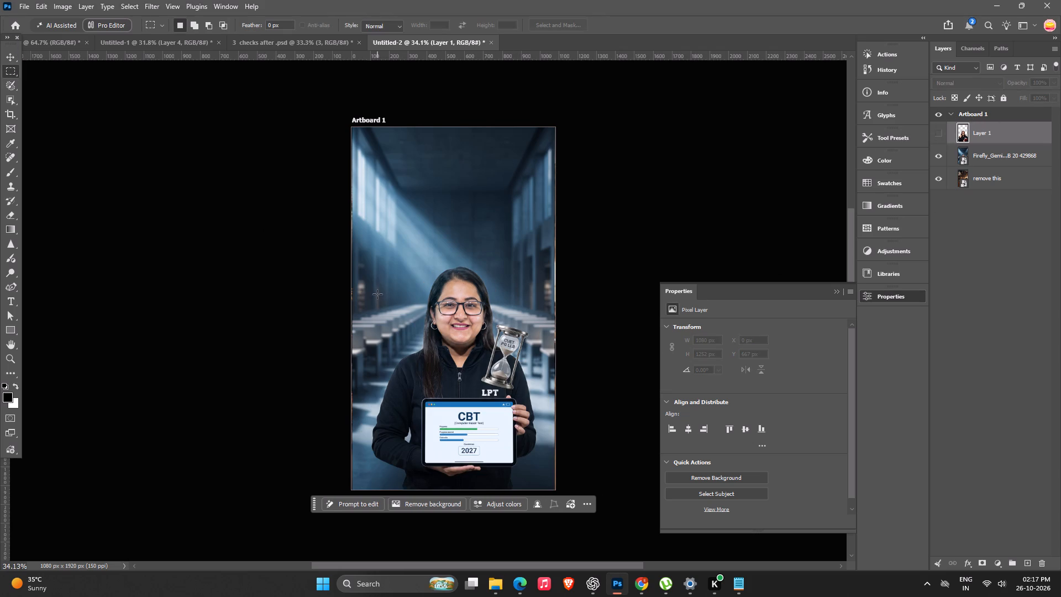
left_click(9, 83)
scroll(554, 455, "up", 5, "alt")
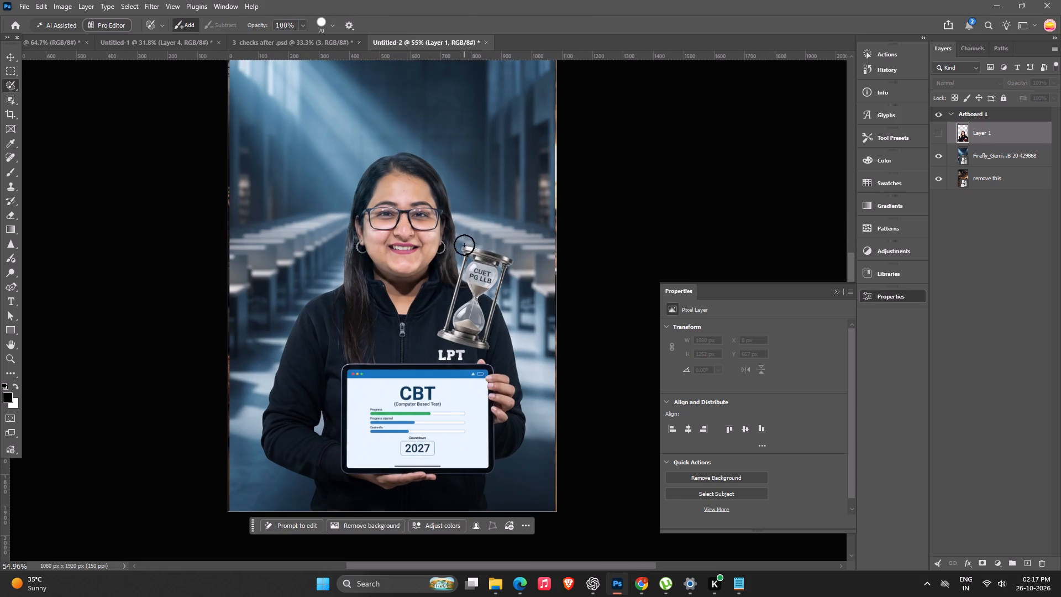
left_click_drag(464, 247, 507, 268)
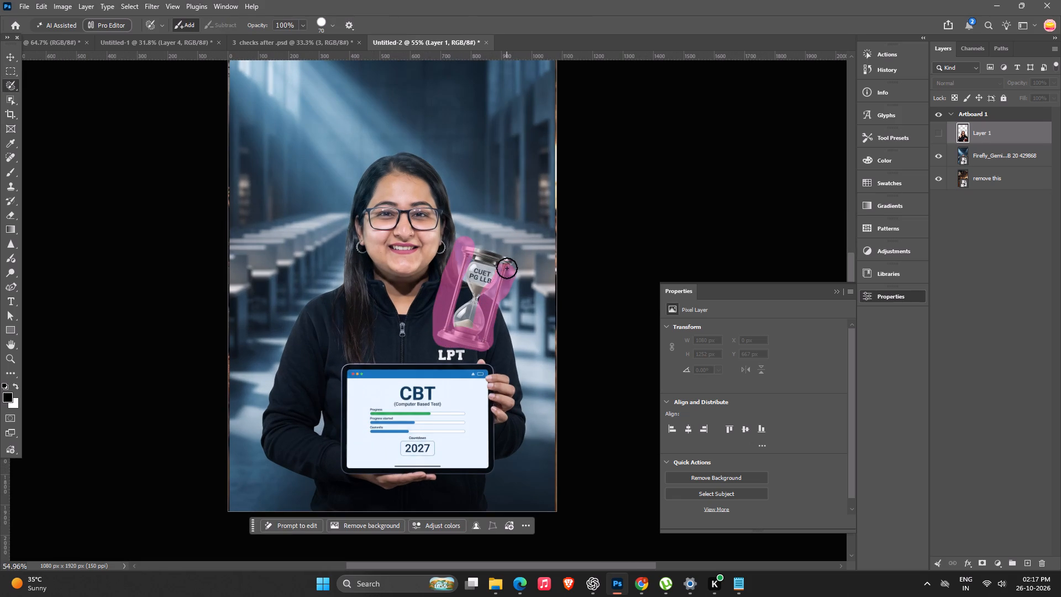
left_click_drag(507, 268, 468, 252)
left_click(444, 368)
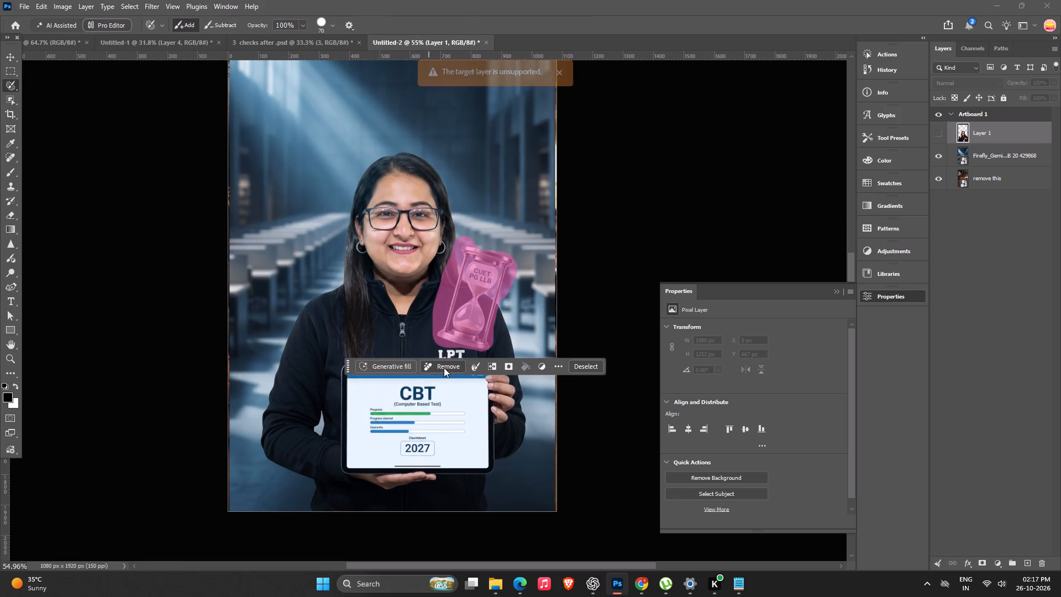
left_click(986, 159)
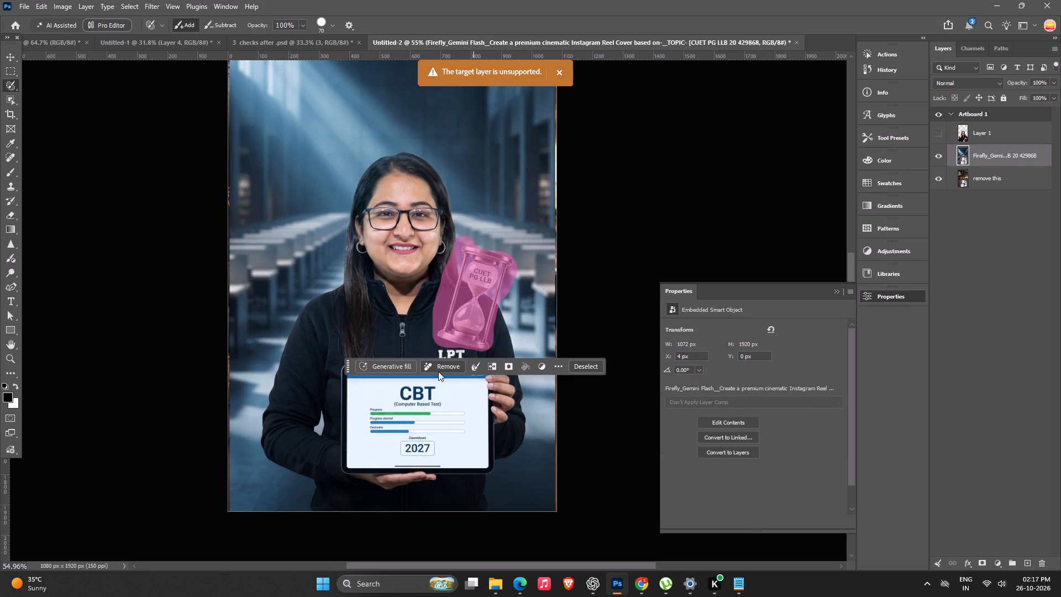
left_click(435, 368)
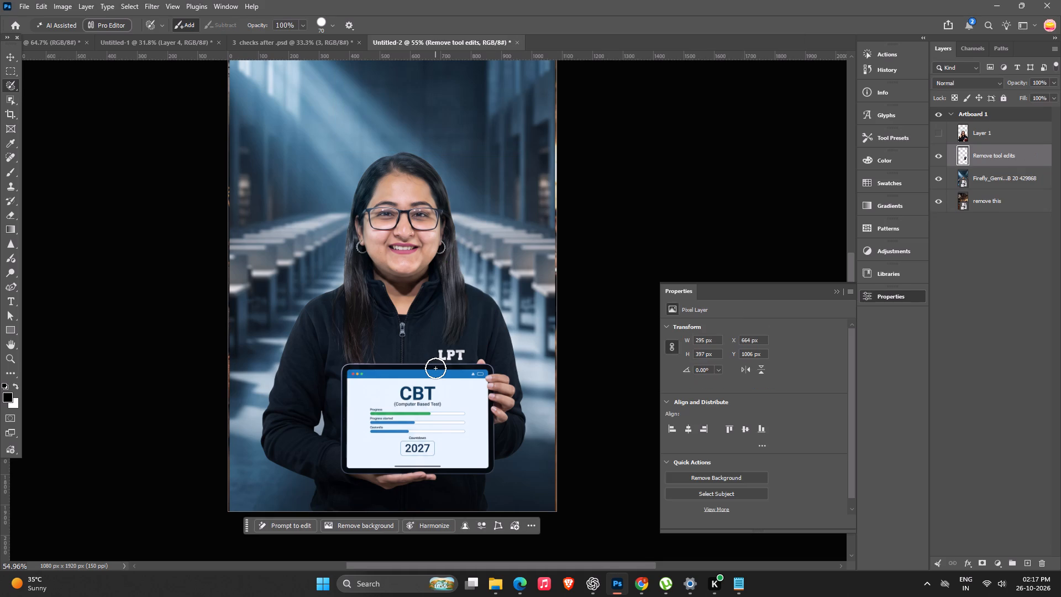
Convert the Remove tool edits layer and the Firefly image layer together into one smart object, and show the Layer 1 portrait.
left_click(982, 178, "shift")
right_click(982, 178, "shift")
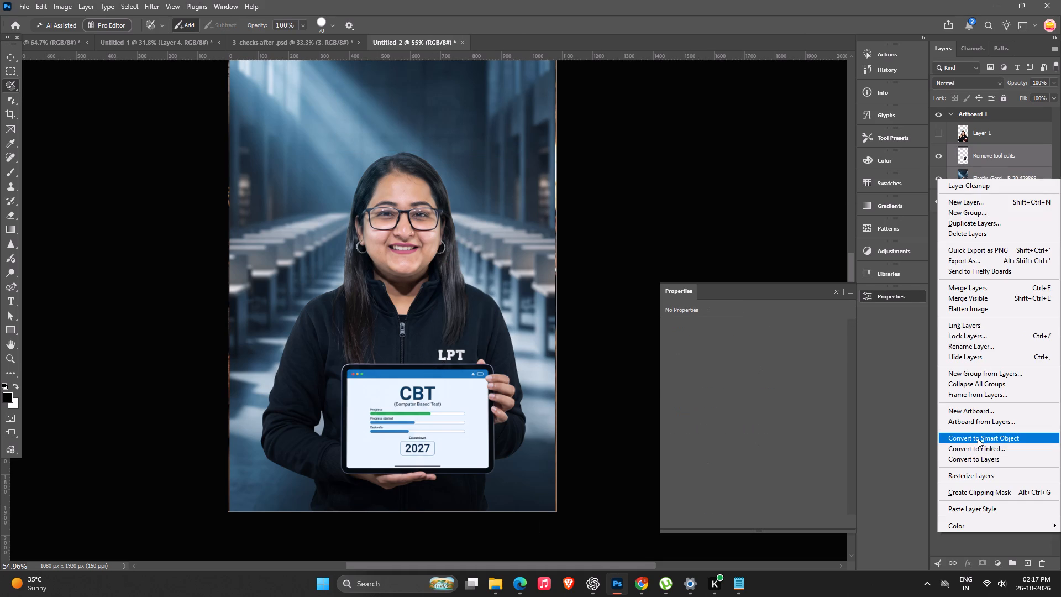
left_click(978, 438)
left_click(934, 133)
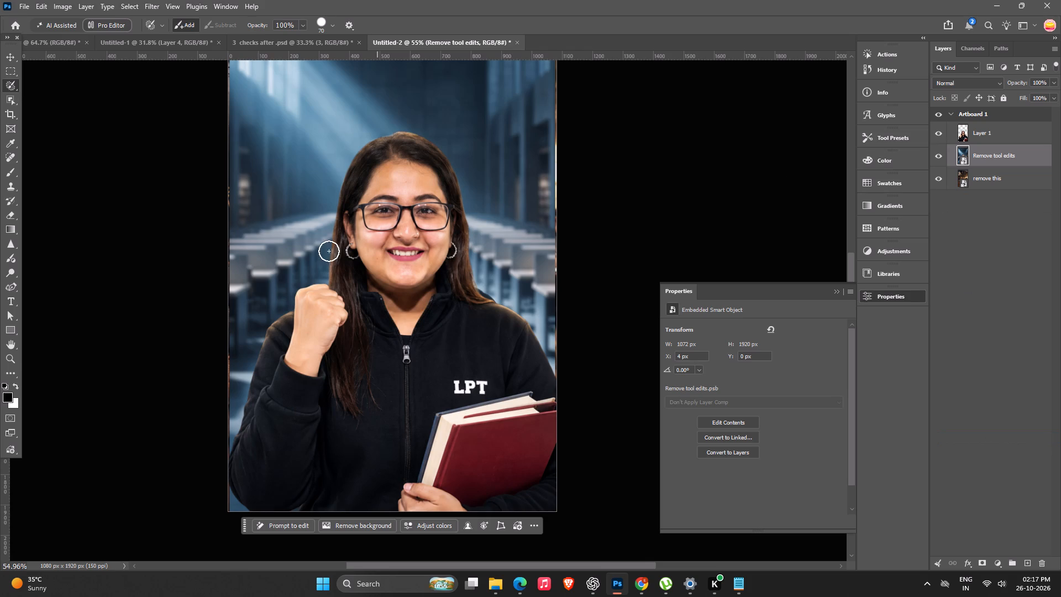
scroll(329, 251, "down", 6, "alt")
scroll(360, 217, "down", 6, "alt")
key("space")
left_click_drag(394, 329, 455, 332)
scroll(397, 257, "up", 5, "alt")
key("space")
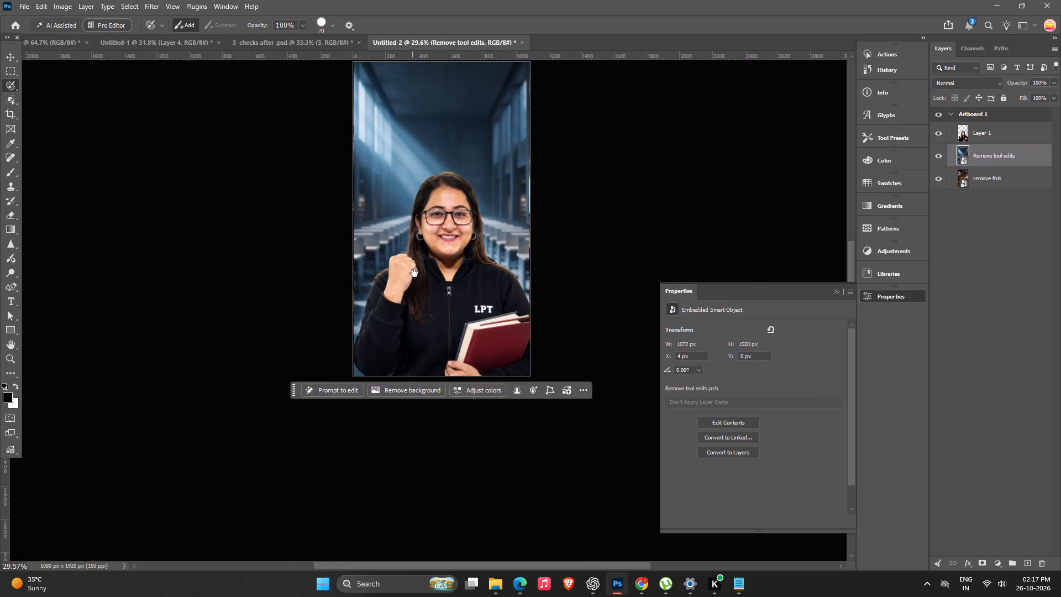
left_click(414, 273)
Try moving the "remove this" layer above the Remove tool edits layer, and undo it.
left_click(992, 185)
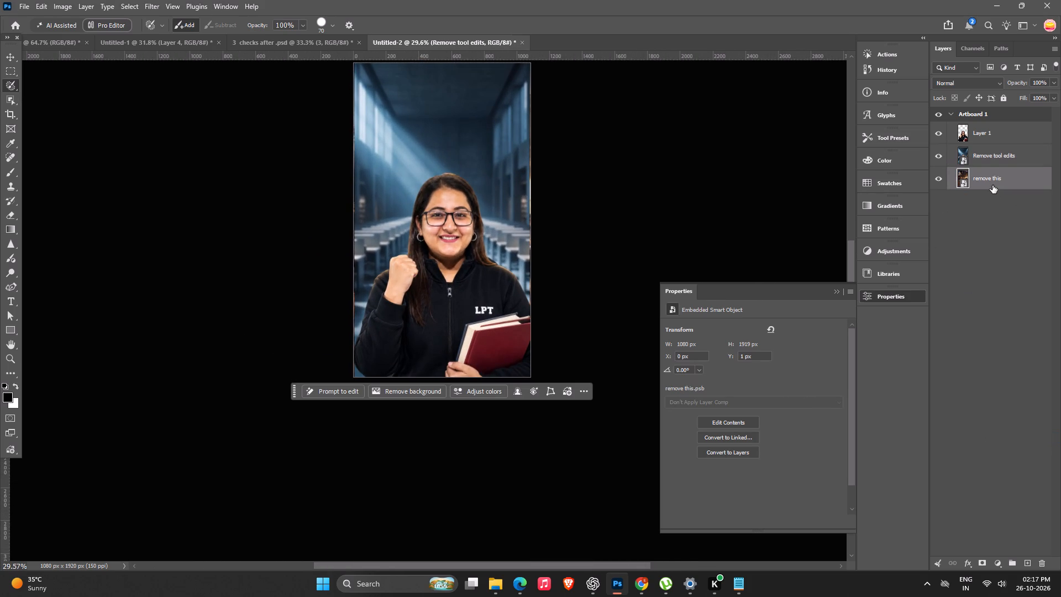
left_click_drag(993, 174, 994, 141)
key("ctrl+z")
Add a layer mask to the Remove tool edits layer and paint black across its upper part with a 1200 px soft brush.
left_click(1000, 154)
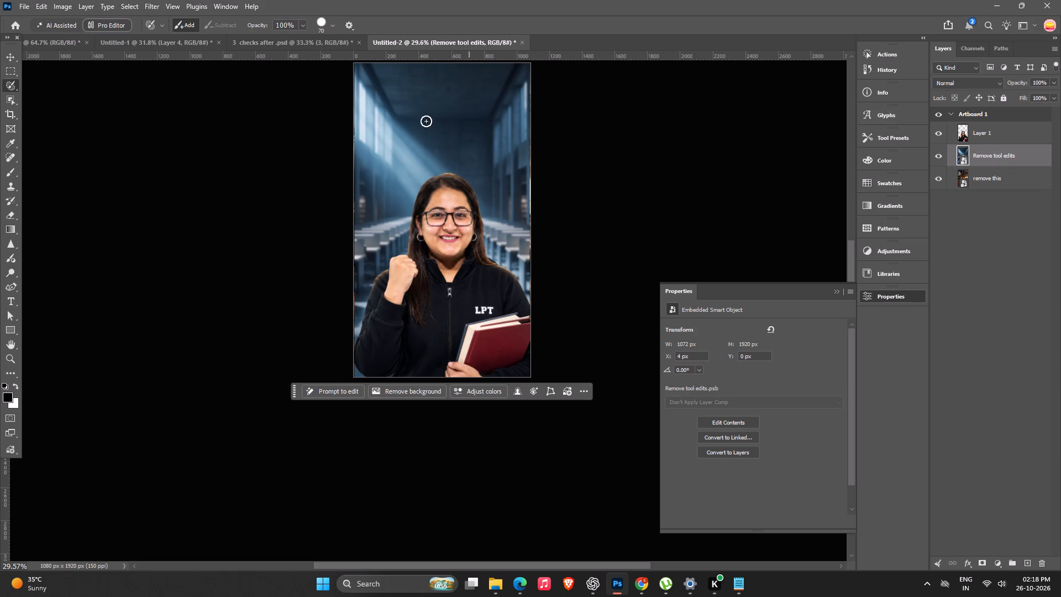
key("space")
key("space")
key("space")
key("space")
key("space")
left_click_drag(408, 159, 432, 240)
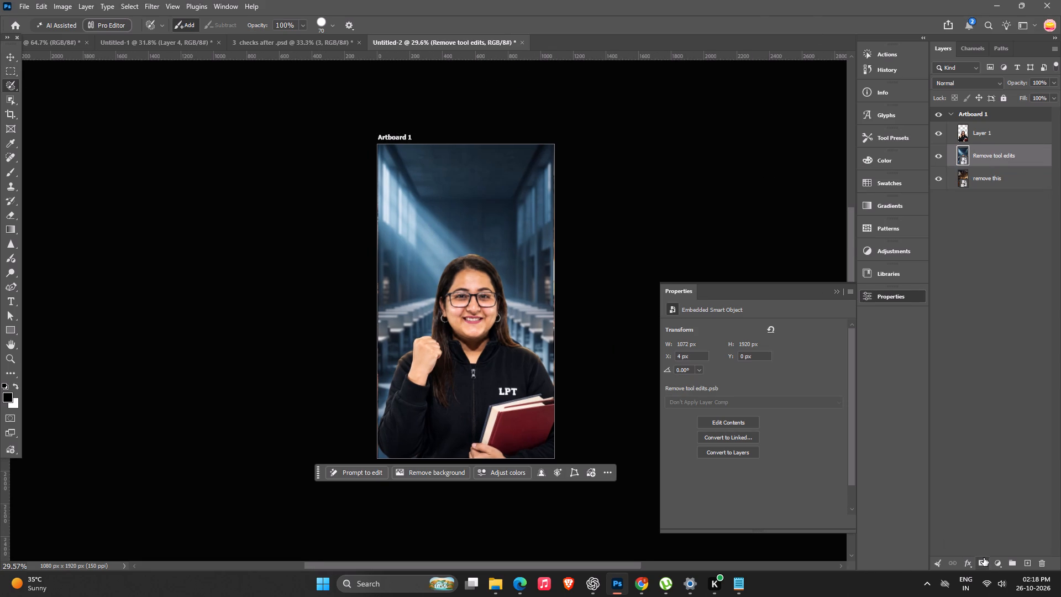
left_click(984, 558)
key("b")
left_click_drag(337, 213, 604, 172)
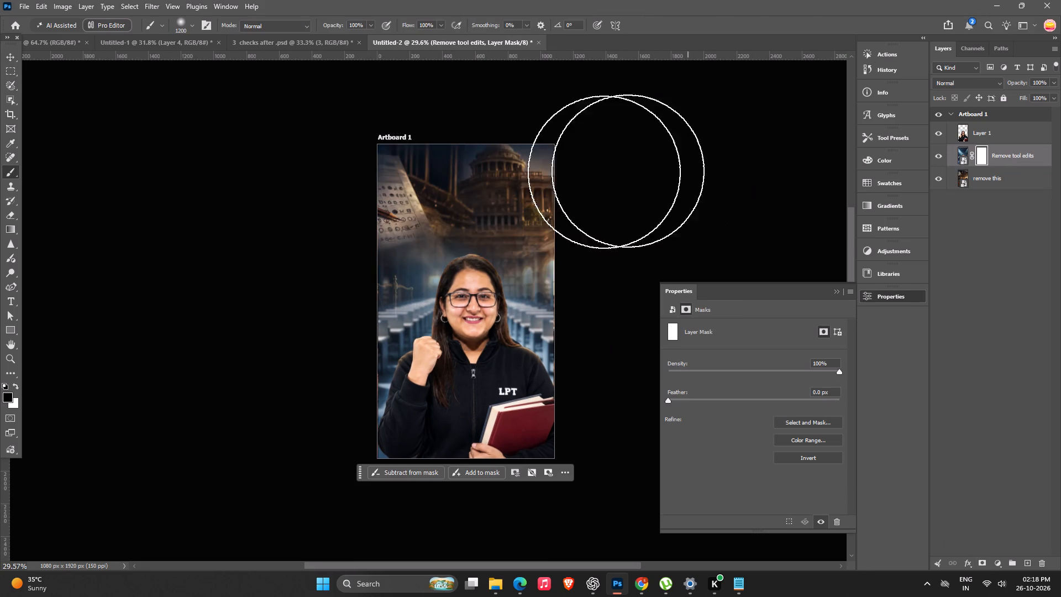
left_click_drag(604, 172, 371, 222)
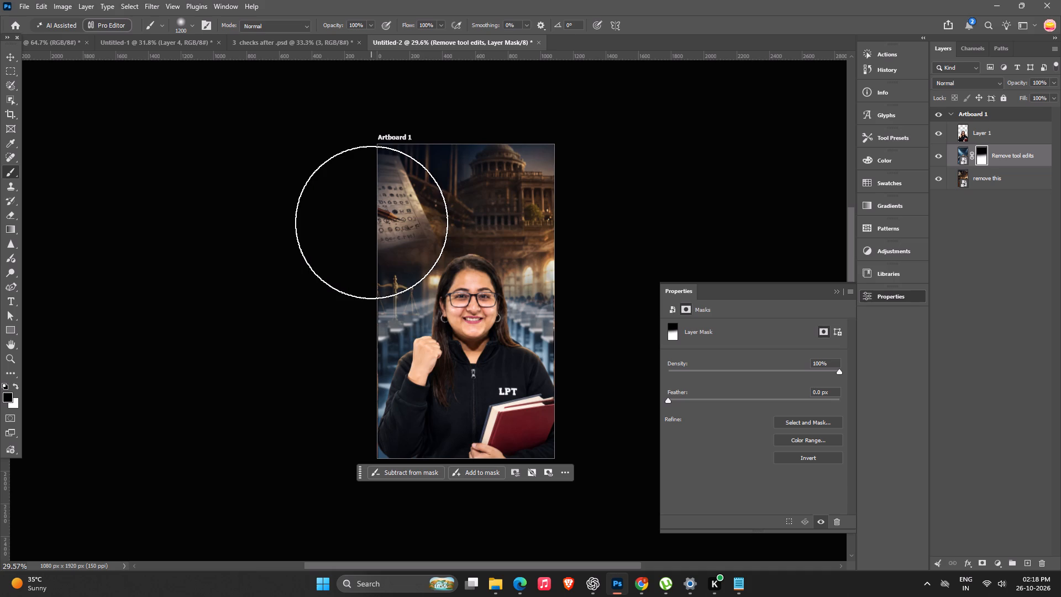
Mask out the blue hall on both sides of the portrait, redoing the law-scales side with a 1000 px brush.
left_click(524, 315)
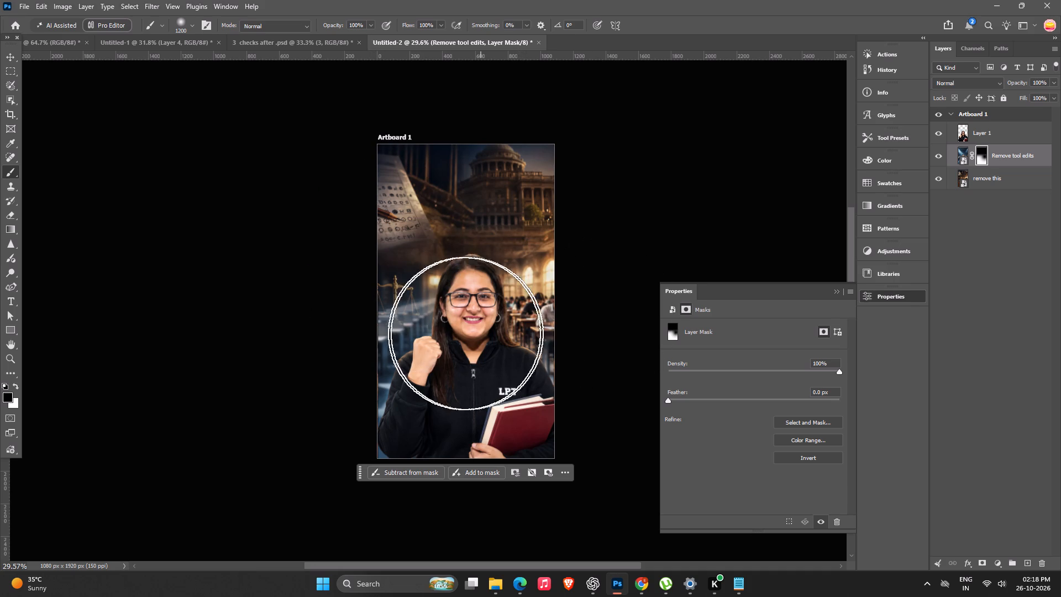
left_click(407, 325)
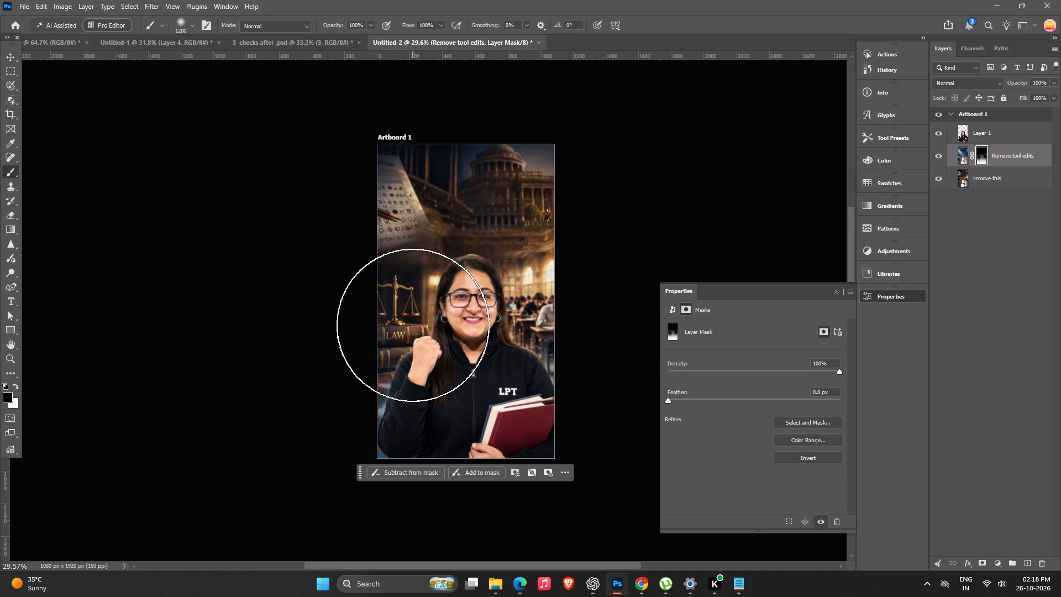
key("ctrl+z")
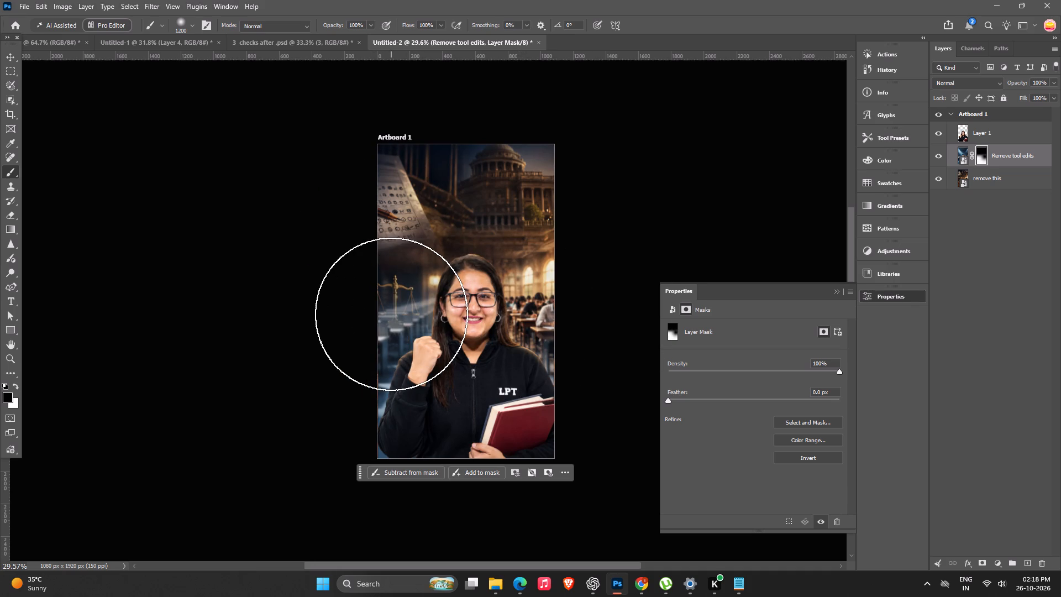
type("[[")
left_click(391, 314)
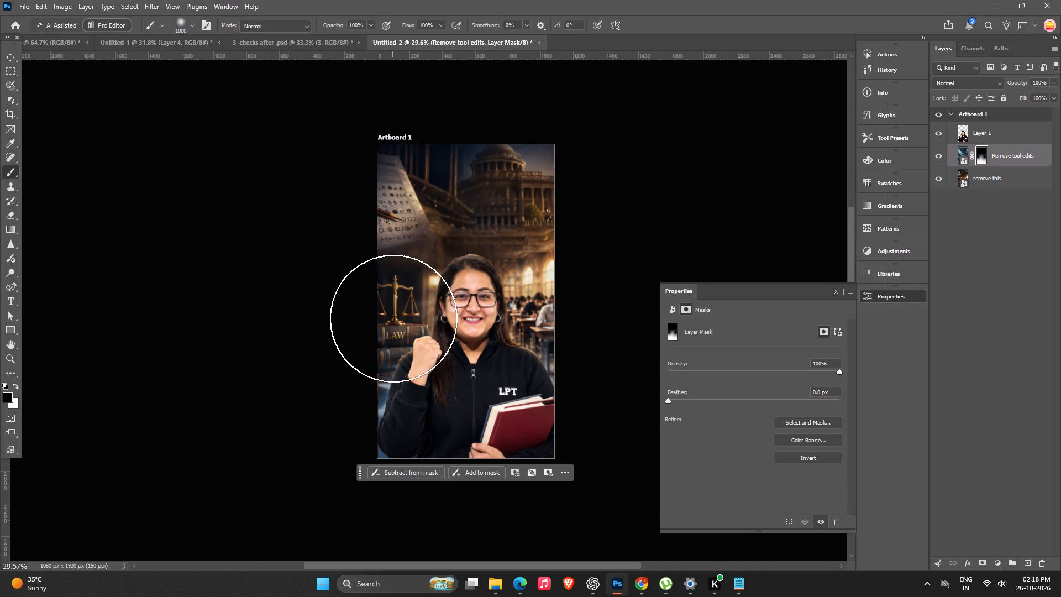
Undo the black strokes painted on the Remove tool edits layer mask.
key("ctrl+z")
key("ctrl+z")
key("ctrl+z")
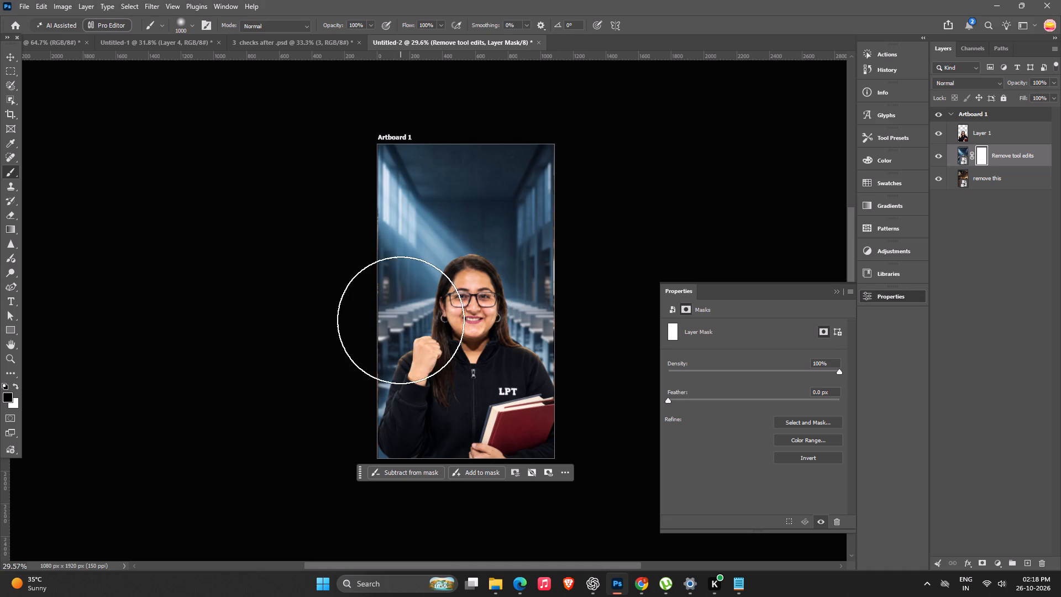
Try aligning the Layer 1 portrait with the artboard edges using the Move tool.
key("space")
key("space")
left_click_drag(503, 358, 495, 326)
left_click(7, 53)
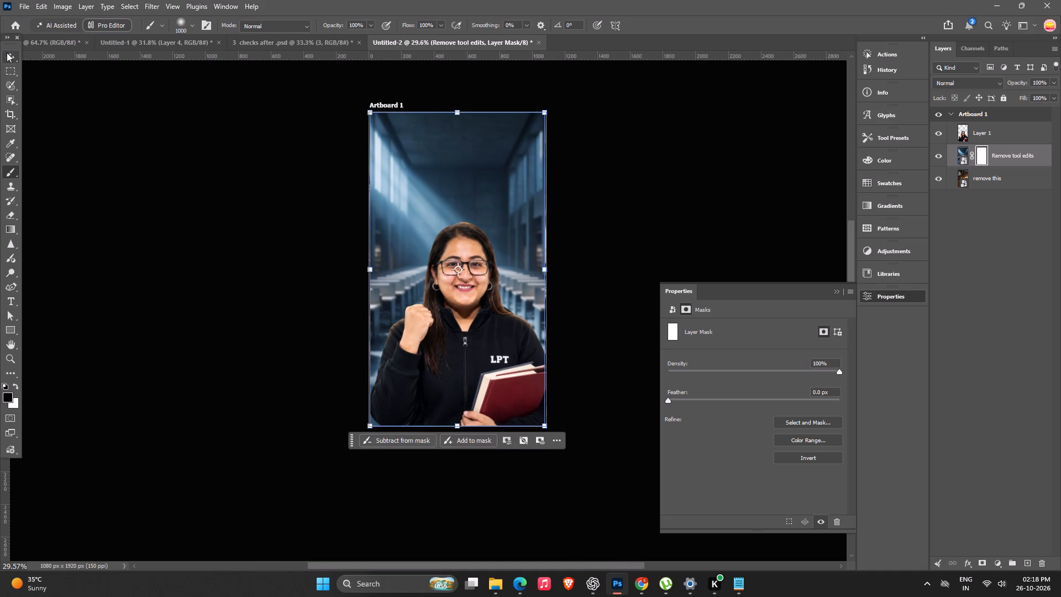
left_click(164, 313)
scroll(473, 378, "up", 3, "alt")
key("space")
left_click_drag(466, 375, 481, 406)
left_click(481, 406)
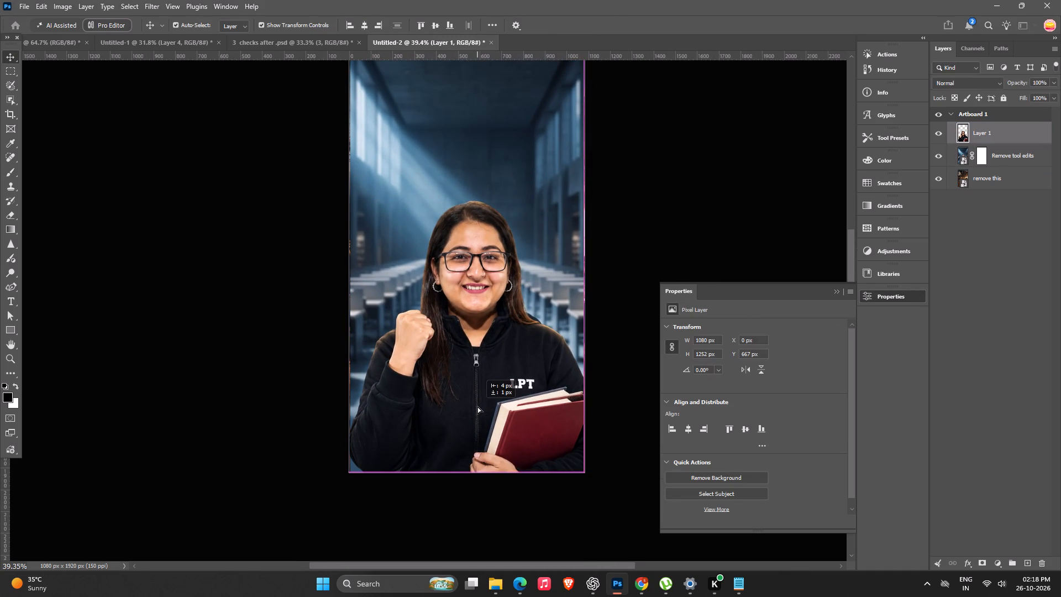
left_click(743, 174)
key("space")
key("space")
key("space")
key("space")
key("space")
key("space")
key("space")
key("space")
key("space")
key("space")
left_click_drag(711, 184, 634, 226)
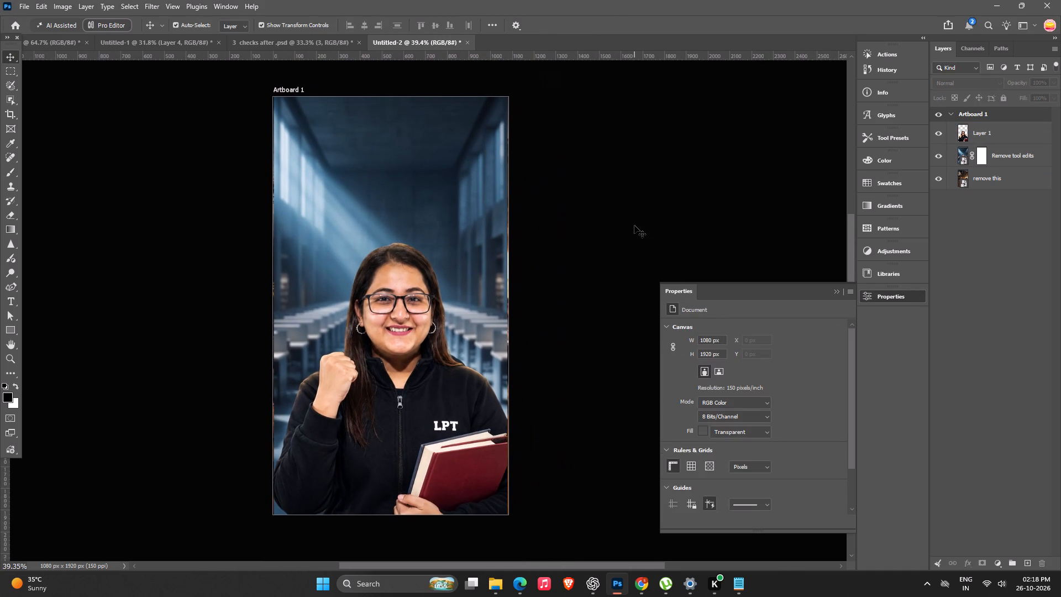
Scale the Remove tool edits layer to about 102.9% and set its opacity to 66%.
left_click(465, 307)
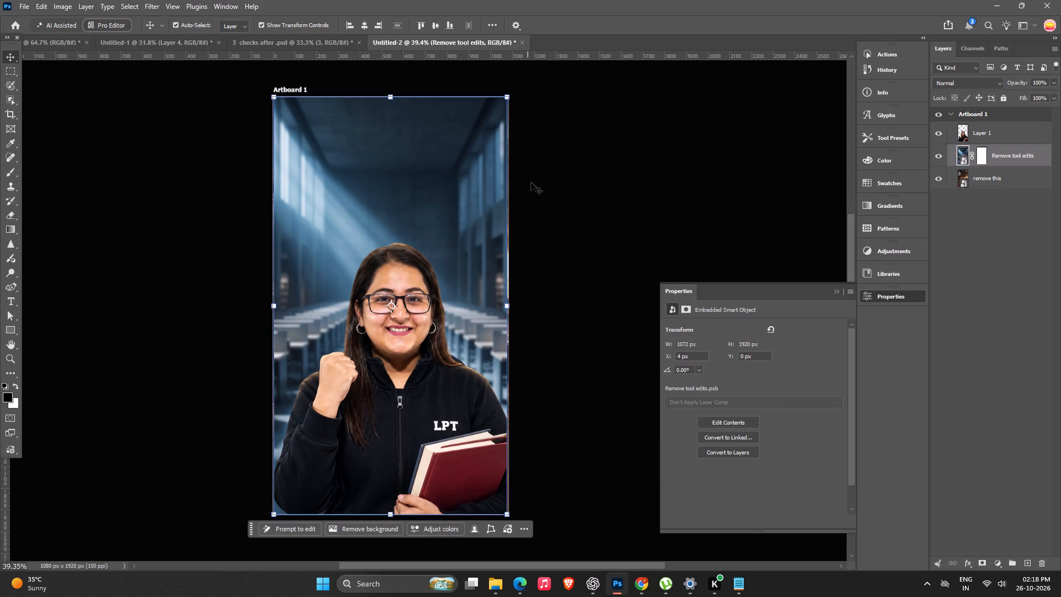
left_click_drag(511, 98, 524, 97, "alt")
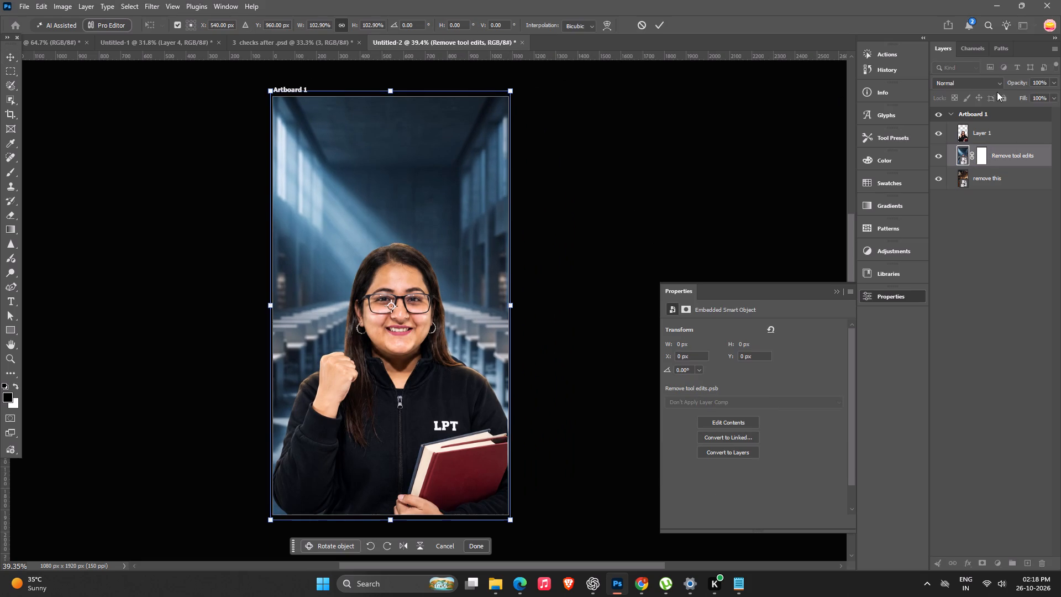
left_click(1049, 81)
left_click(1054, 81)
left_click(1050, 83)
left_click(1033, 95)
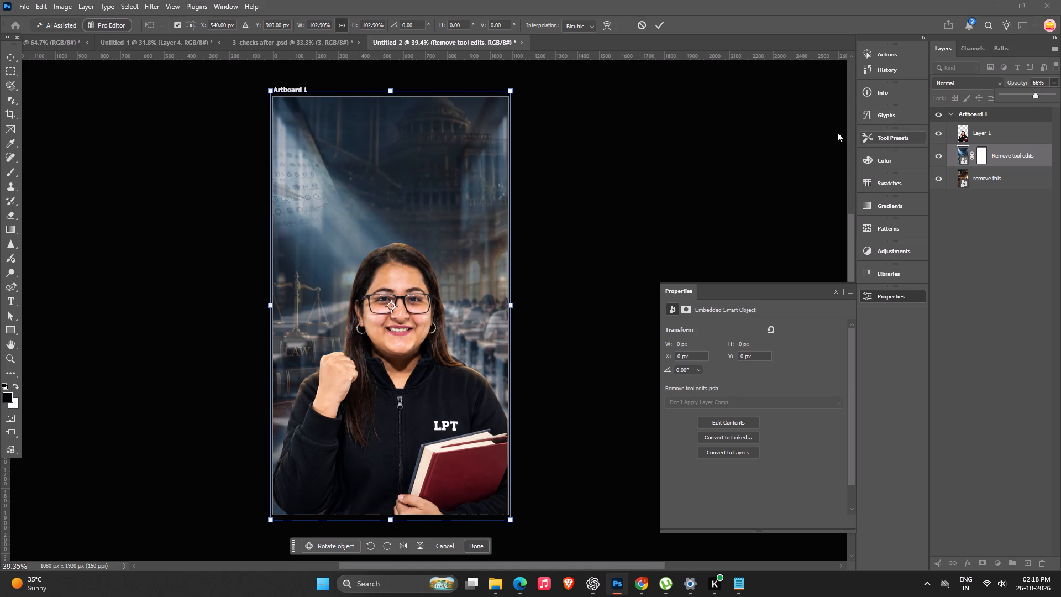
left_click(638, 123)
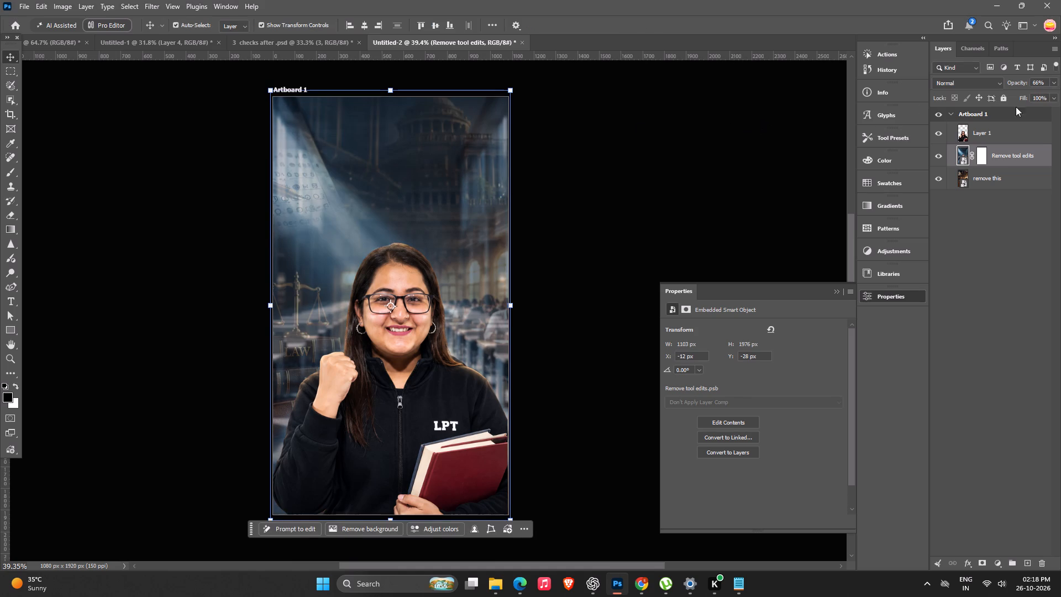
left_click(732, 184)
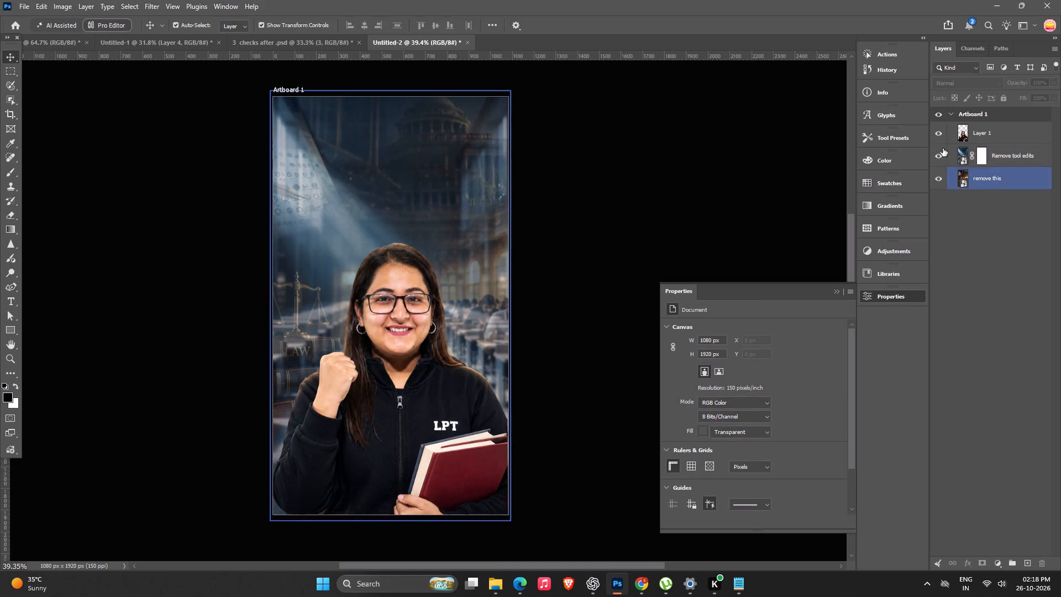
Hide and show the Layer 1 portrait to examine the two blended backgrounds.
left_click(939, 131)
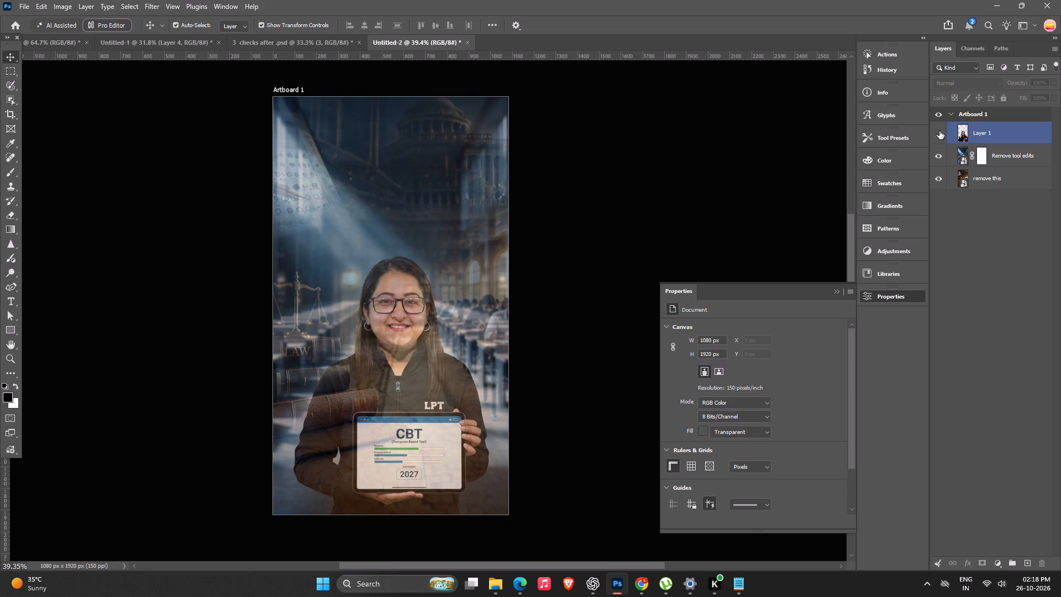
left_click(939, 130)
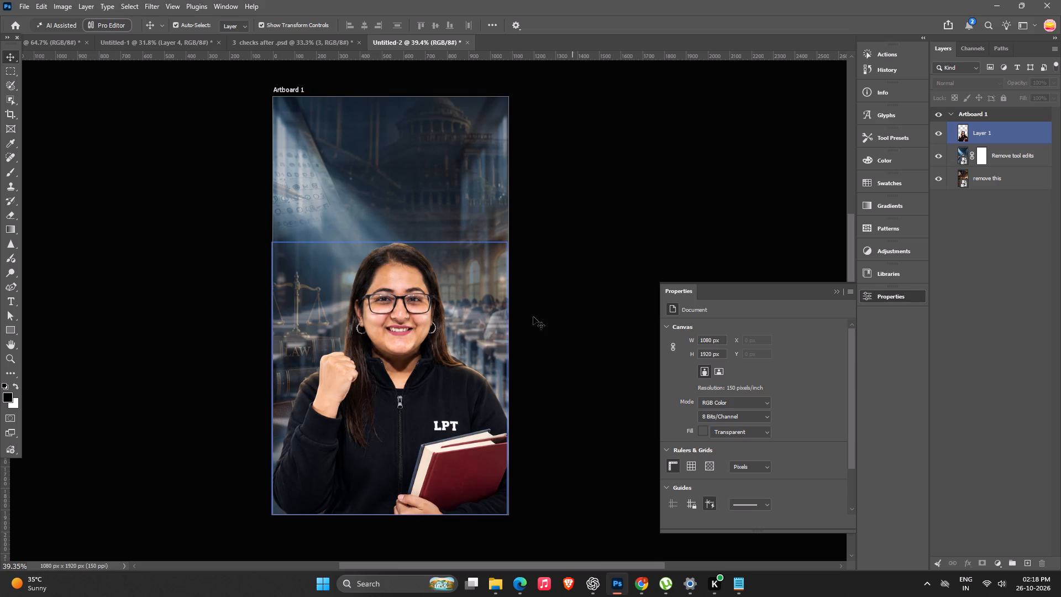
key("space")
key("space")
key("space")
key("space")
left_click_drag(459, 308, 469, 304)
left_click(640, 249)
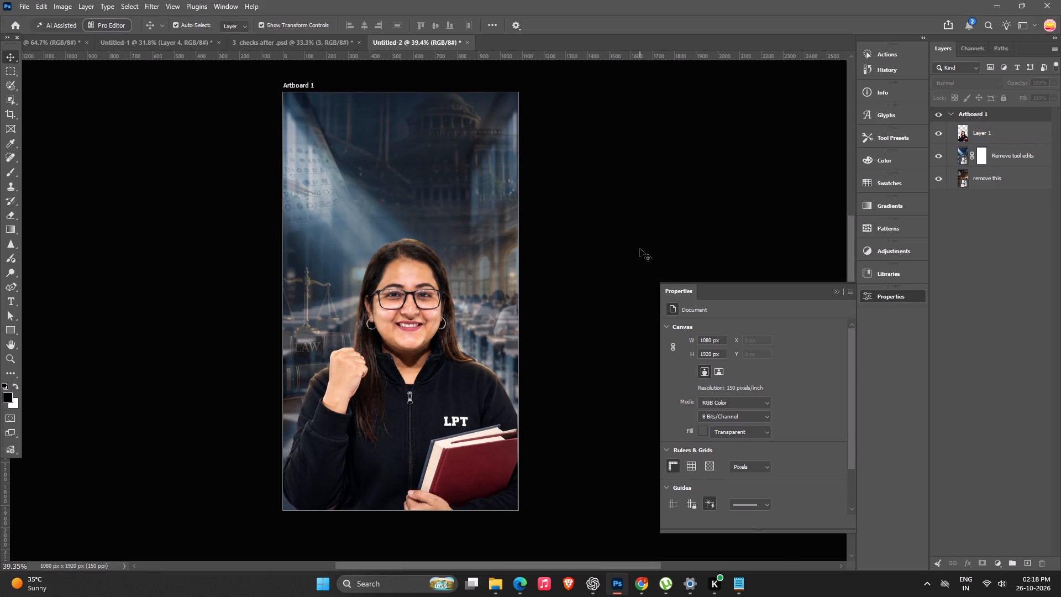
Move the Layer 1 portrait slightly down and to the left, to X -12 px and Y 696 px.
key("space")
key("space")
key("space")
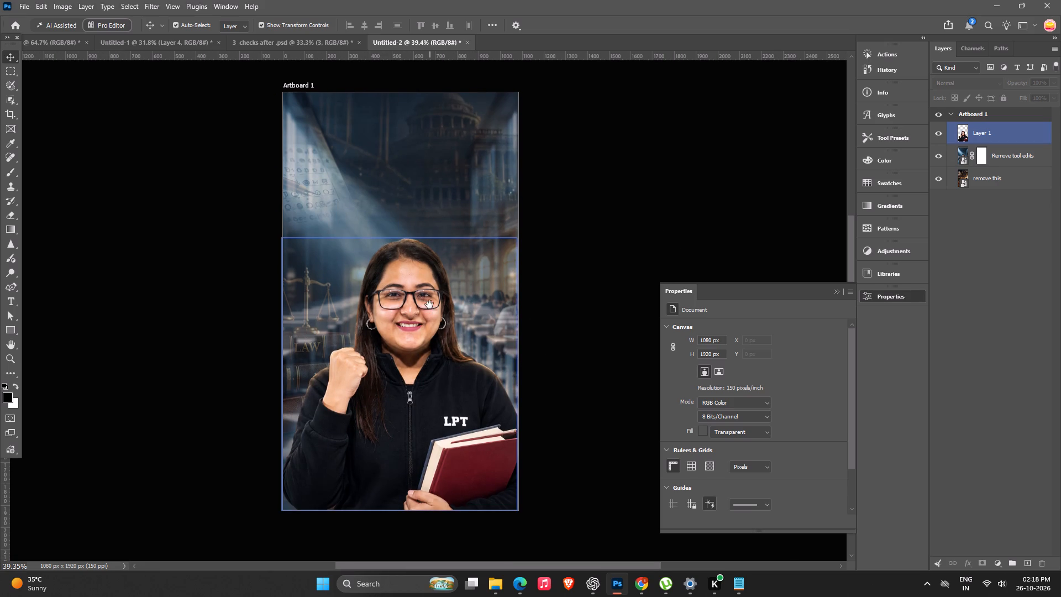
left_click_drag(429, 305, 443, 310)
left_click(658, 171)
left_click_drag(419, 277, 417, 287)
left_click(579, 229)
key("space")
key("space")
key("space")
key("space")
key("space")
key("space")
key("space")
key("space")
key("space")
key("space")
key("space")
key("space")
key("space")
key("space")
left_click_drag(479, 348, 469, 348)
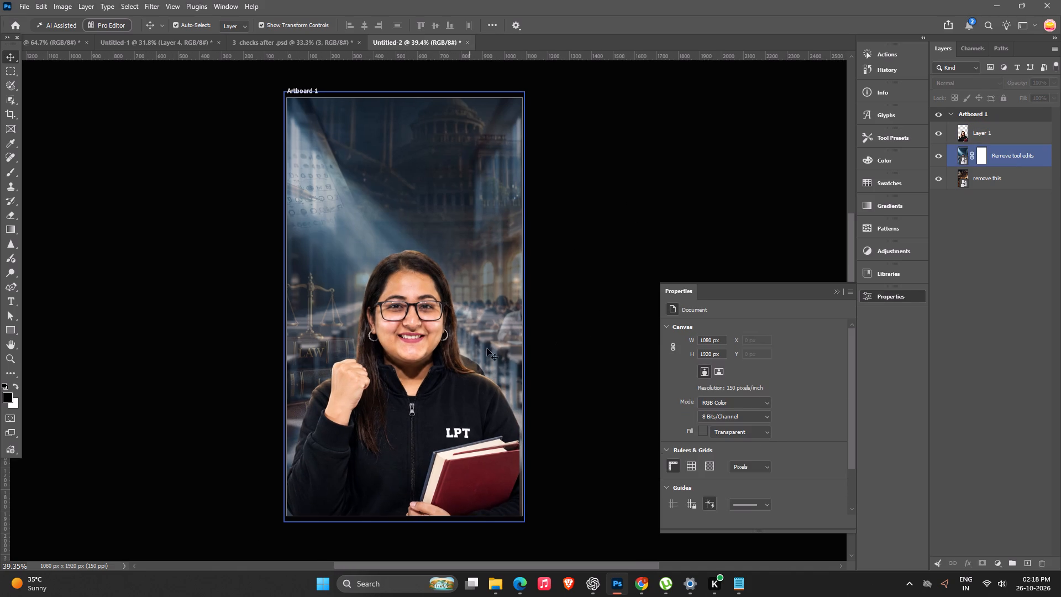
left_click(445, 343)
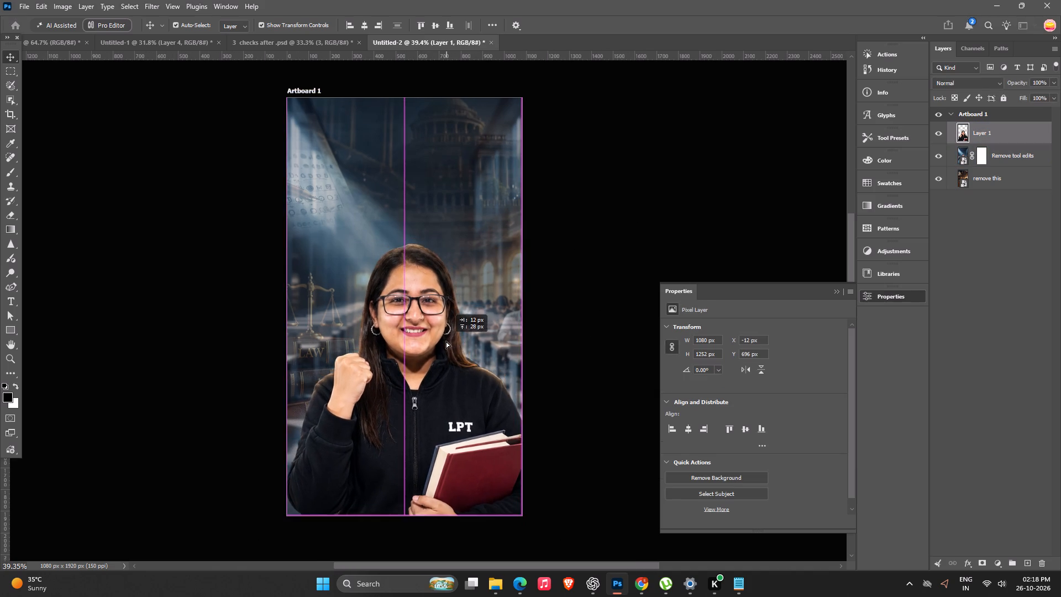
Delete the Remove tool edits layer.
left_click(1013, 159)
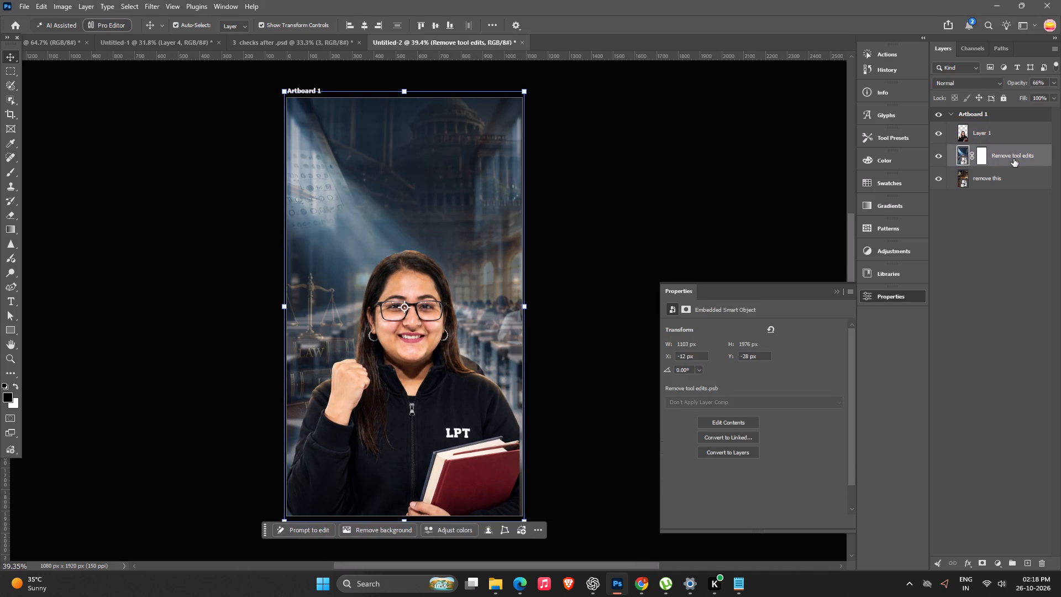
key("Delete")
Add a new layer with a soft 1000 px black brush dab over the lower portrait, and place it beneath Layer 1.
left_click(460, 289)
key("space")
key("space")
key("space")
key("space")
left_click_drag(439, 285, 402, 249)
left_click(385, 277)
left_click(1028, 565)
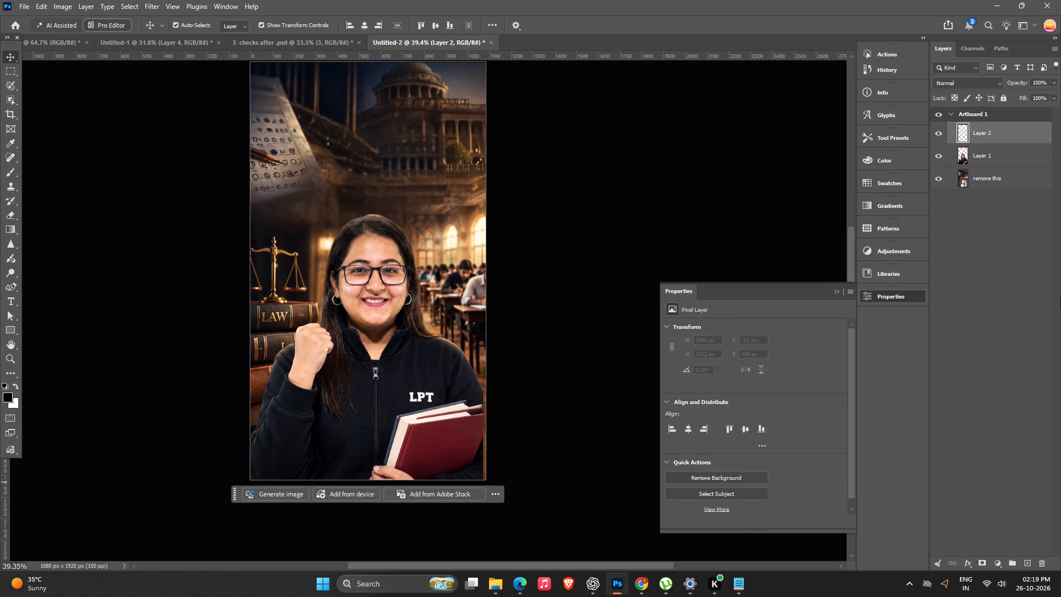
key("b")
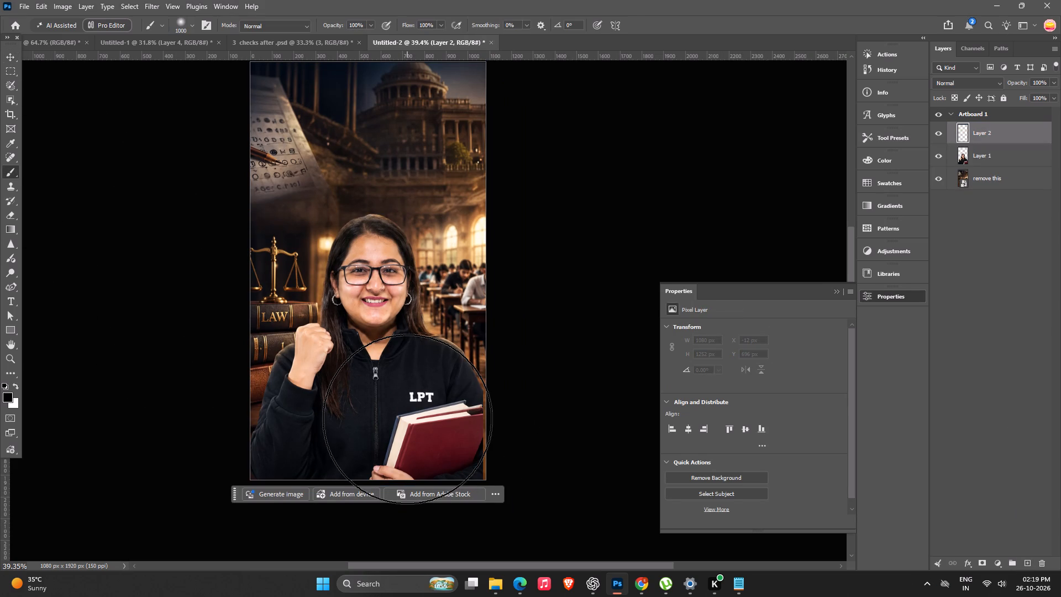
left_click(407, 419)
key("ctrl+bracketleft")
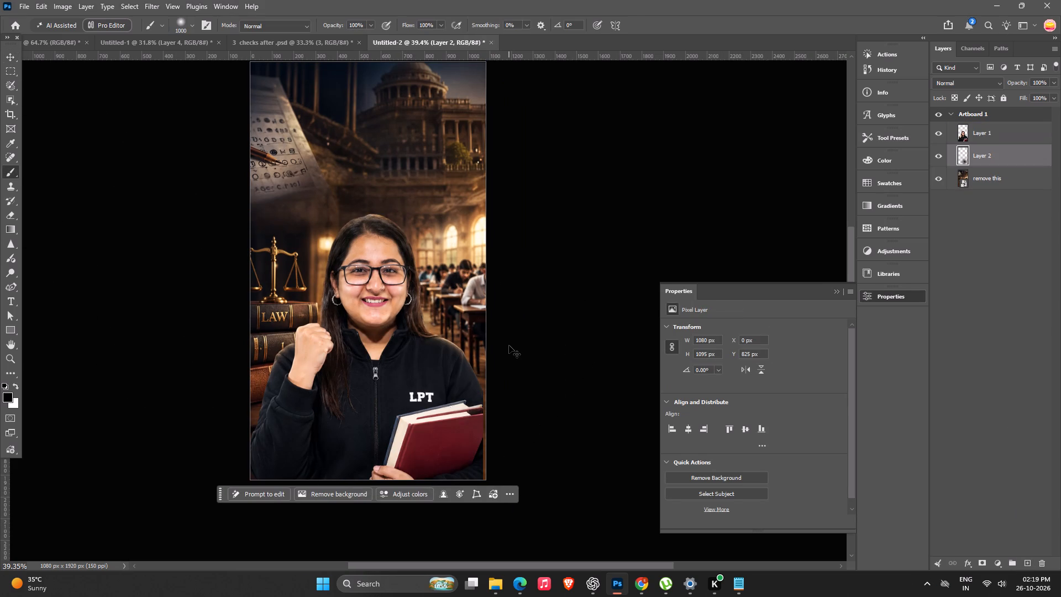
Darken the background behind the portrait's body and head with more soft black brush dabs on Layer 2.
left_click(403, 418)
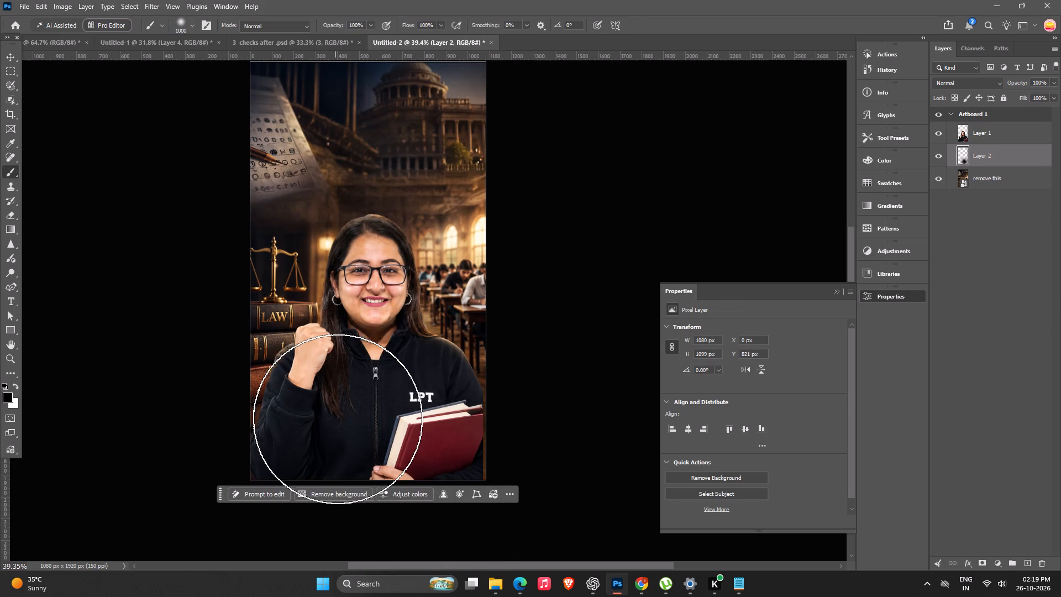
left_click(355, 426)
left_click(368, 306)
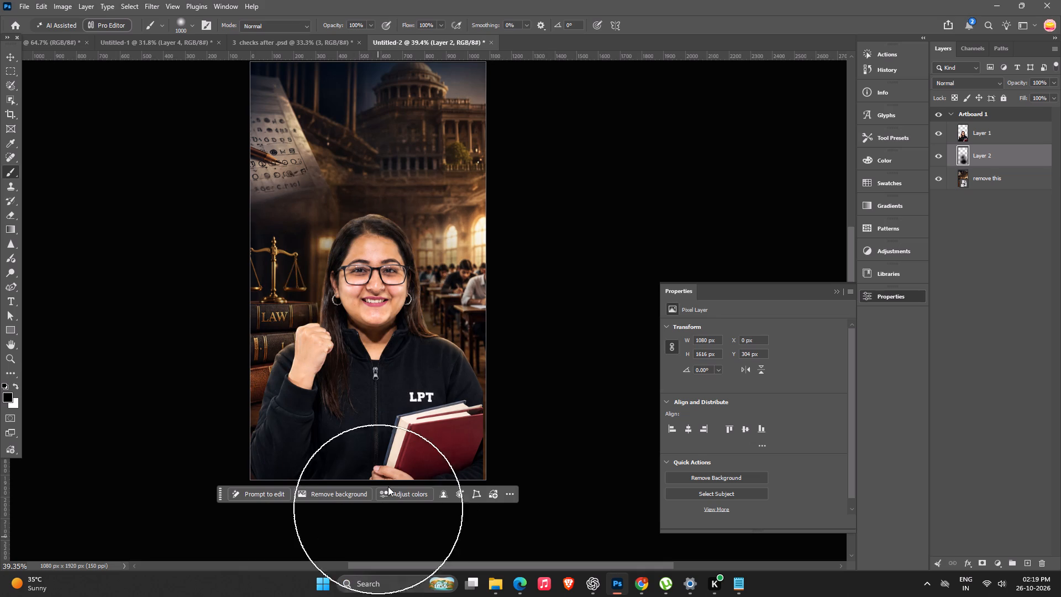
Switch to the browser and copy a dark texture image with glowing embers and a red lower glow from Pinterest.
scroll(442, 385, "down", 5, "alt")
left_click(638, 578)
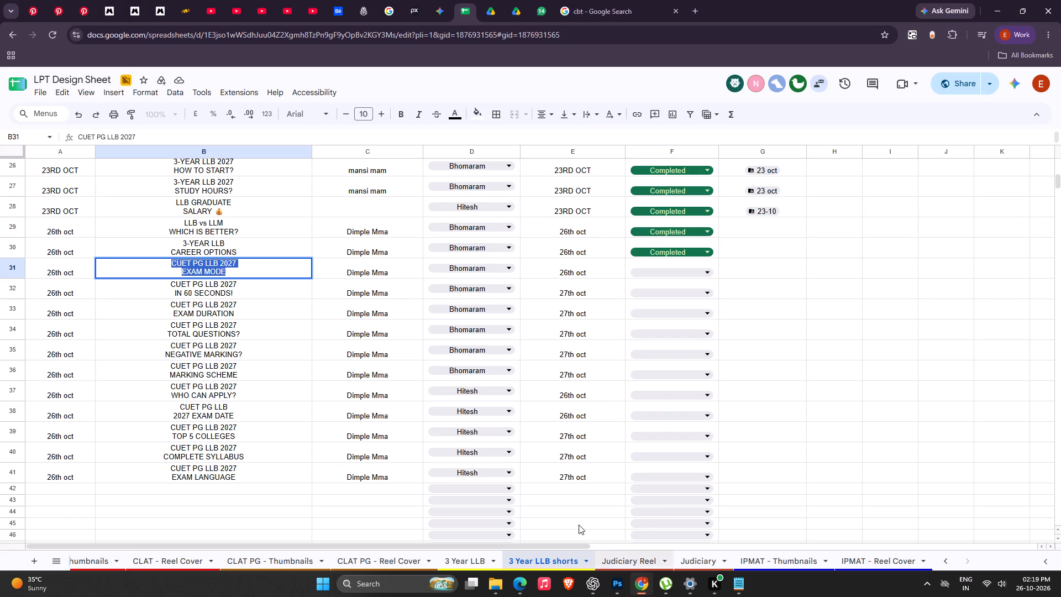
left_click(70, 1)
left_click(38, 1)
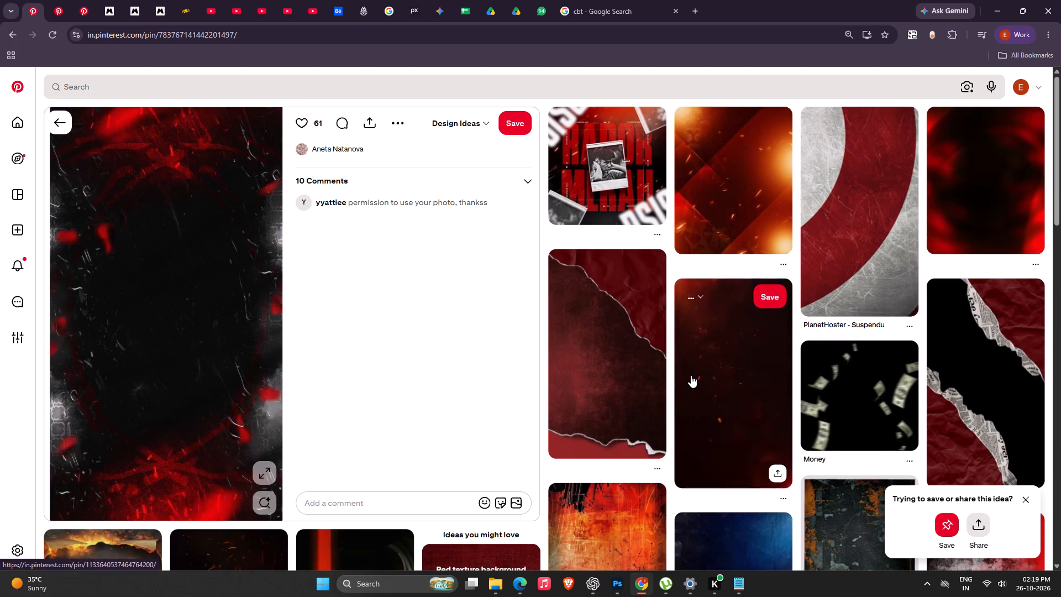
scroll(661, 379, "down", 6)
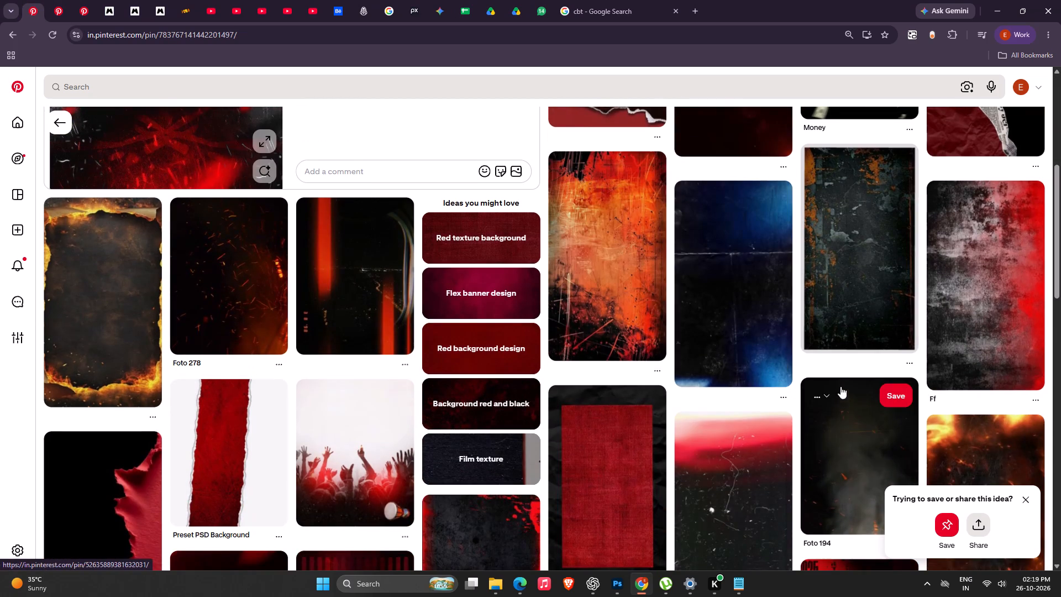
scroll(823, 334, "down", 3)
left_click(838, 301)
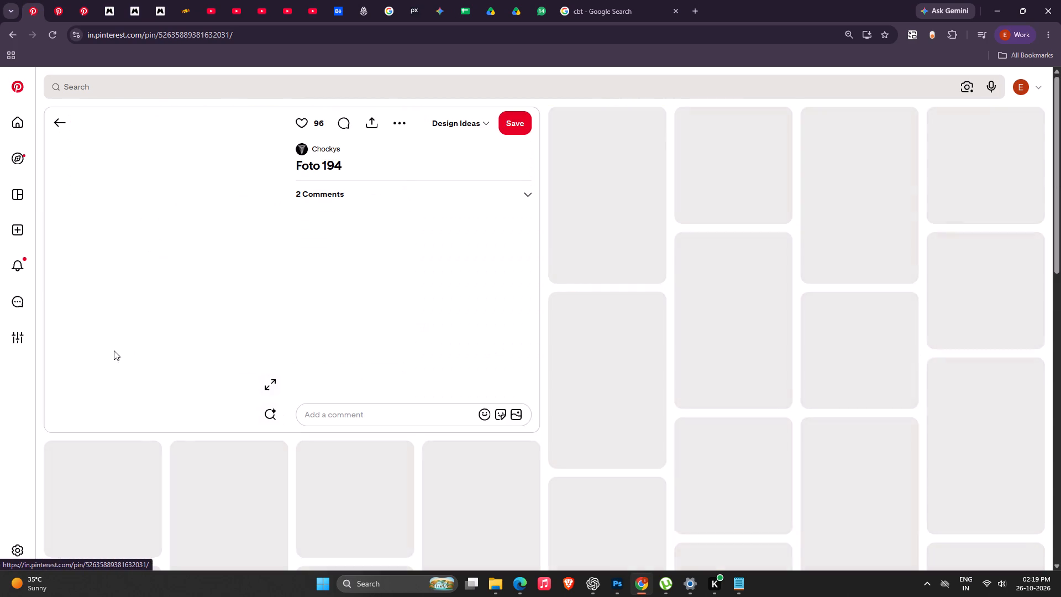
right_click(158, 219)
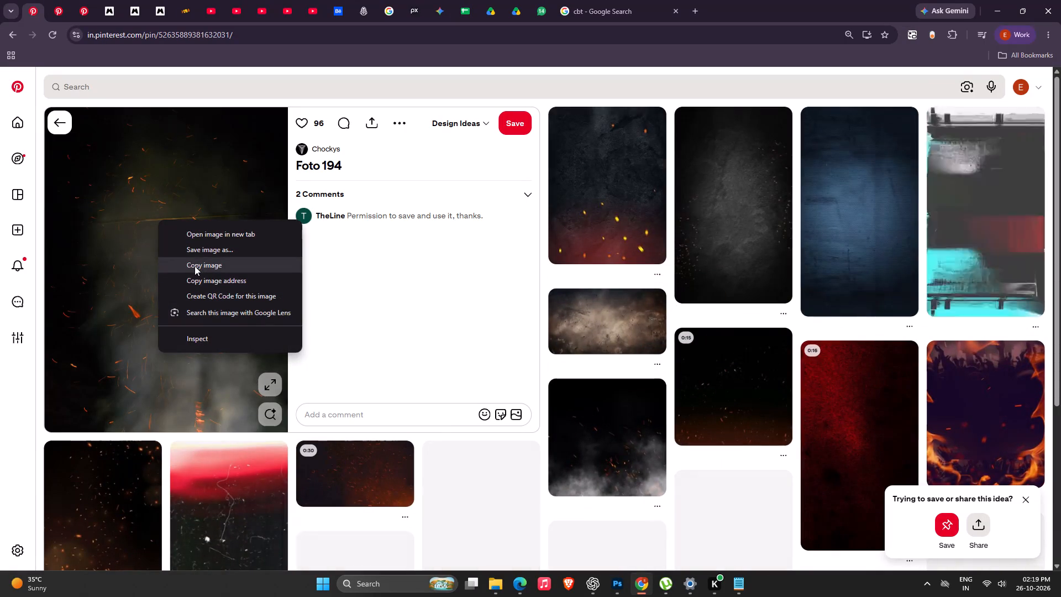
left_click(573, 189)
right_click(132, 242)
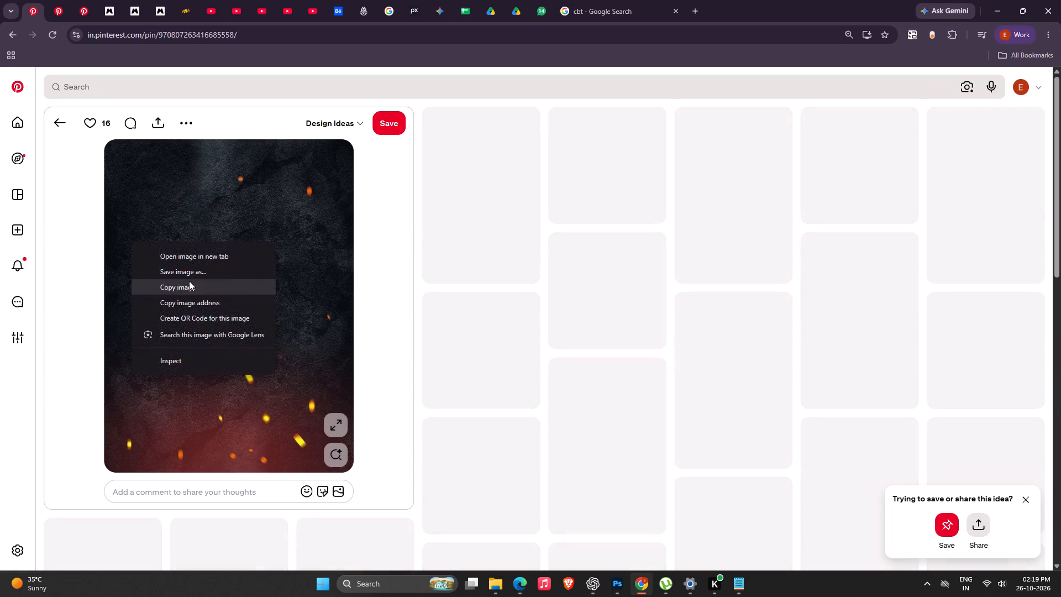
left_click(189, 281)
Paste the ember texture between Layer 1 and Layer 2 in Photoshop, and enlarge it to about 1496 × 1997 px to cover the artboard.
key("alt+Tab")
key("ctrl+v")
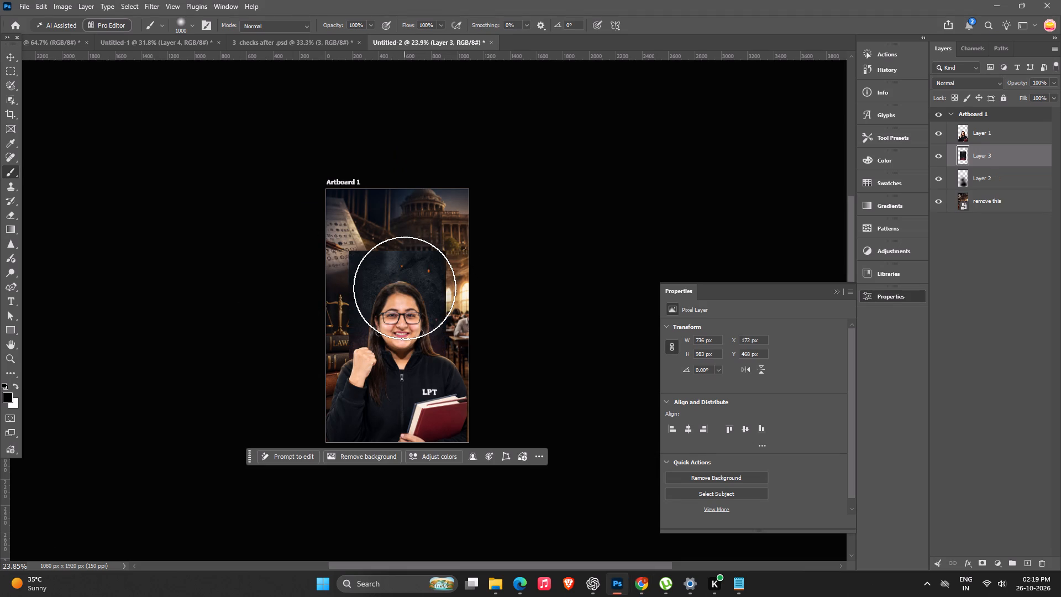
key("v")
left_click_drag(449, 252, 519, 200, "alt")
key("Return")
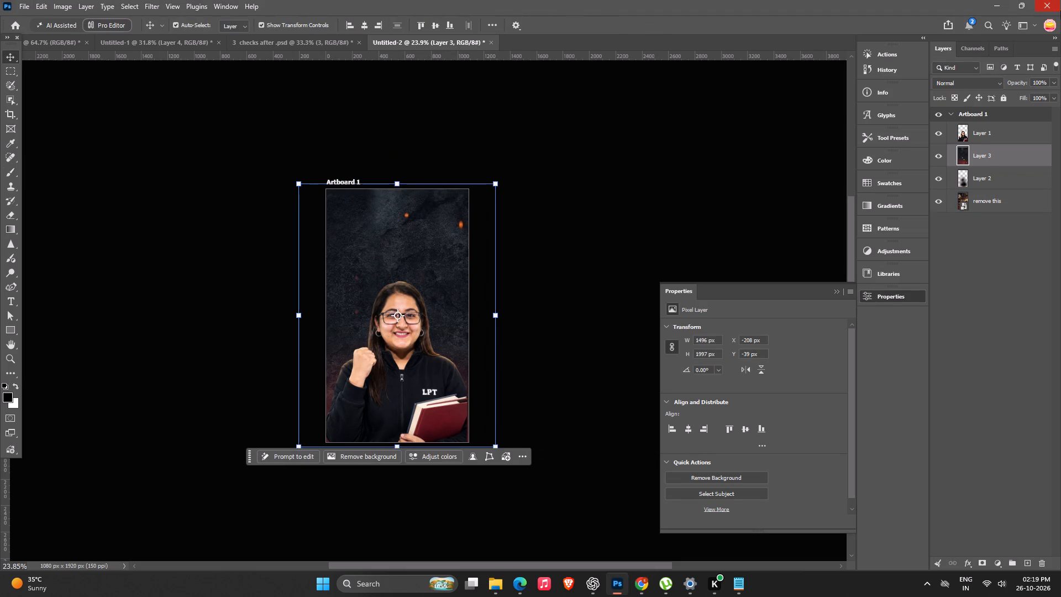
Set the ember texture layer to Multiply blending at 79% opacity.
left_click(981, 81)
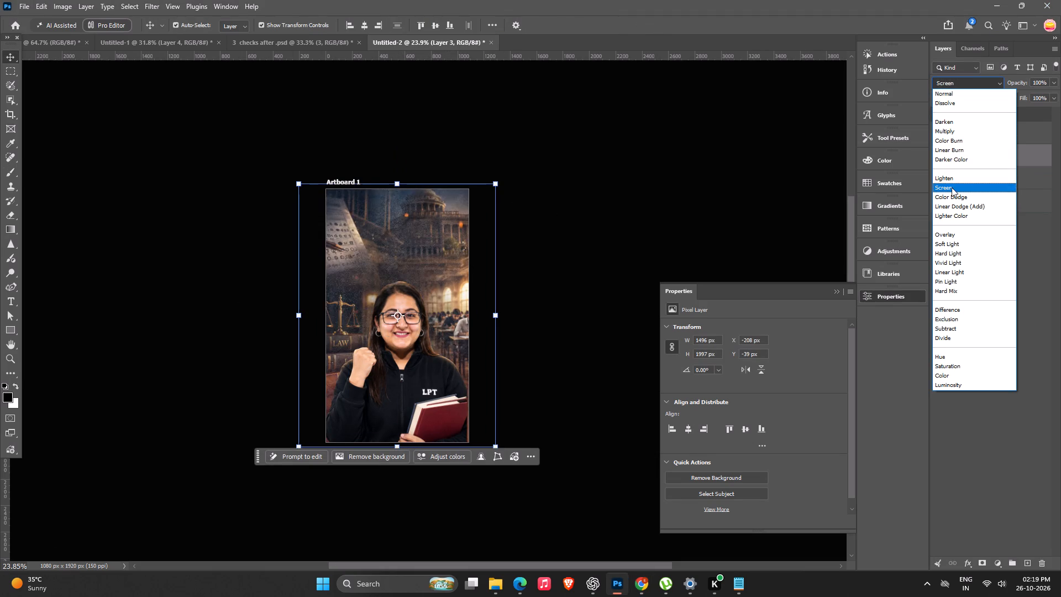
left_click(954, 128)
scroll(328, 301, "up", 4, "alt")
key("space")
left_click_drag(336, 303, 332, 287)
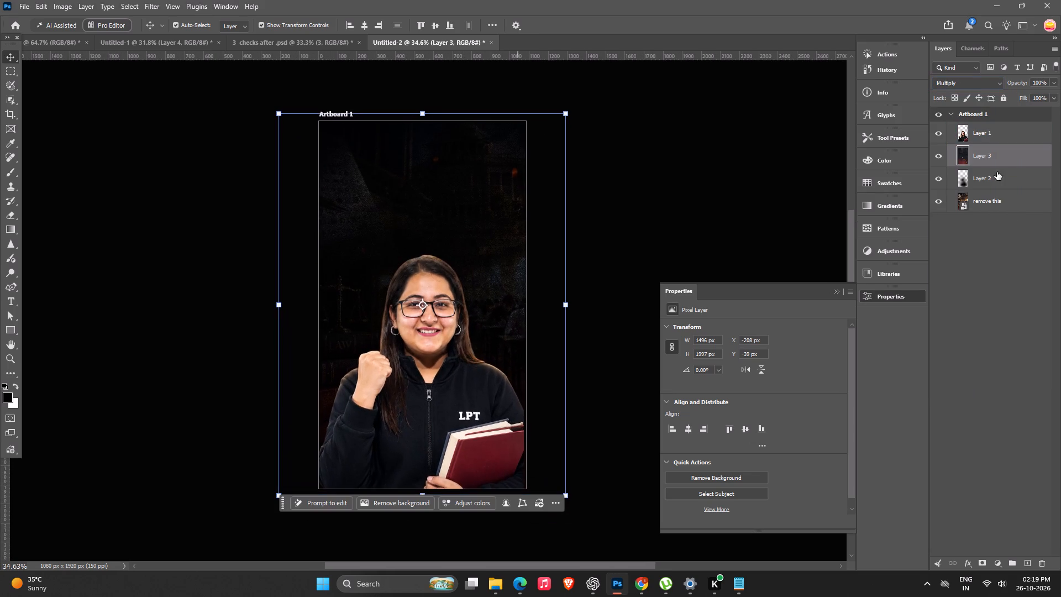
left_click(1052, 83)
left_click(1044, 95)
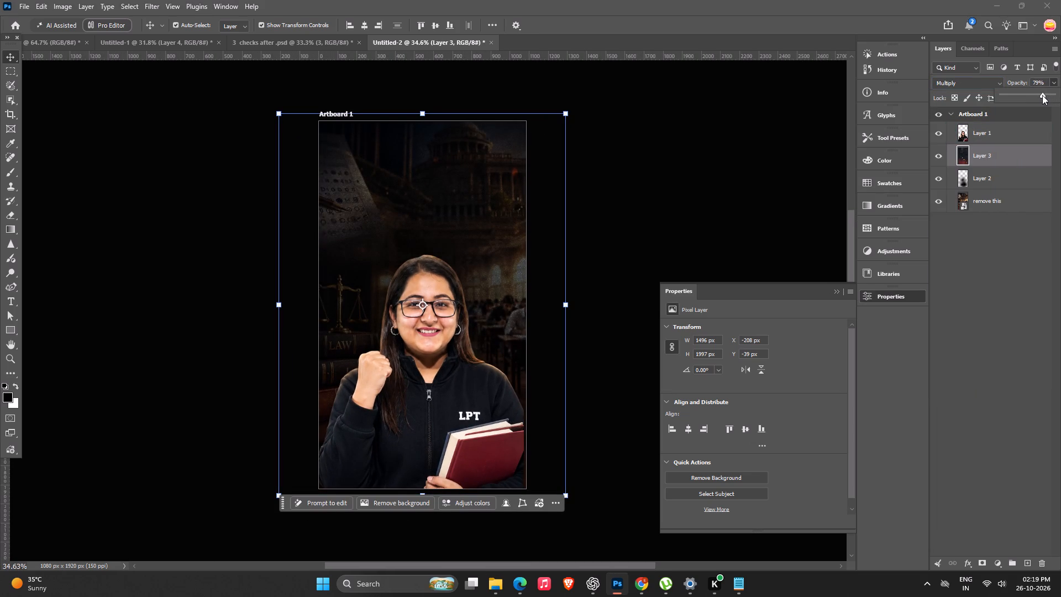
left_click(719, 124)
Add a blank 1080 × 1920 px artboard to the left of Artboard 1.
key("space")
key("space")
key("space")
key("space")
key("space")
key("space")
key("space")
key("space")
key("space")
key("space")
left_click_drag(373, 423, 358, 427)
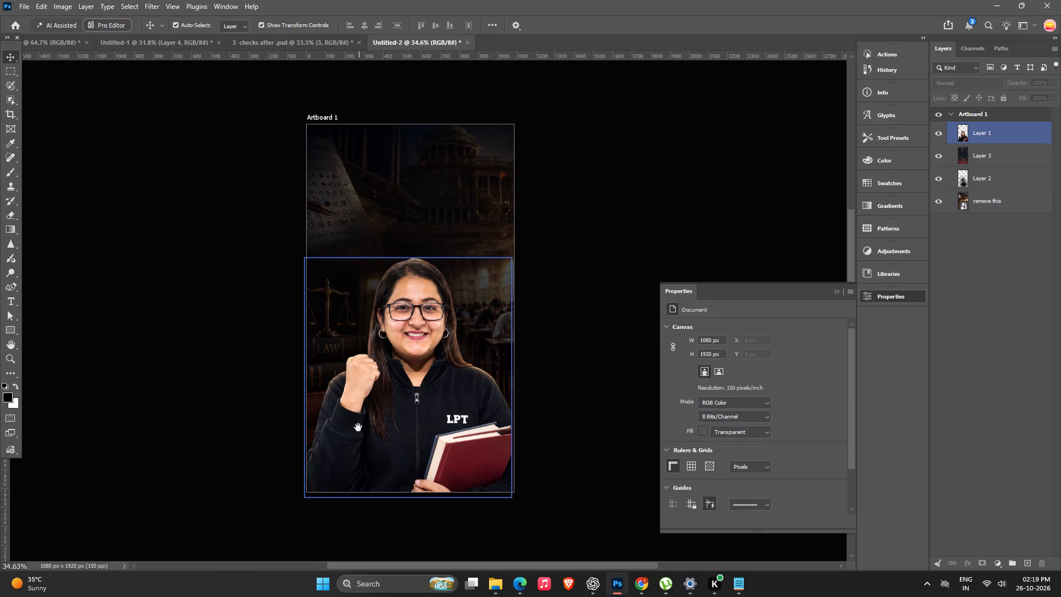
left_click_drag(358, 427, 359, 427)
left_click(317, 122)
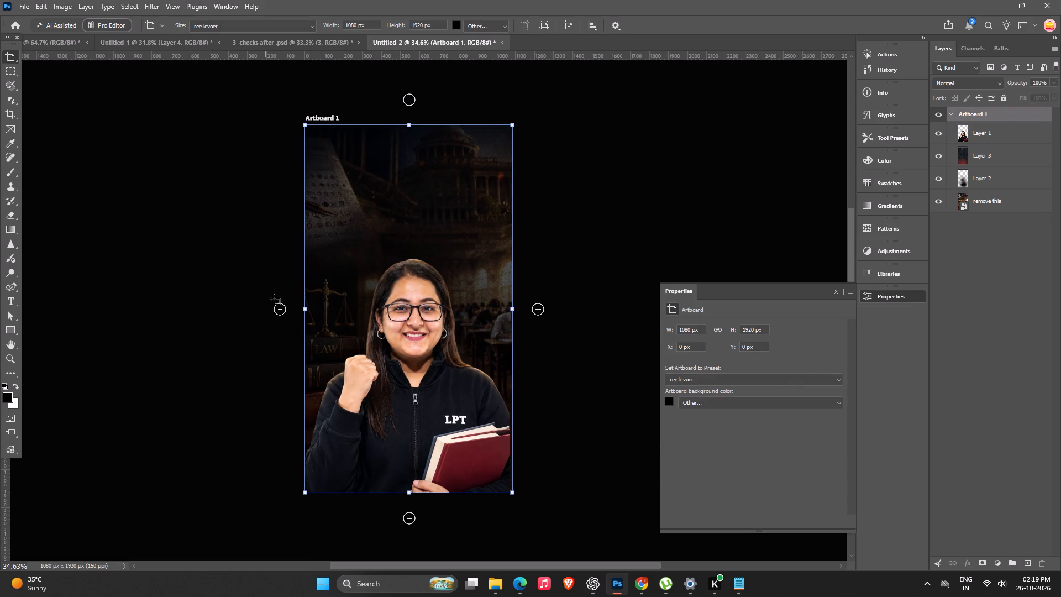
left_click(276, 315)
left_click(323, 153)
left_click(318, 77)
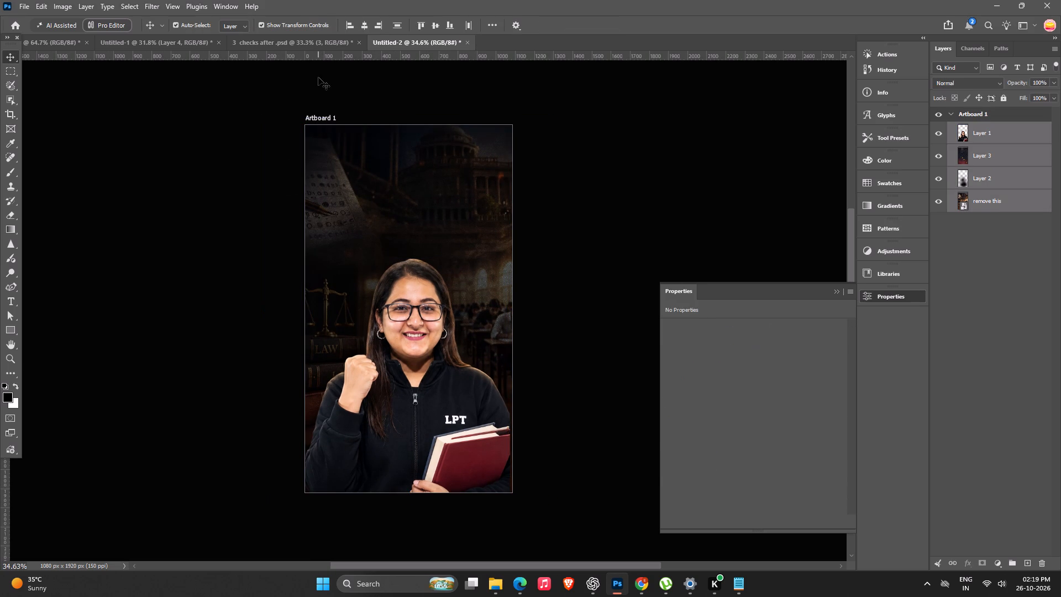
left_click(319, 117)
left_click(281, 307)
key("space")
key("space")
key("space")
key("space")
key("space")
left_click_drag(353, 324, 275, 302)
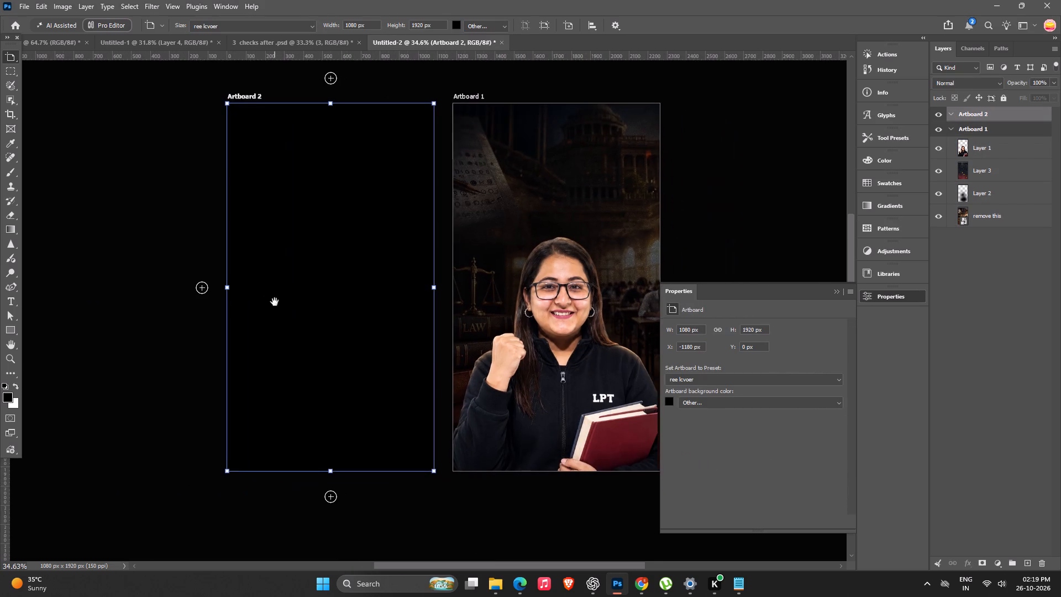
left_click_drag(275, 302, 274, 302)
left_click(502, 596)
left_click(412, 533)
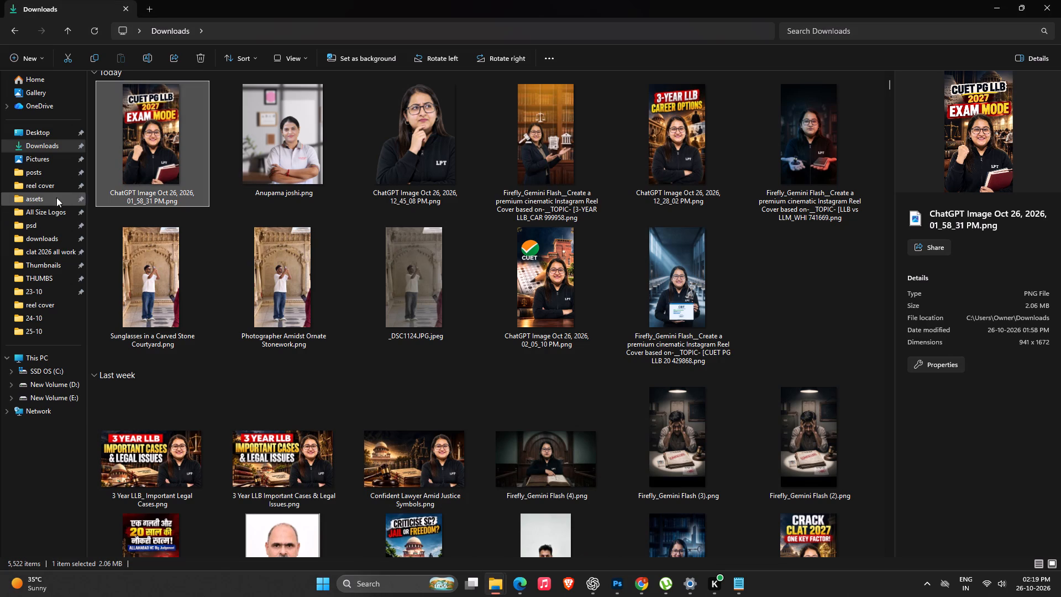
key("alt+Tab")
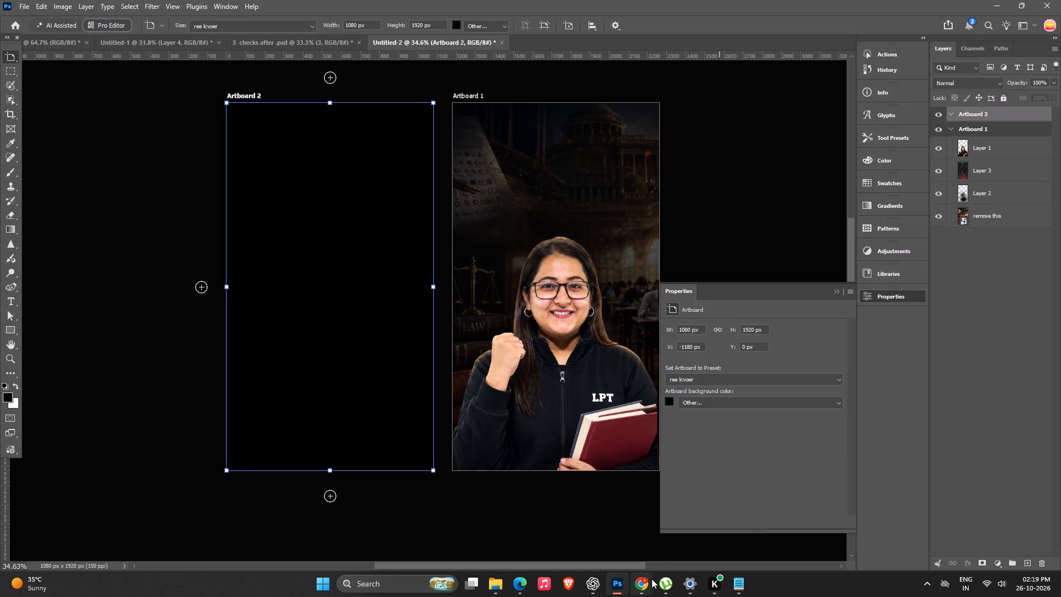
Copy the text "CUET PG LLB 2027" from row 31 of the 3 Year LLB shorts sheet in the browser.
left_click(641, 574)
left_click(457, 0)
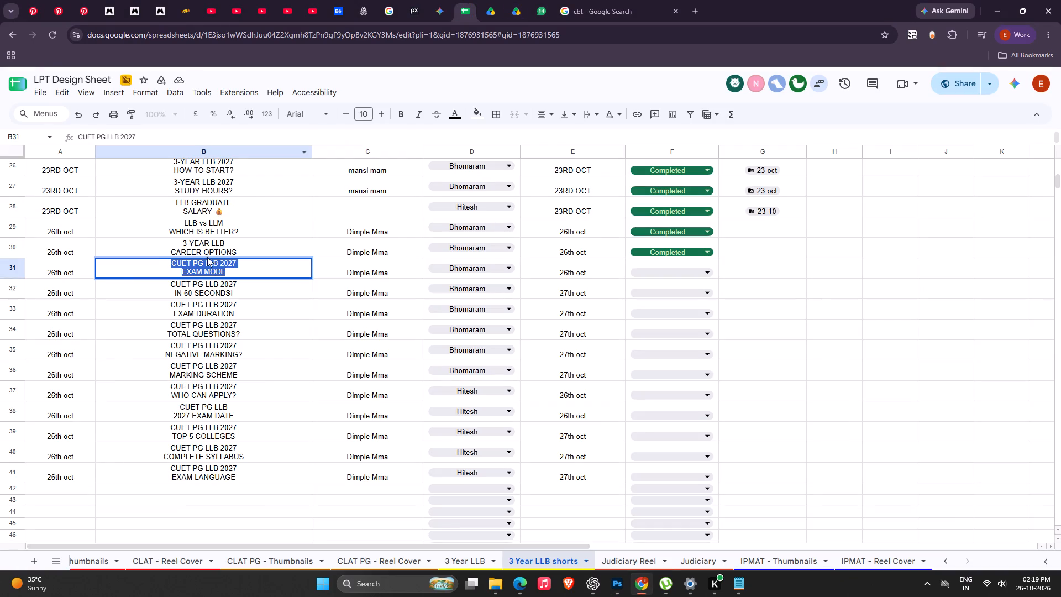
left_click(174, 263)
left_click_drag(166, 263, 249, 256)
key("ctrl+c")
key("ctrl+c")
left_click(495, 586)
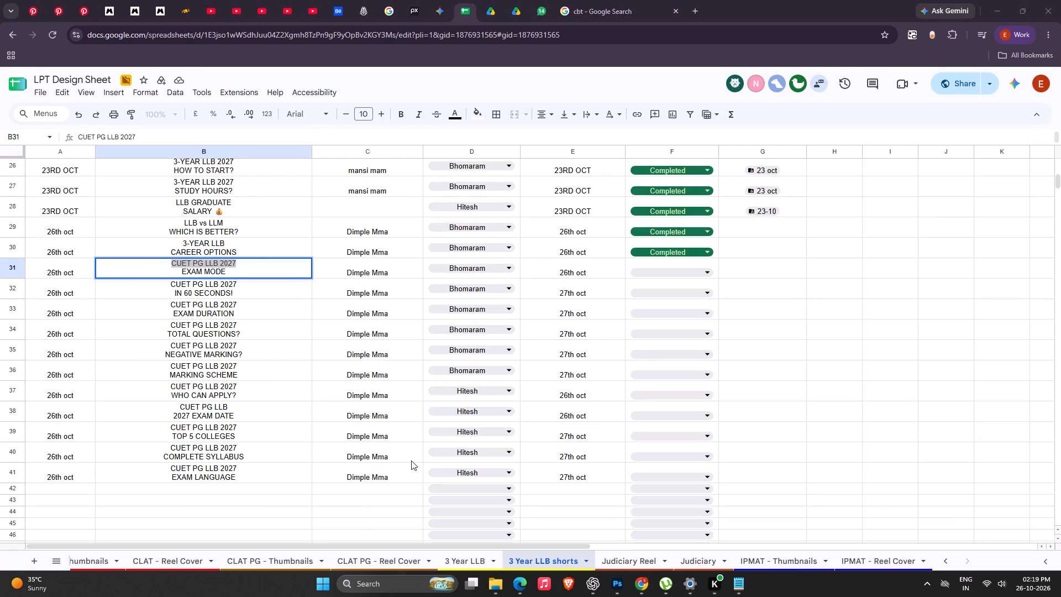
left_click(411, 460)
left_click(607, 582)
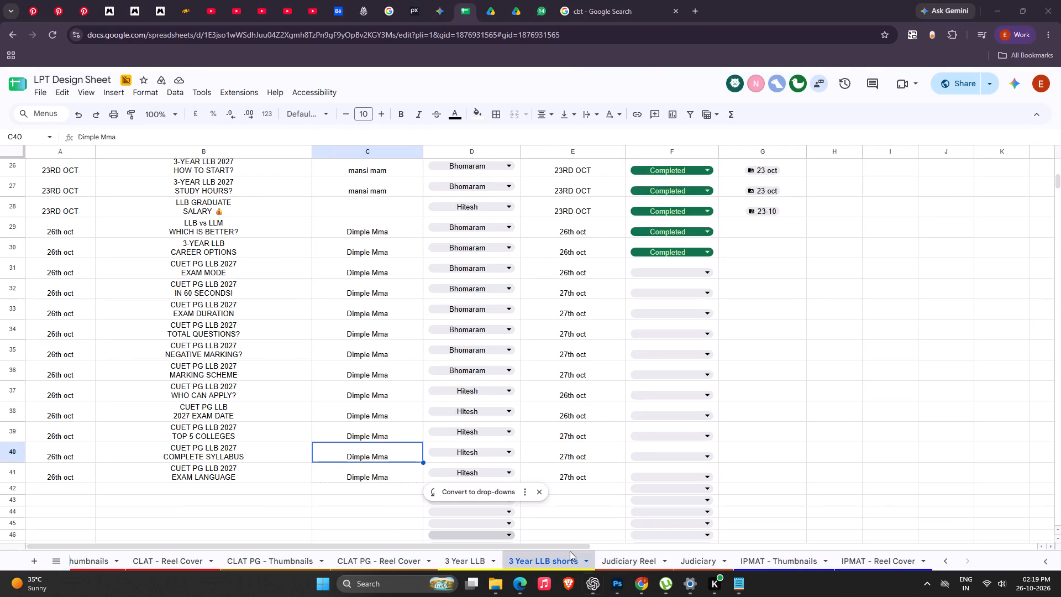
In Photoshop, add the copied "CUET PG LLB 2027" as a white Anton headline across Artboard 1 above the portrait's head.
left_click(612, 588)
key("space")
key("space")
key("space")
left_click_drag(487, 268, 428, 273)
key("v")
left_click(514, 297)
key("ctrl+v")
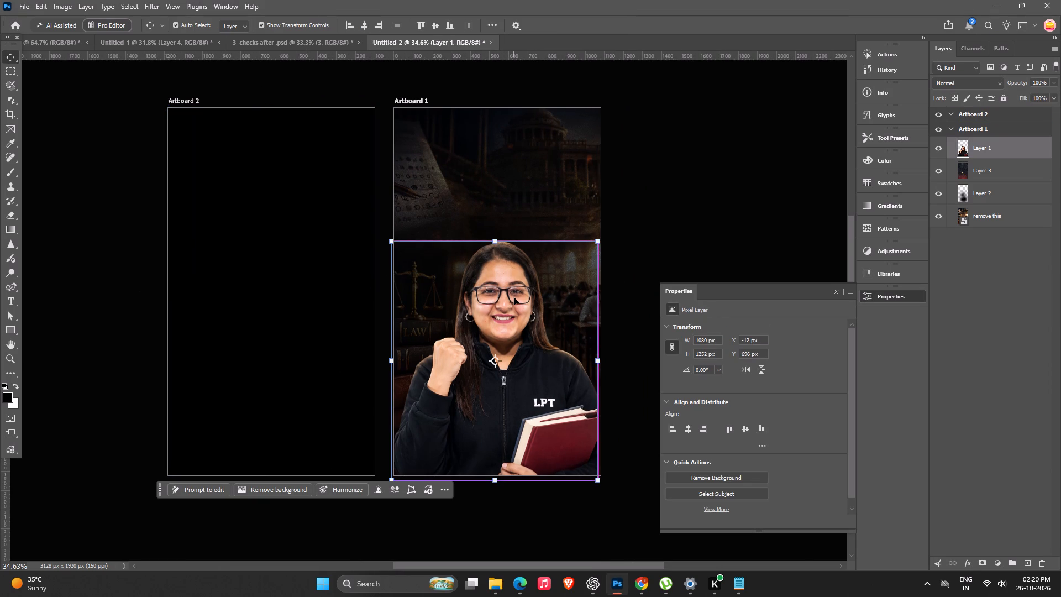
key("t")
left_click(502, 166)
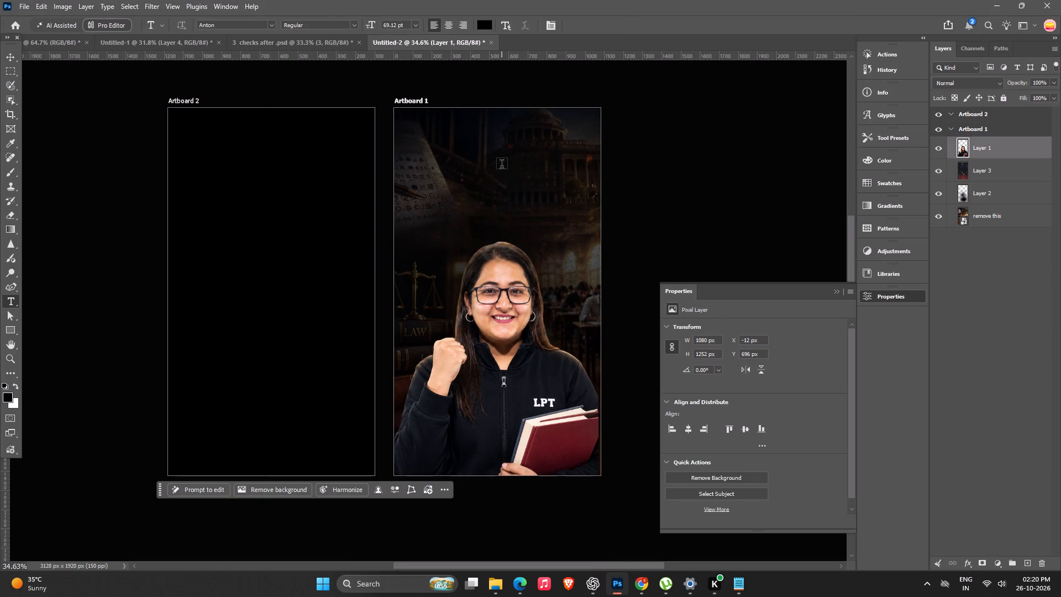
key("ctrl+BackSpace")
key("ctrl+BackSpace")
key("ctrl+v")
key("Return")
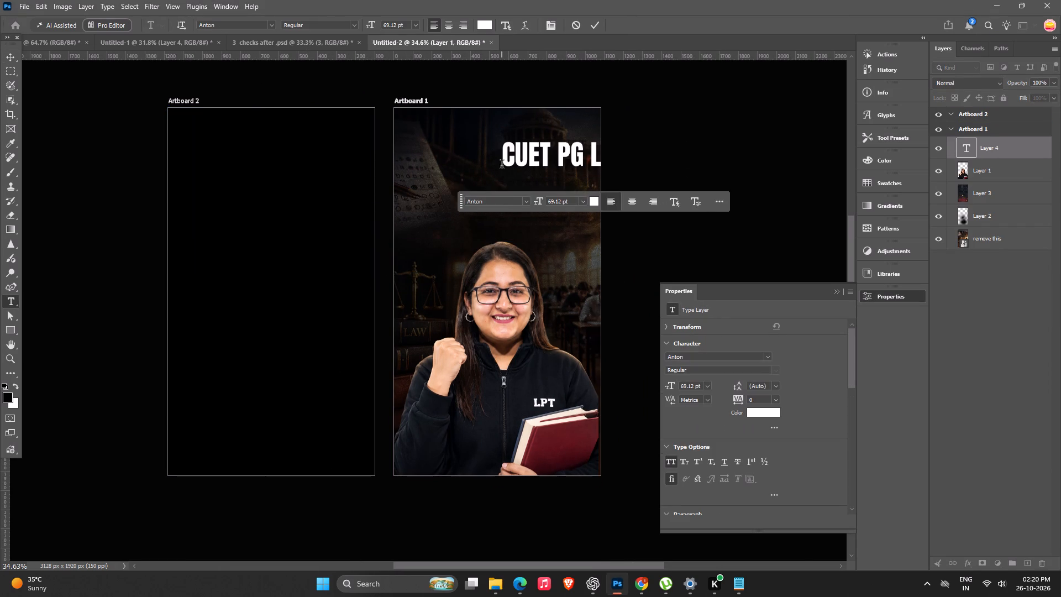
left_click(8, 57)
left_click_drag(558, 148, 467, 162)
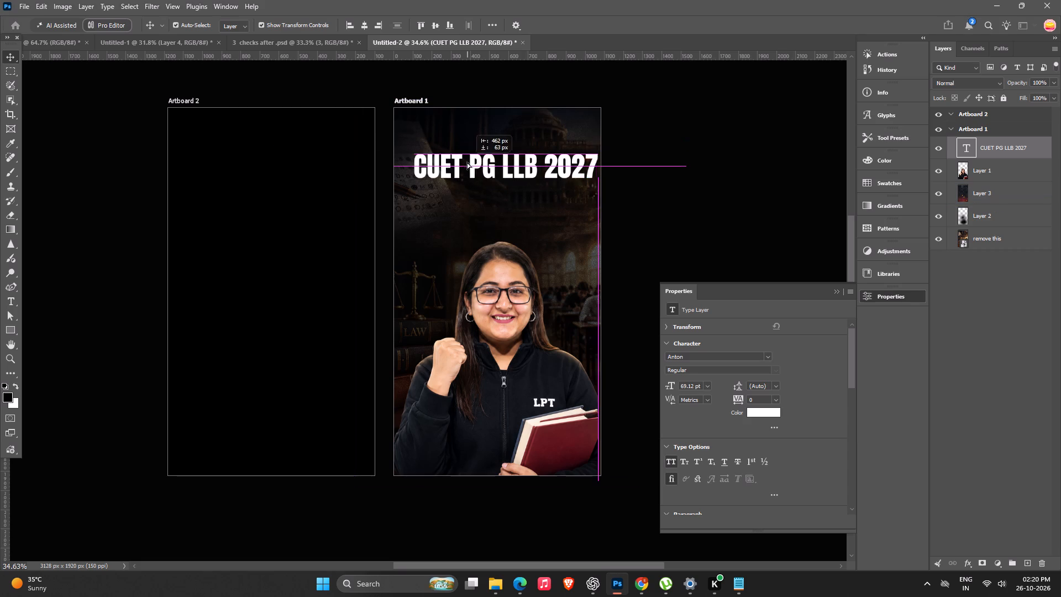
left_click_drag(467, 162, 461, 160)
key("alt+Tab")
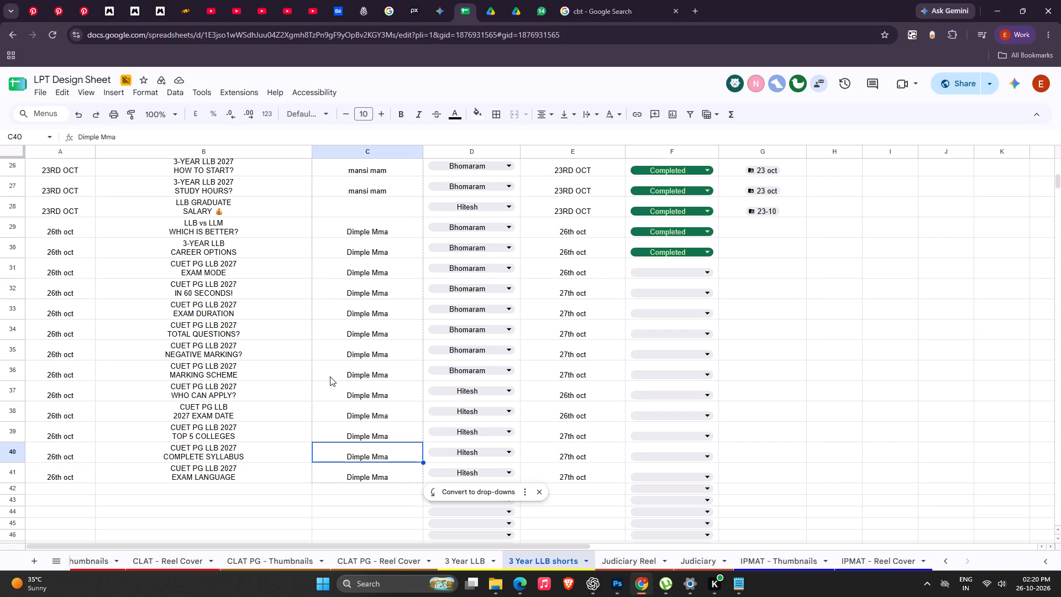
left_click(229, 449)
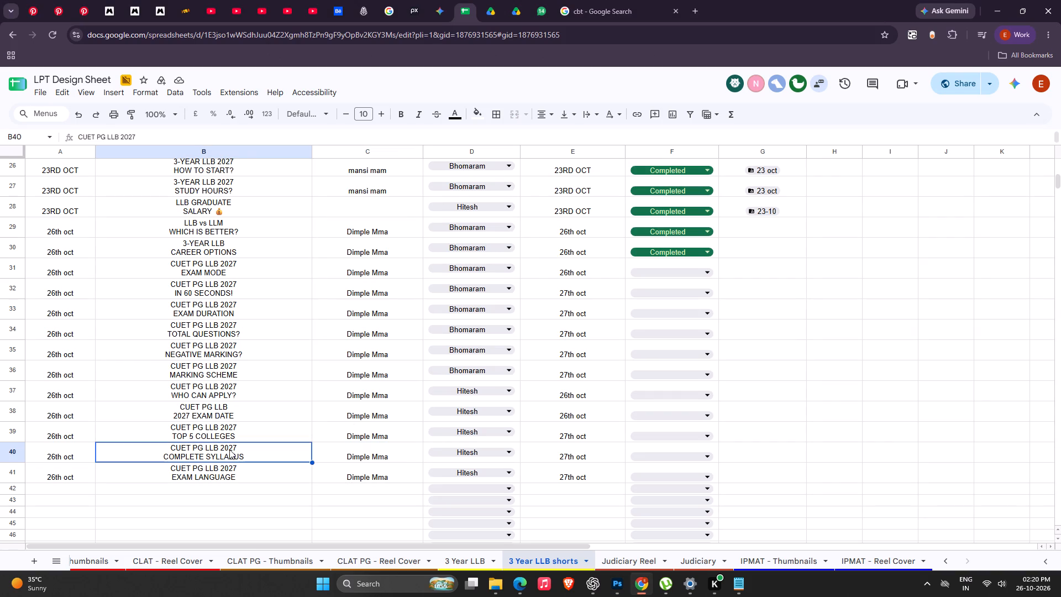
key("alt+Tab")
Cut "2027" out of the headline text, leaving "CUET PG LLB".
left_click(779, 202)
scroll(434, 175, "up", 3, "alt")
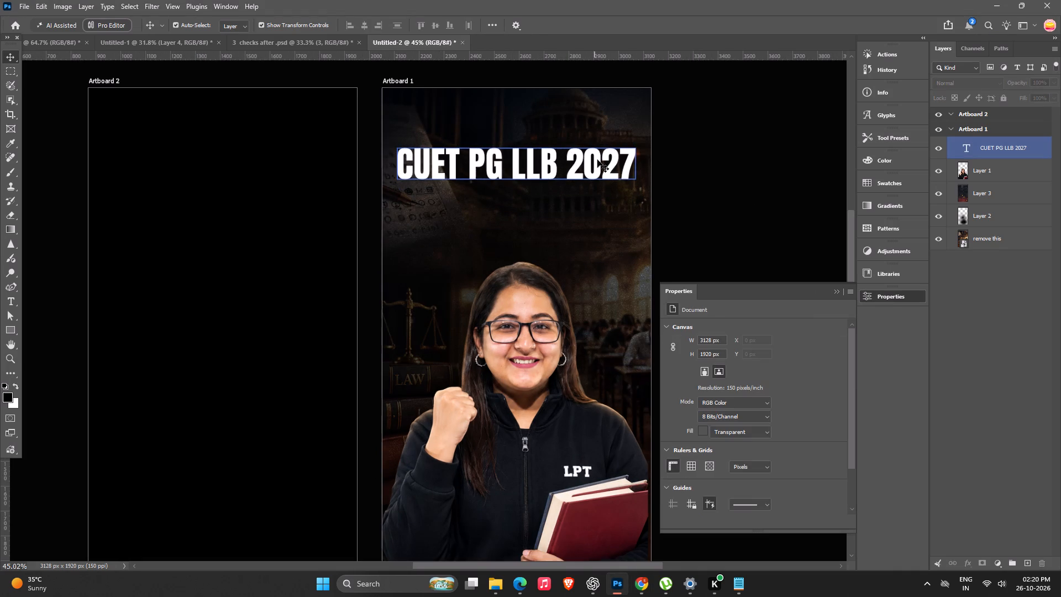
triple_click(597, 160)
left_click_drag(566, 160, 678, 159)
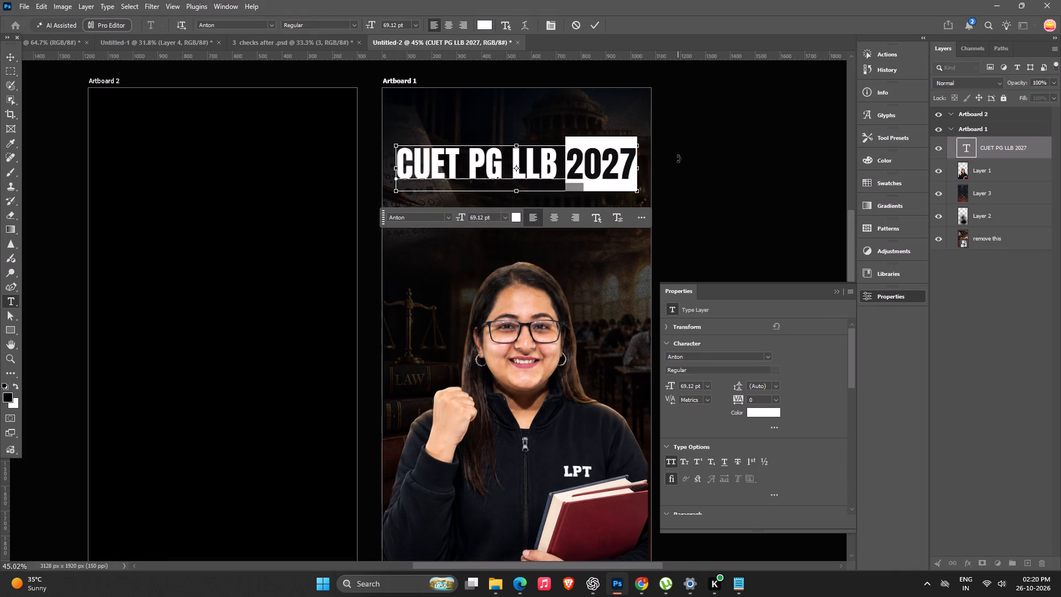
key("ctrl+x")
left_click(600, 23)
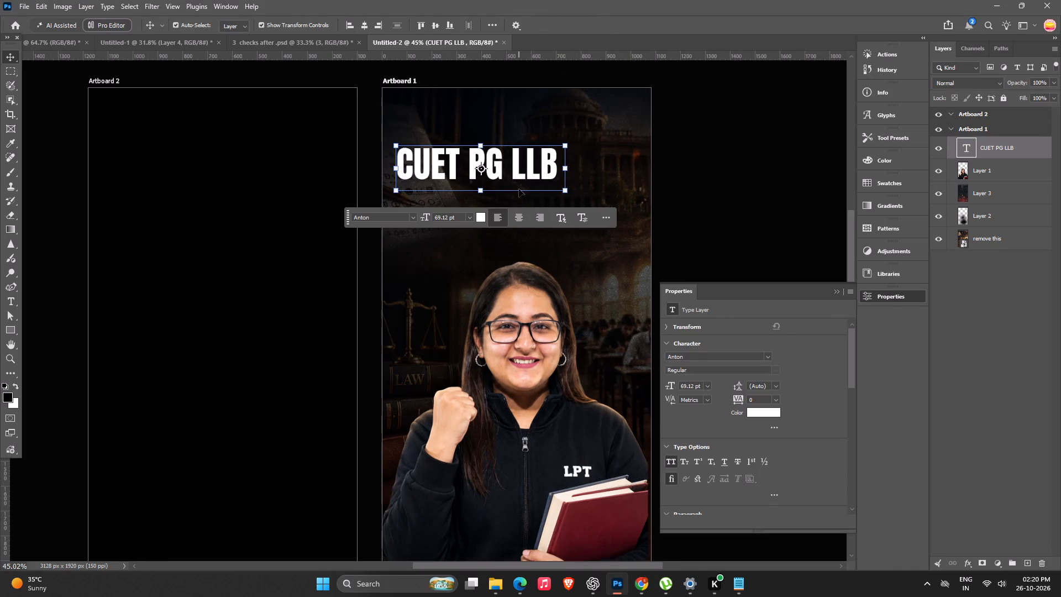
Shift the "CUET PG LLB" headline slightly to the right and delete its trailing space.
left_click_drag(534, 177, 564, 178)
double_click(566, 166)
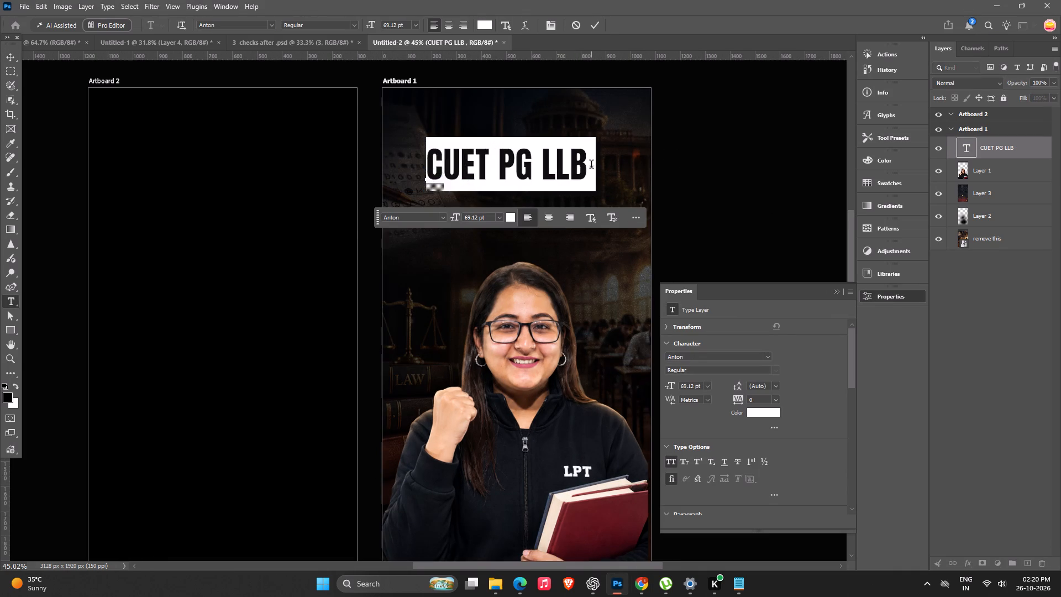
left_click(591, 166)
key("BackSpace")
left_click(596, 21)
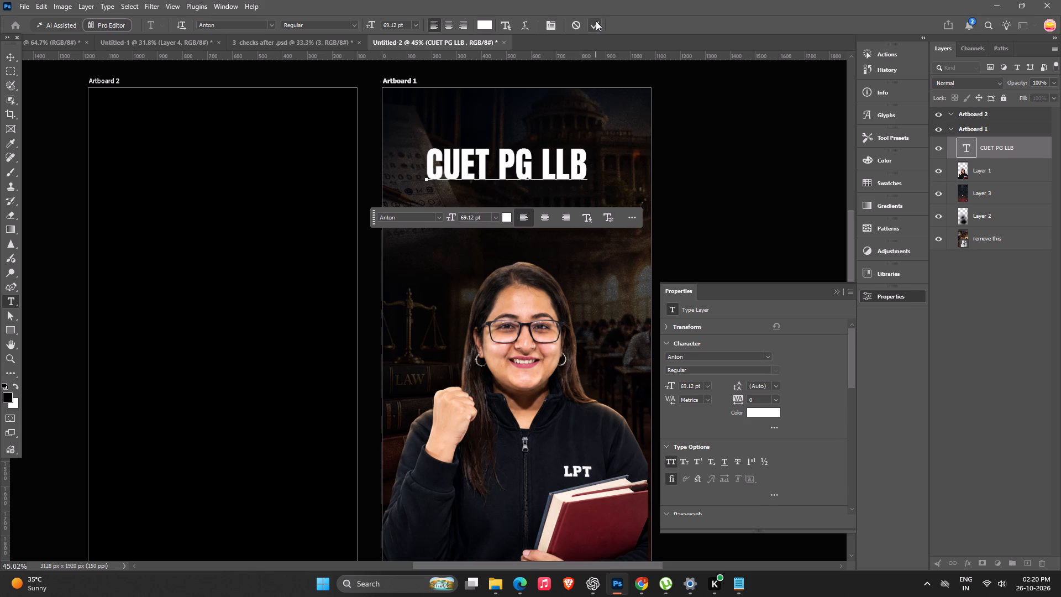
Change the headline font to a Atomic Md and centre the headline horizontally on Artboard 1.
left_click(768, 359)
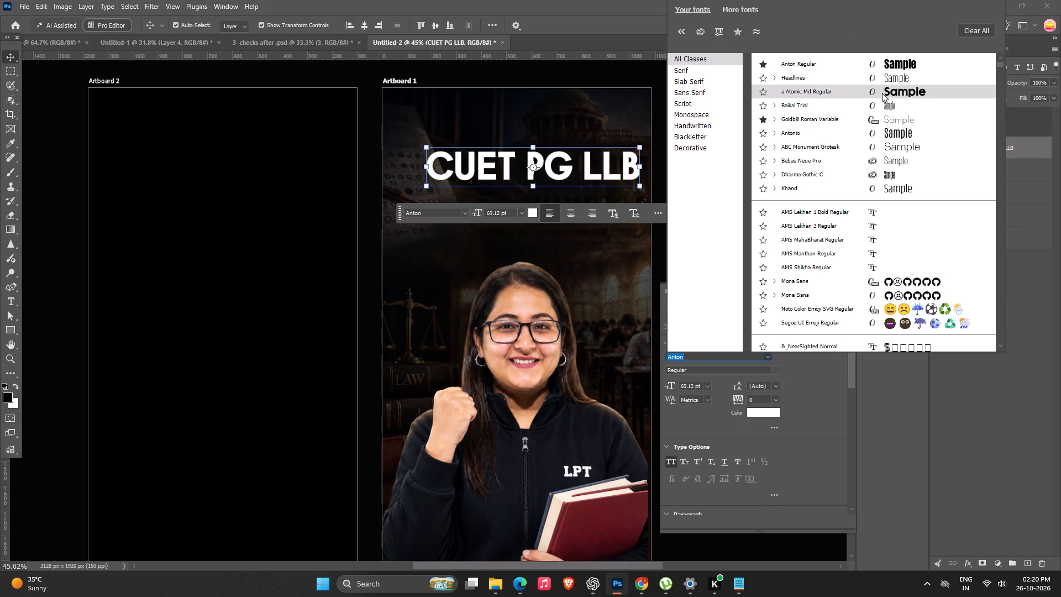
left_click(882, 93)
left_click_drag(555, 170, 539, 173)
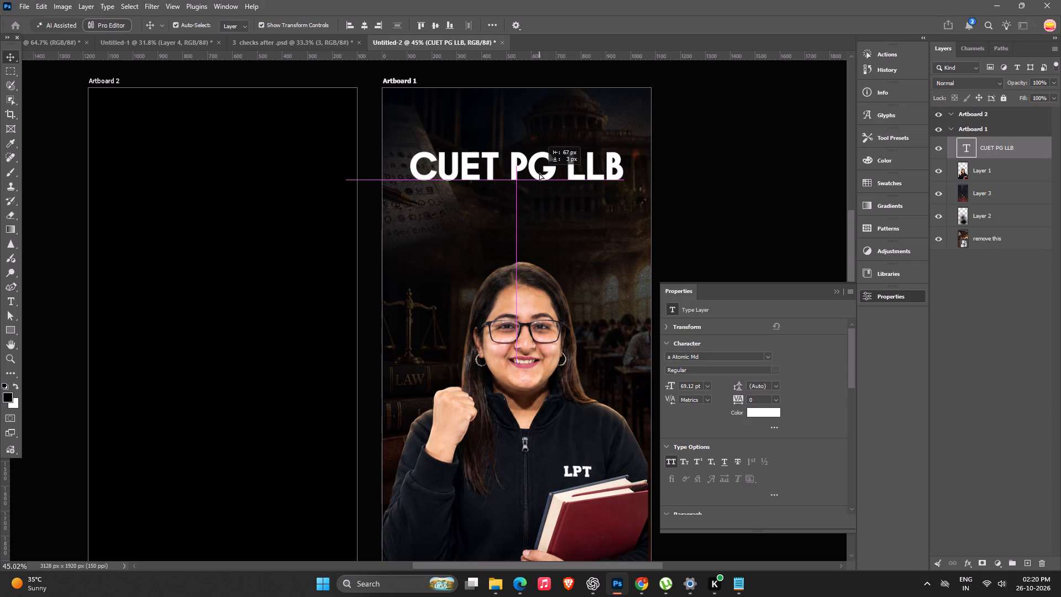
left_click_drag(539, 173, 539, 172)
Duplicate the "CUET PG LLB" headline directly below itself and replace the copy's text with the cut "2027".
left_click_drag(554, 173, 555, 205, "alt")
double_click(555, 205)
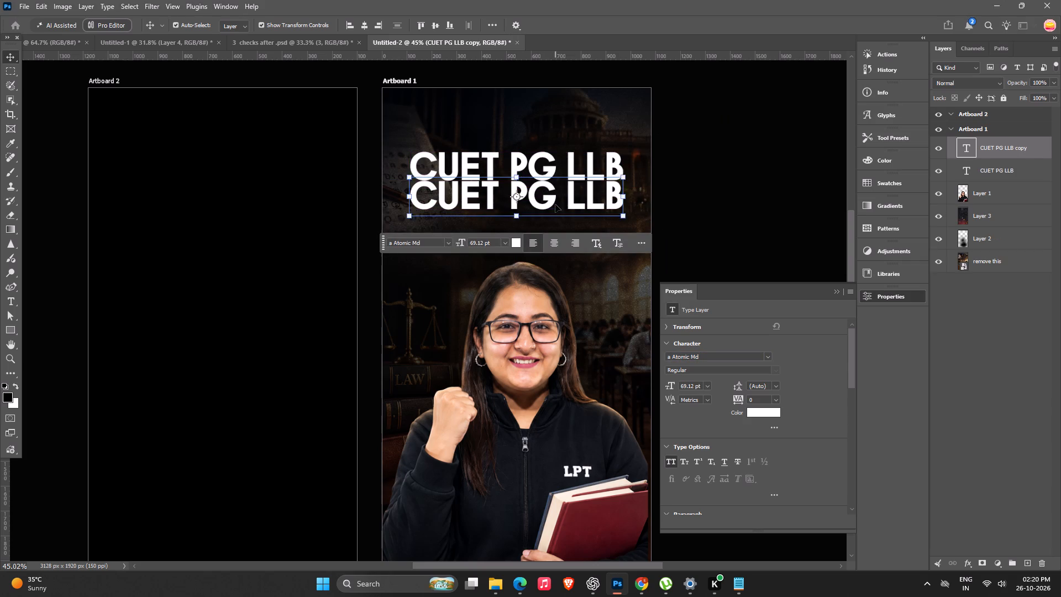
key("ctrl+BackSpace")
key("ctrl+BackSpace")
key("ctrl+v")
key("Return")
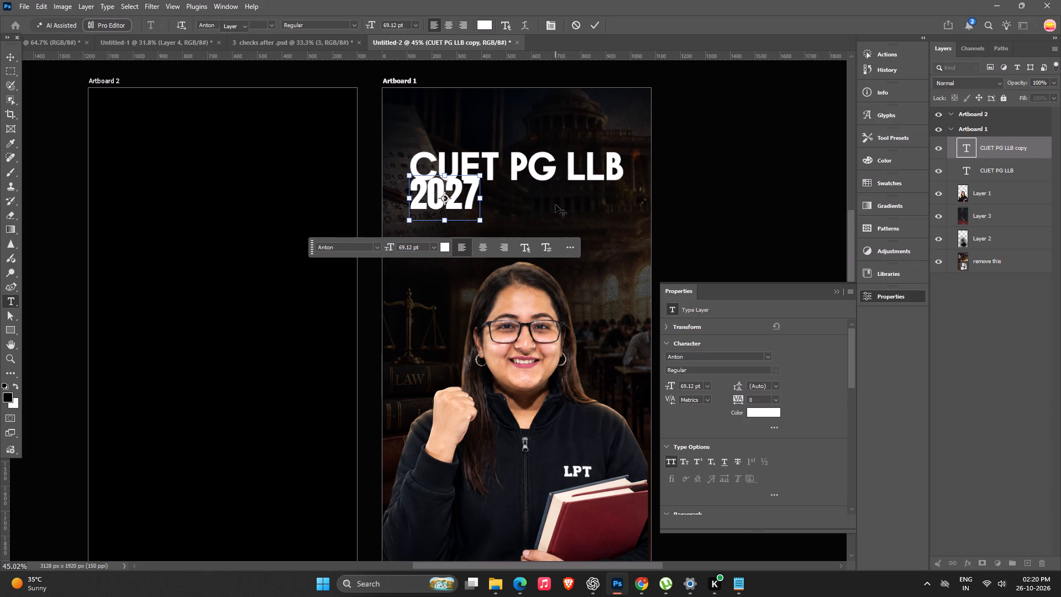
Change the "2027" font to a Atomic Md and centre it beneath "CUET PG LLB".
left_click(766, 354)
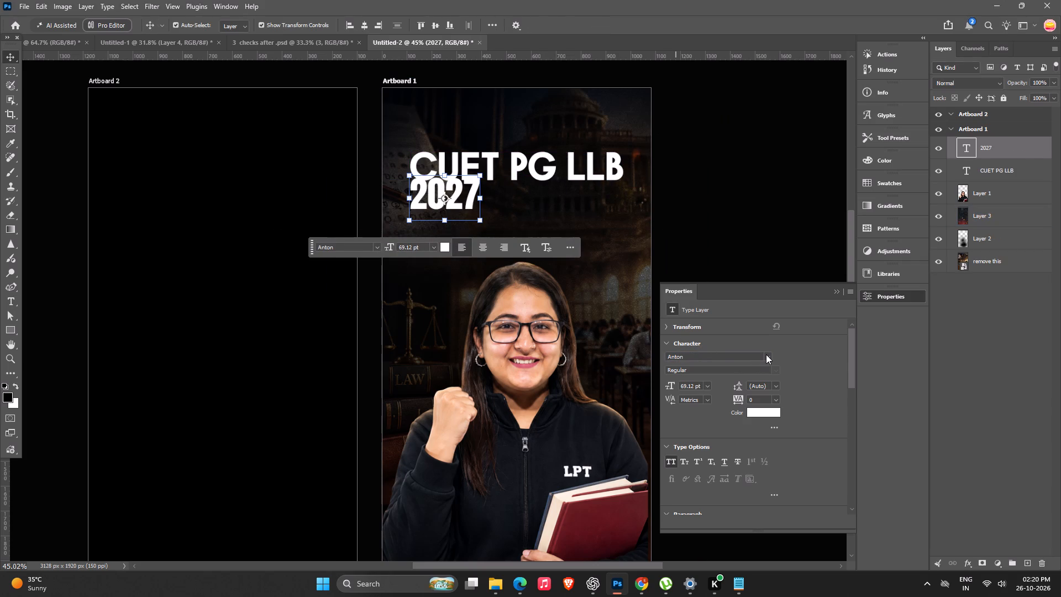
left_click(804, 64)
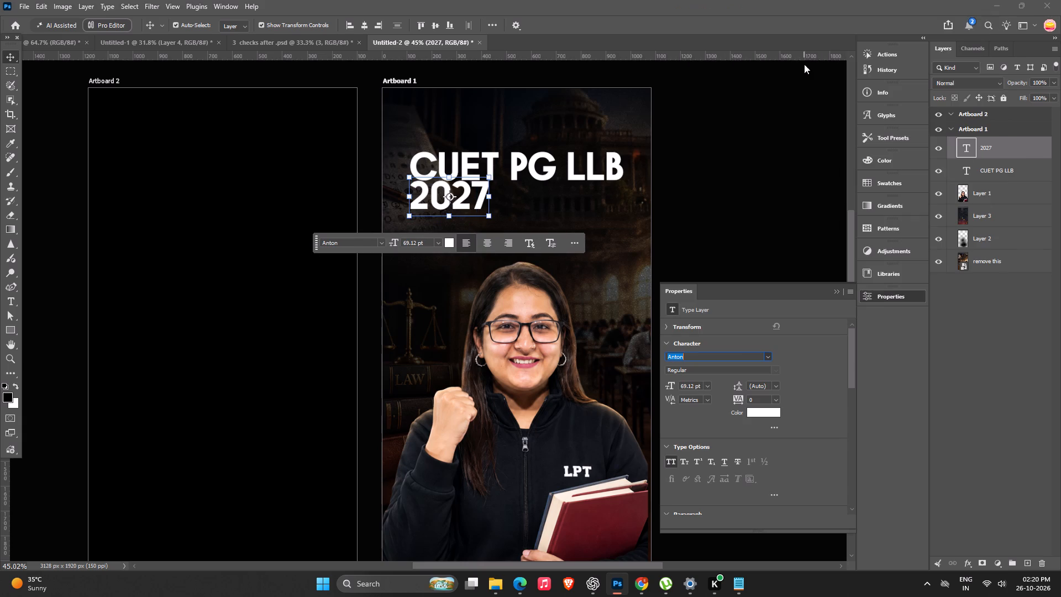
left_click_drag(468, 202, 537, 205)
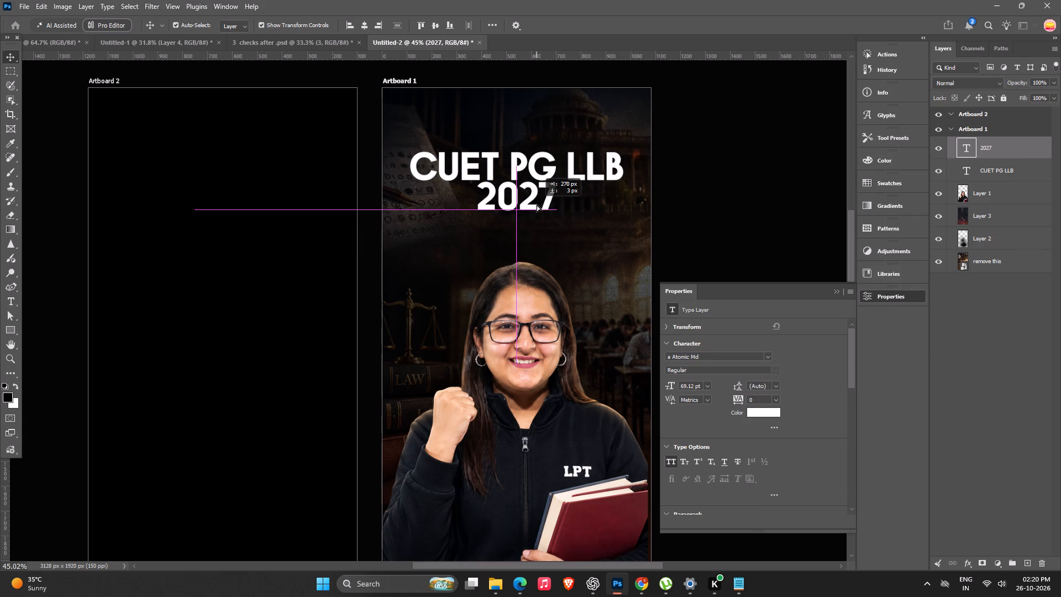
left_click_drag(537, 205, 535, 205)
Copy "EXAM MODE" from the row 31 title in the LPT Design Sheet in Chrome and return to Photoshop.
key("alt+Tab")
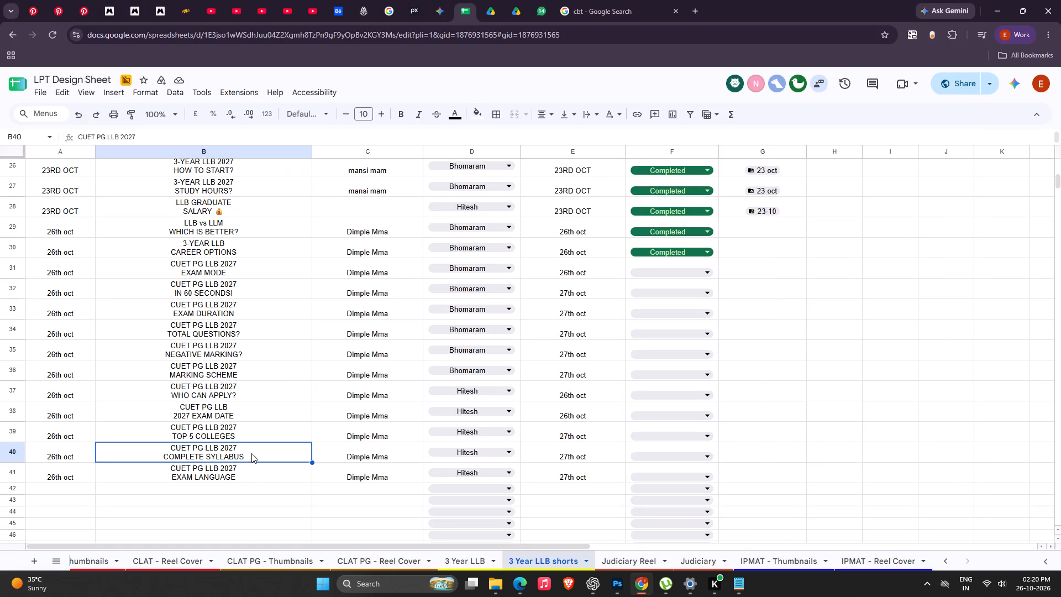
left_click(238, 266)
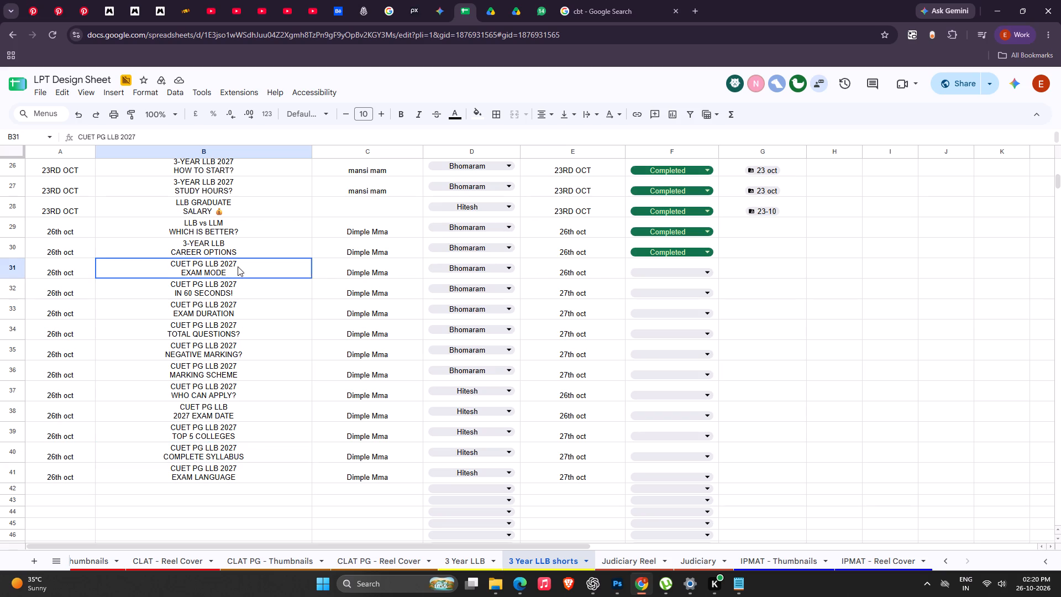
double_click(192, 272)
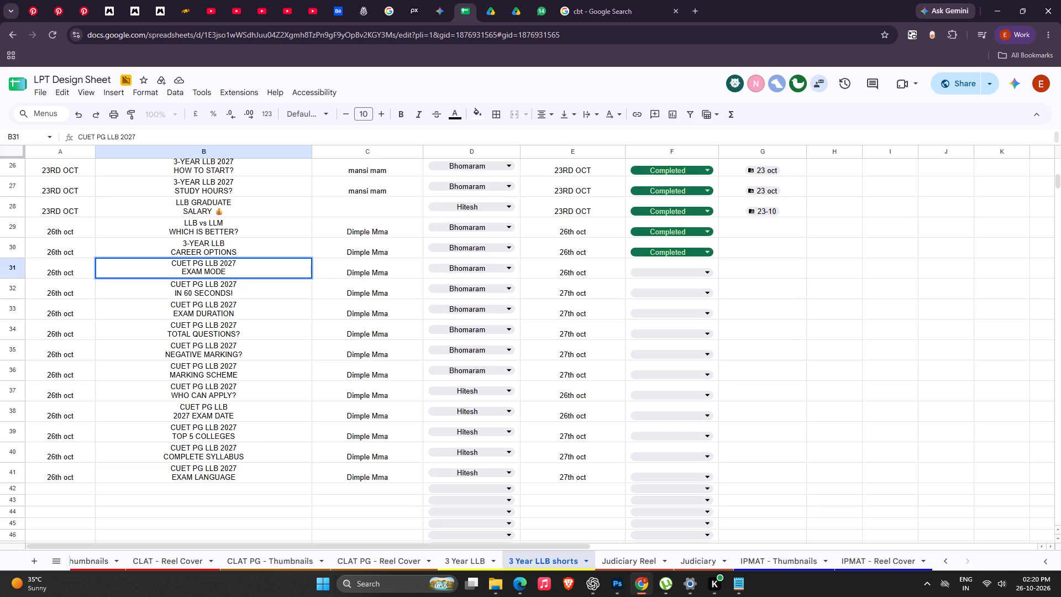
left_click_drag(172, 268, 245, 273)
key("ctrl+c")
key("ctrl+c")
key("alt+Tab")
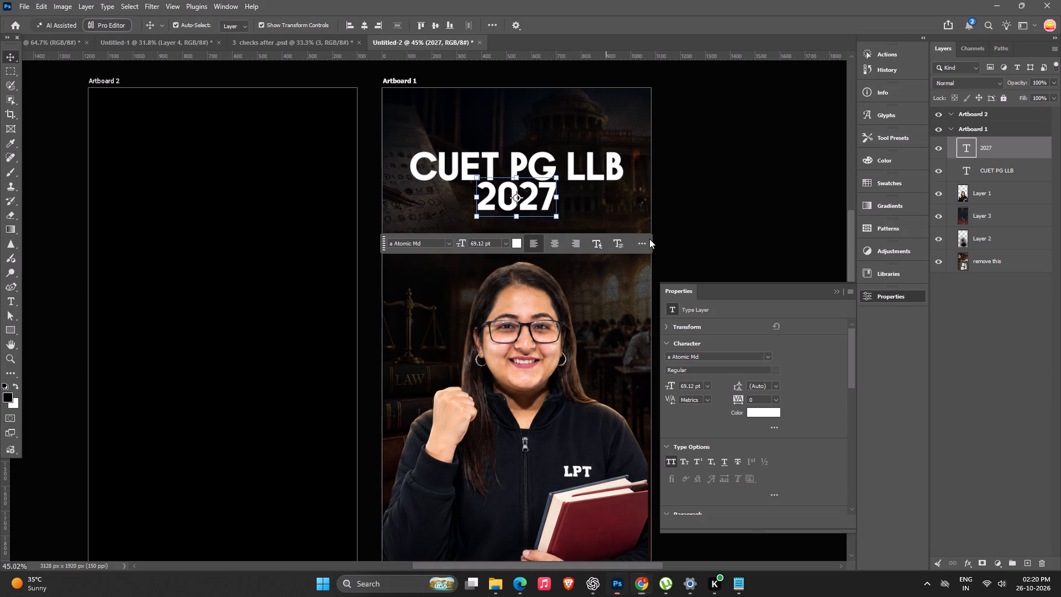
Duplicate the "2027" text, replace the copy's text with "EXAM MODE", and place it directly beneath "2027" on Artboard 1.
left_click(741, 185)
key("space")
key("space")
left_click_drag(540, 245, 498, 237)
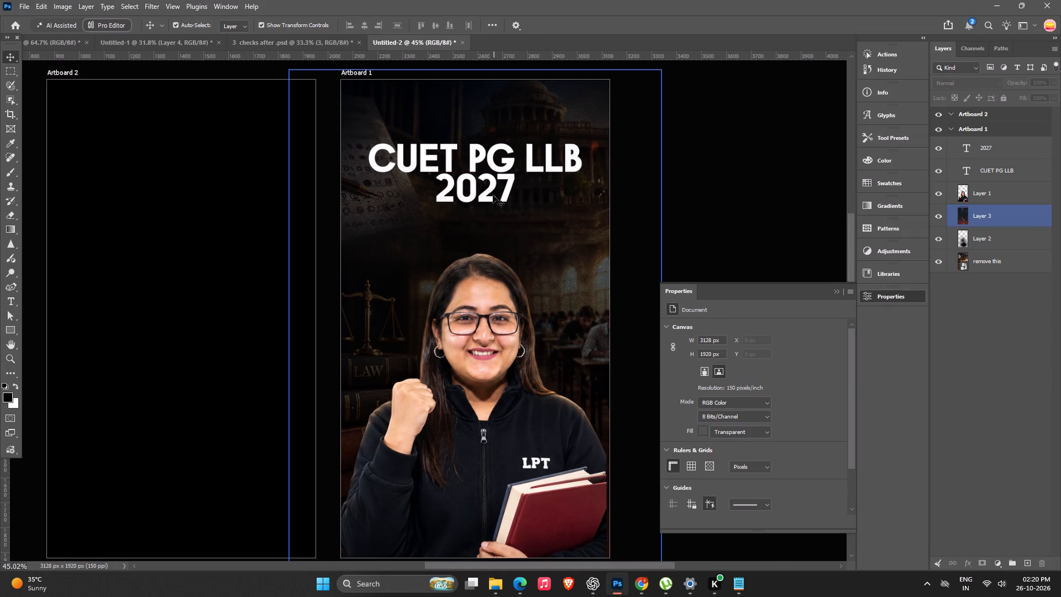
left_click_drag(490, 191, 490, 229, "alt")
double_click(490, 229)
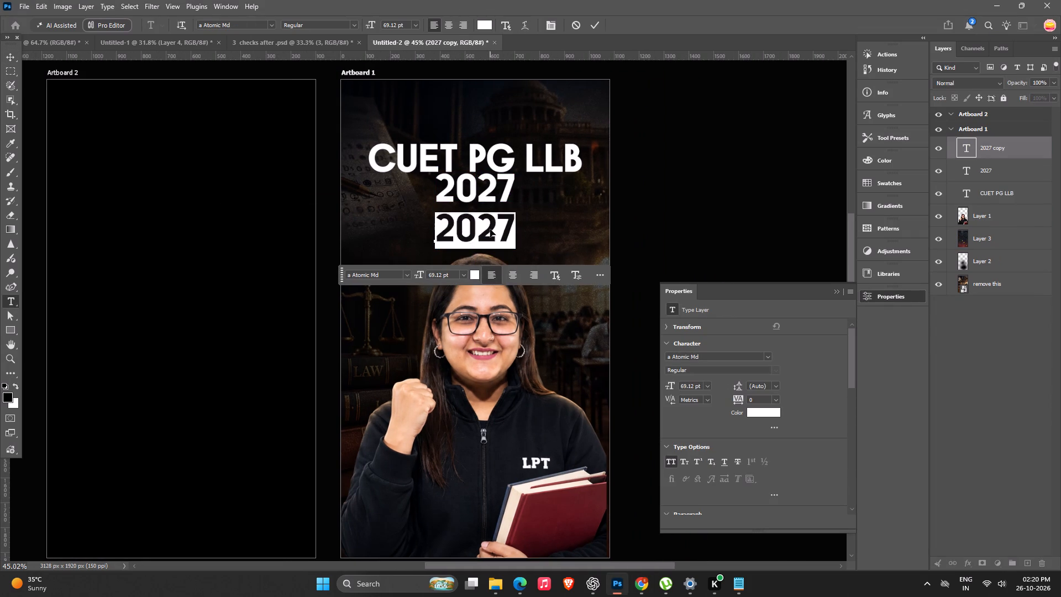
key("ctrl+BackSpace")
key("ctrl+BackSpace")
key("ctrl+v")
key("Return")
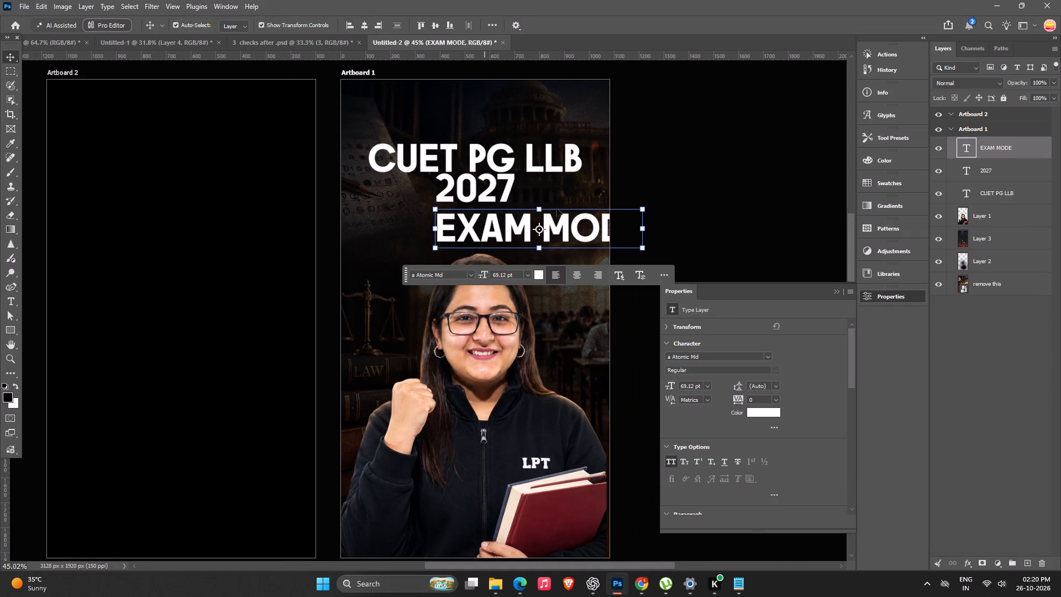
left_click_drag(591, 222, 532, 211)
key("Return")
left_click(738, 207)
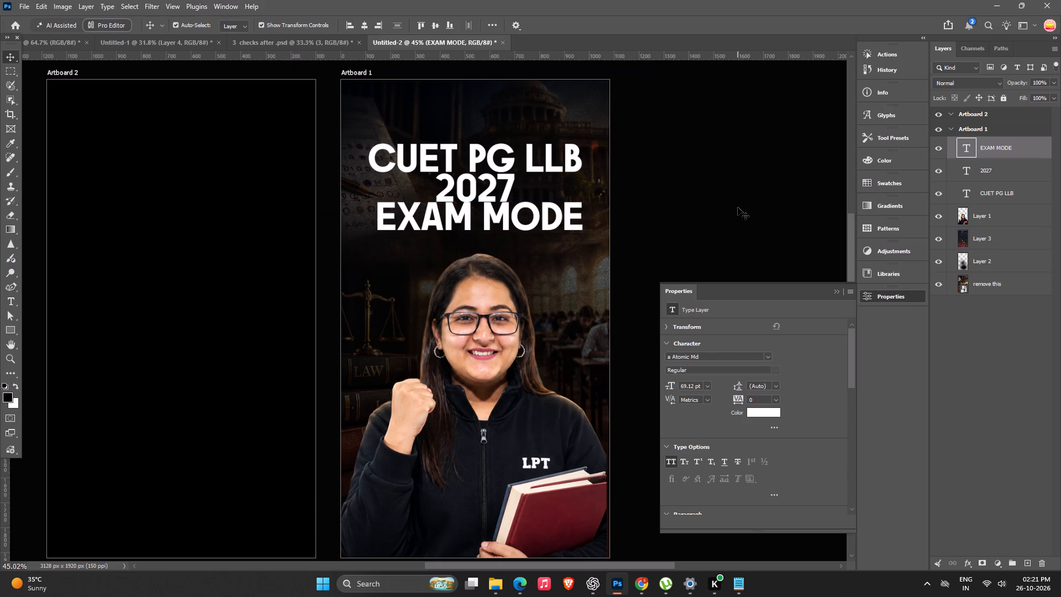
Move the "2027" text below "EXAM MODE", leaving a gap under "CUET PG LLB".
key("space")
key("space")
key("space")
key("space")
key("space")
key("space")
key("space")
key("space")
key("space")
key("space")
key("space")
key("space")
left_click_drag(543, 294, 505, 341)
scroll(493, 343, "down", 6)
key("space")
left_click_drag(475, 377, 465, 376)
scroll(469, 235, "up", 4, "alt")
scroll(443, 294, "up", 5, "alt")
left_click_drag(454, 273, 457, 299)
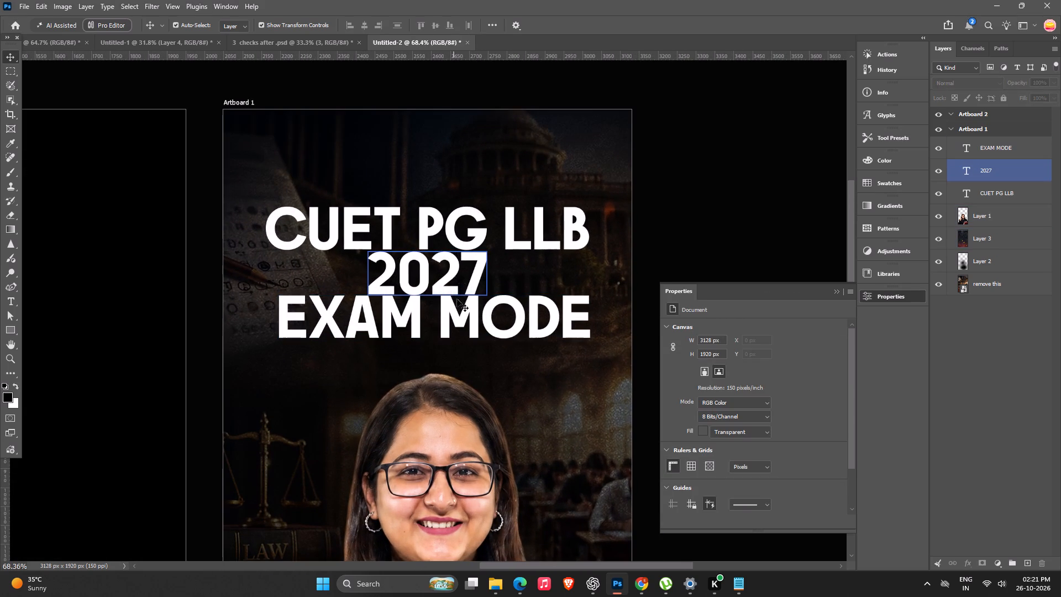
left_click_drag(457, 299, 480, 364)
Draw a black rectangle about 226 × 95 px overlapping the lower part of "PG" in the headline.
left_click(10, 328)
scroll(359, 268, "up", 3, "alt")
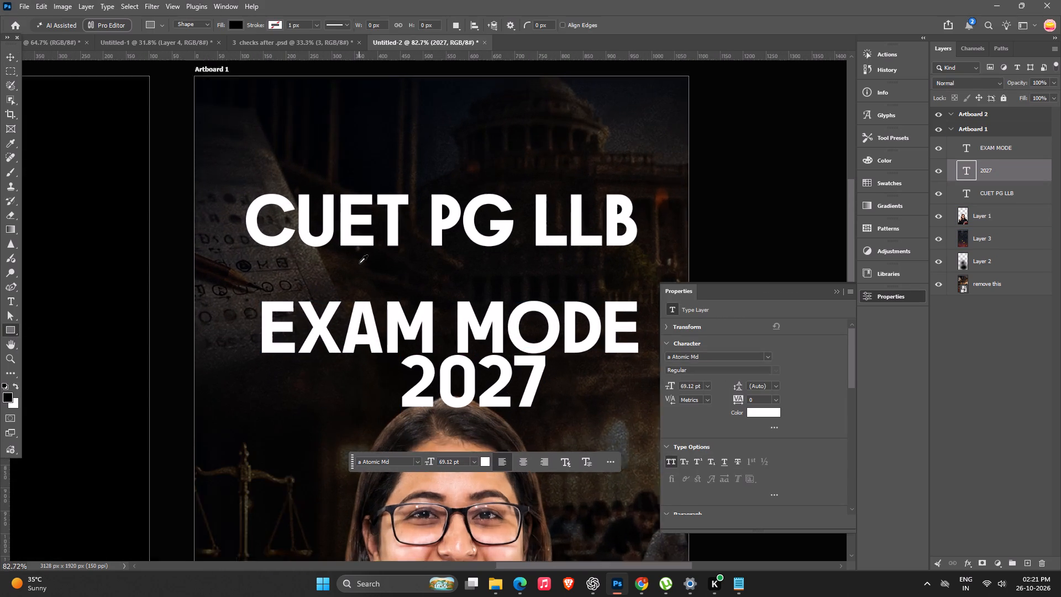
left_click_drag(403, 223, 512, 264)
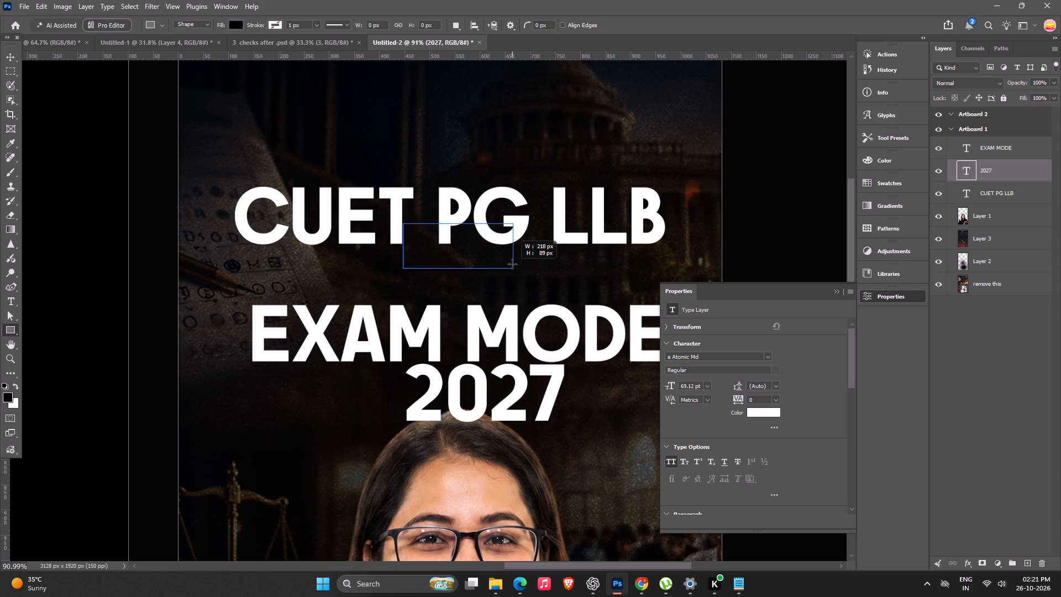
left_click_drag(512, 264, 516, 270)
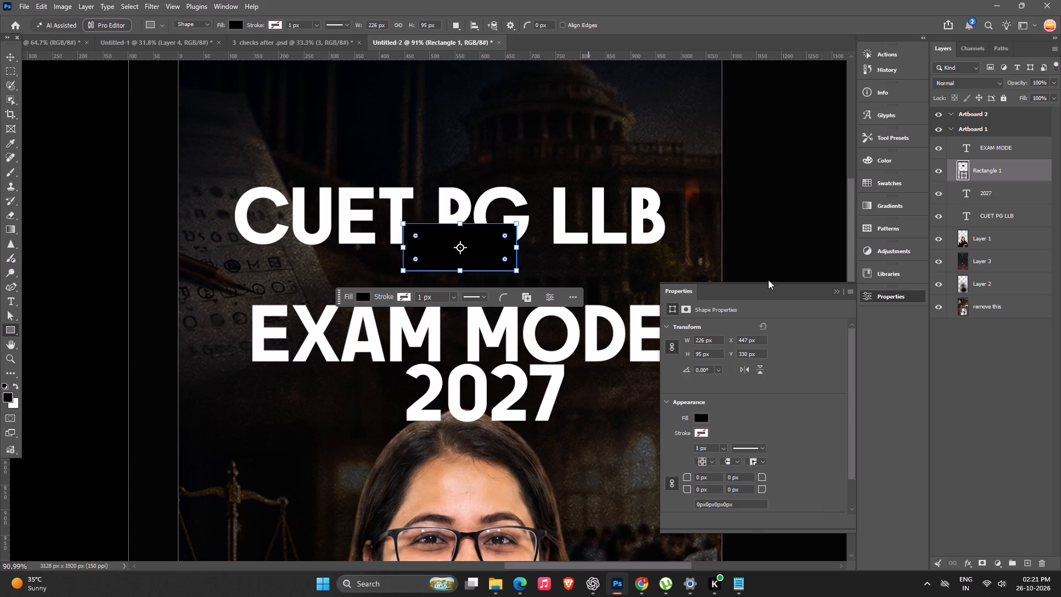
left_click(9, 50)
left_click(10, 55)
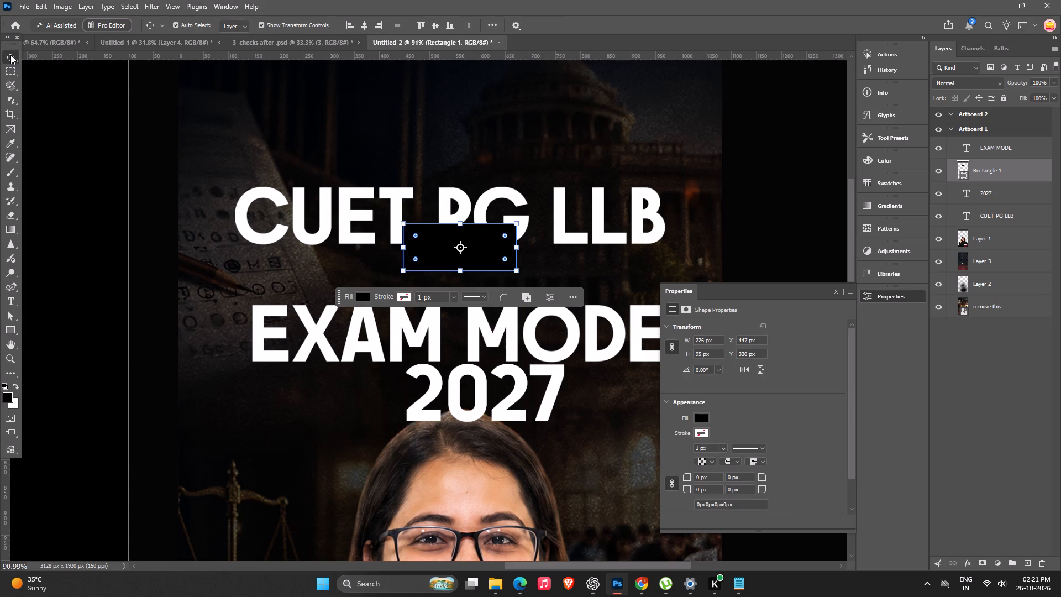
Above Layer 3, draw a rectangle about 925 × 176 px behind "CUET PG LLB" and fill it white (ffffff).
left_click_drag(66, 235, 73, 238)
scroll(469, 333, "down", 2)
key("space")
left_click(497, 594)
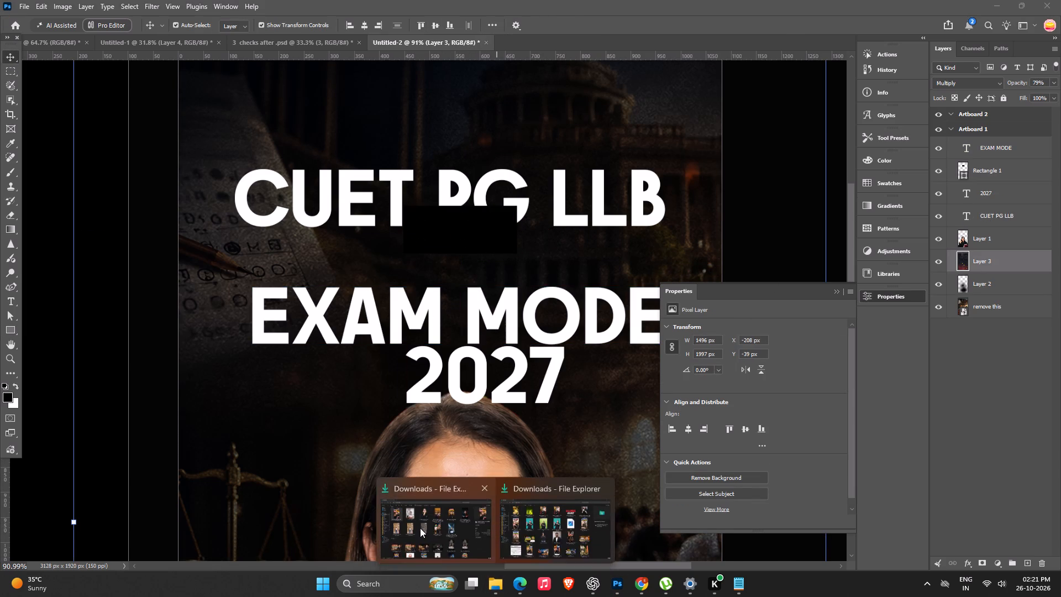
left_click(417, 525)
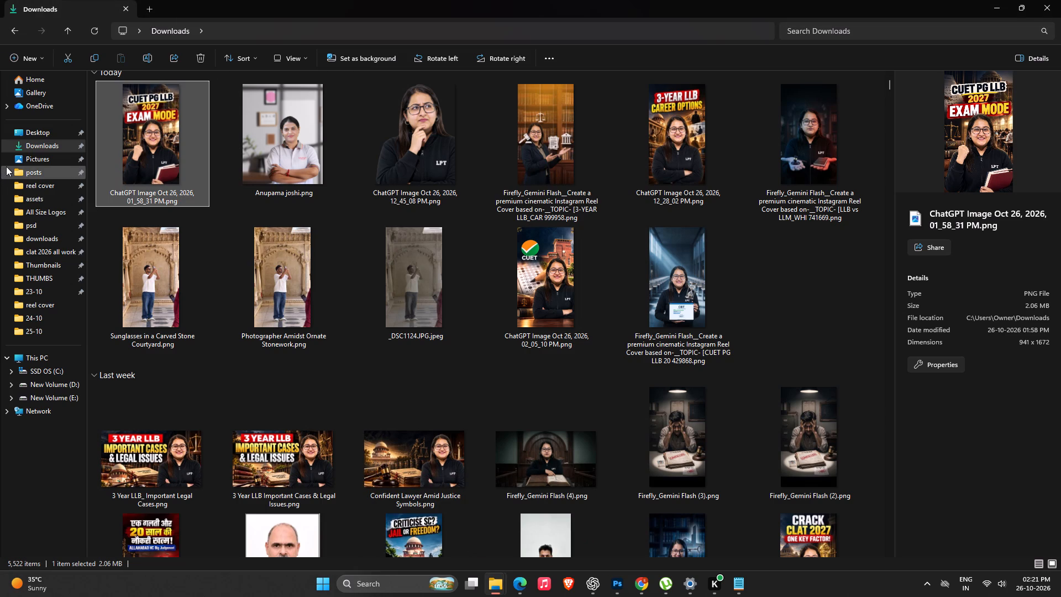
key("alt+Tab")
left_click(6, 327)
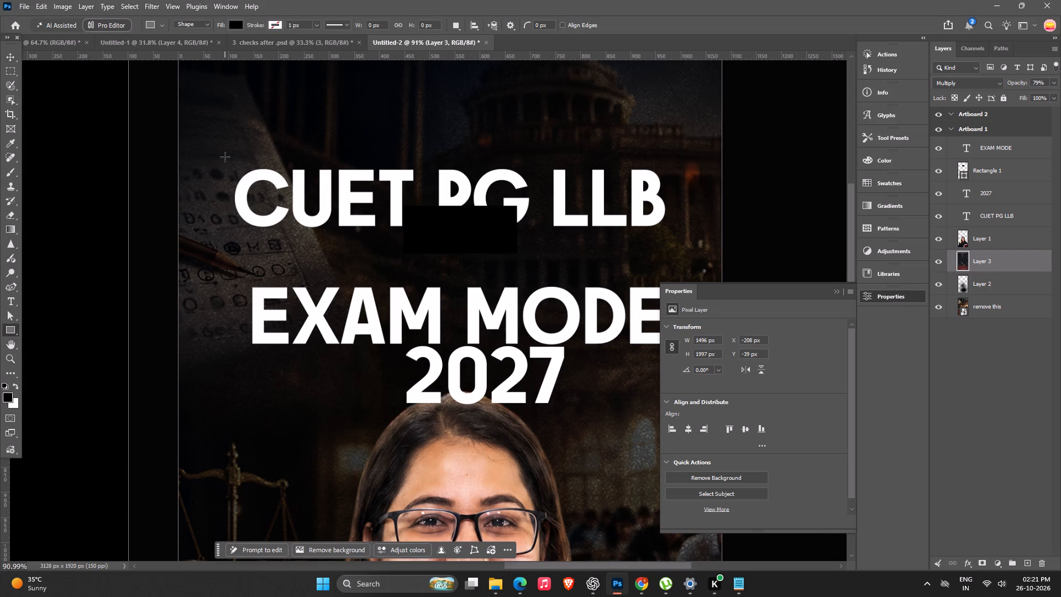
left_click_drag(222, 153, 684, 253)
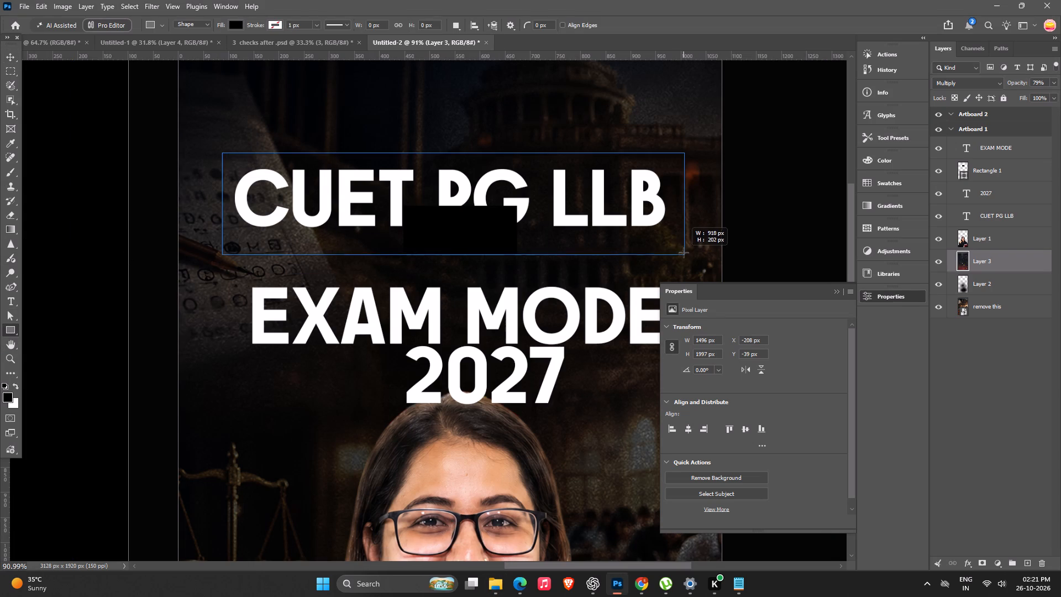
left_click_drag(684, 253, 687, 240)
double_click(962, 257)
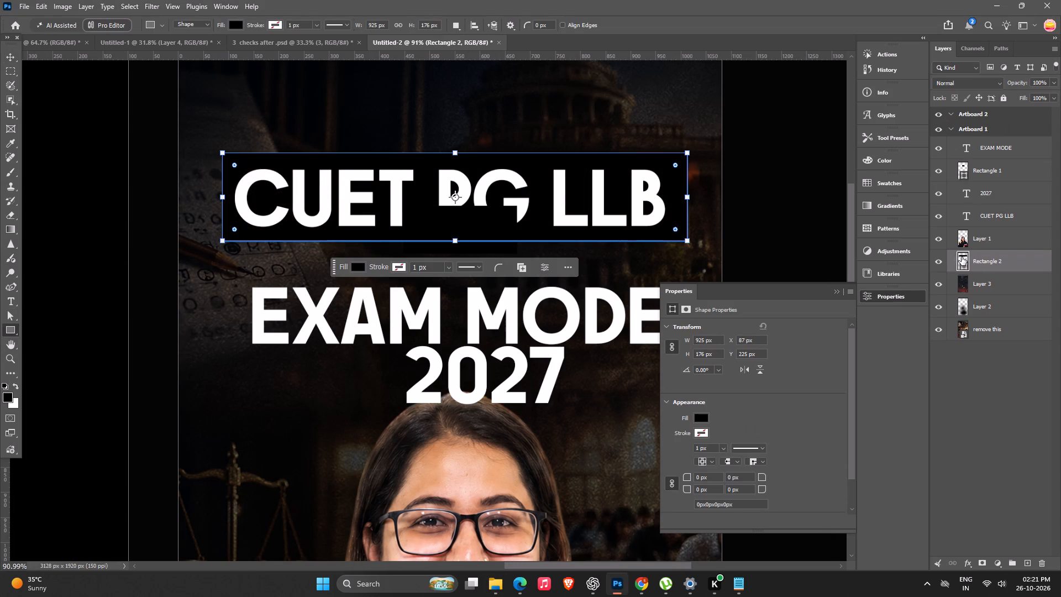
left_click_drag(761, 383, 582, 243)
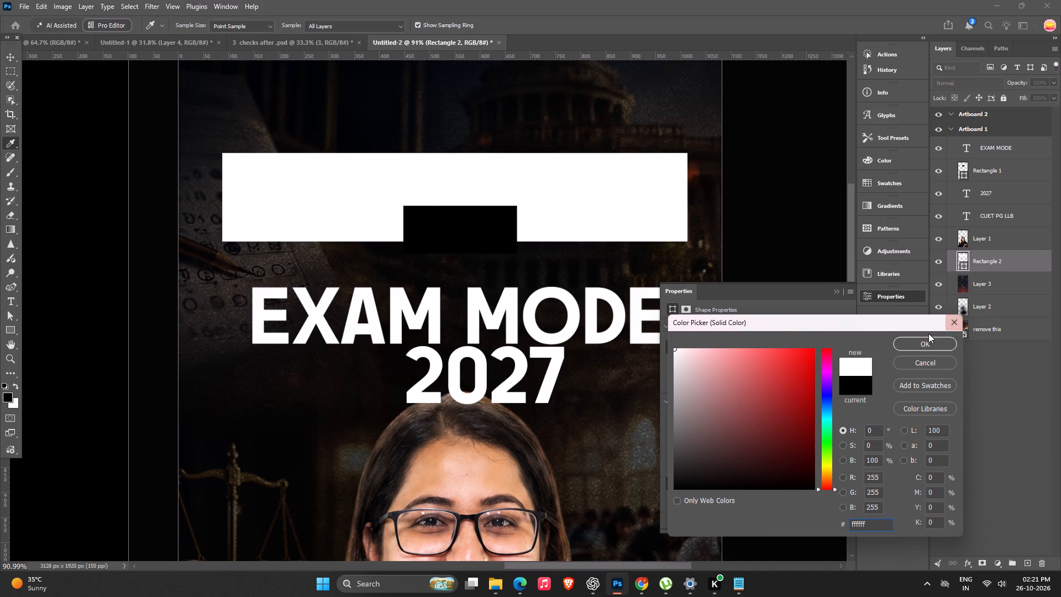
left_click(926, 343)
Change the "CUET PG LLB" text colour to black (000000).
left_click(1021, 222)
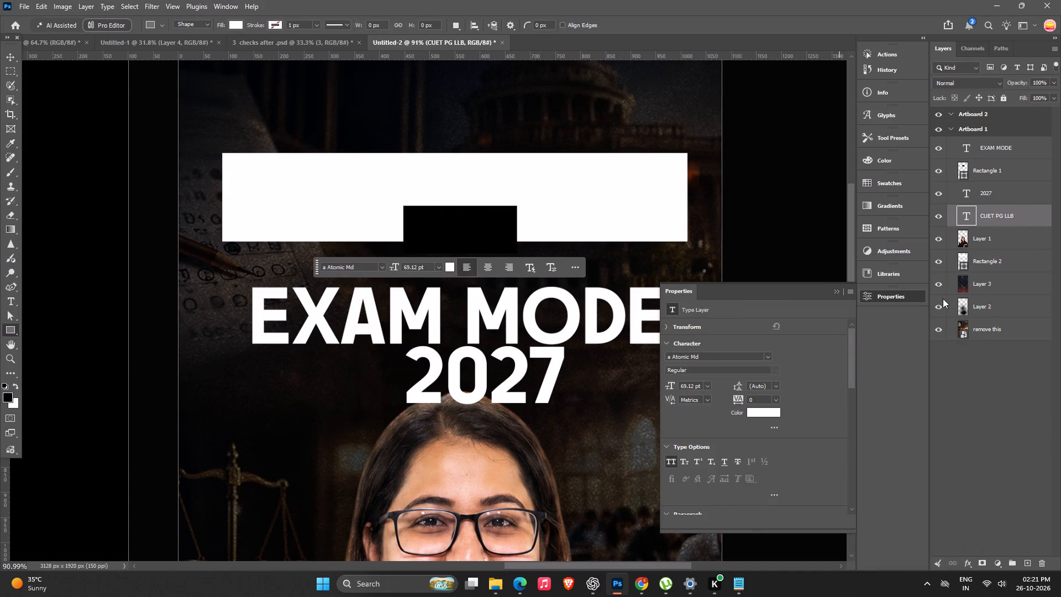
left_click(771, 411)
left_click_drag(732, 381, 612, 589)
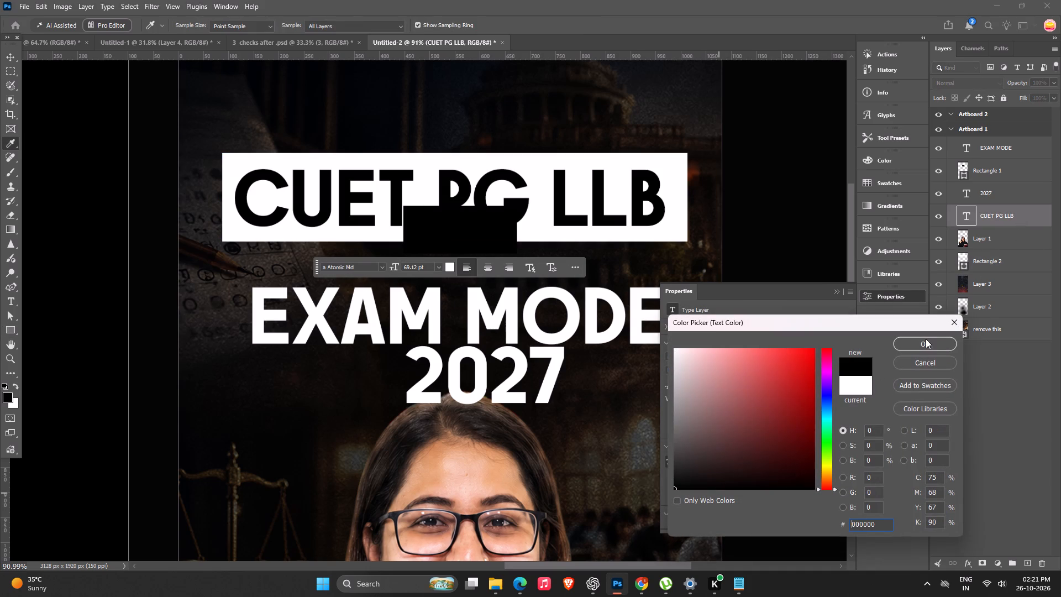
left_click(932, 341)
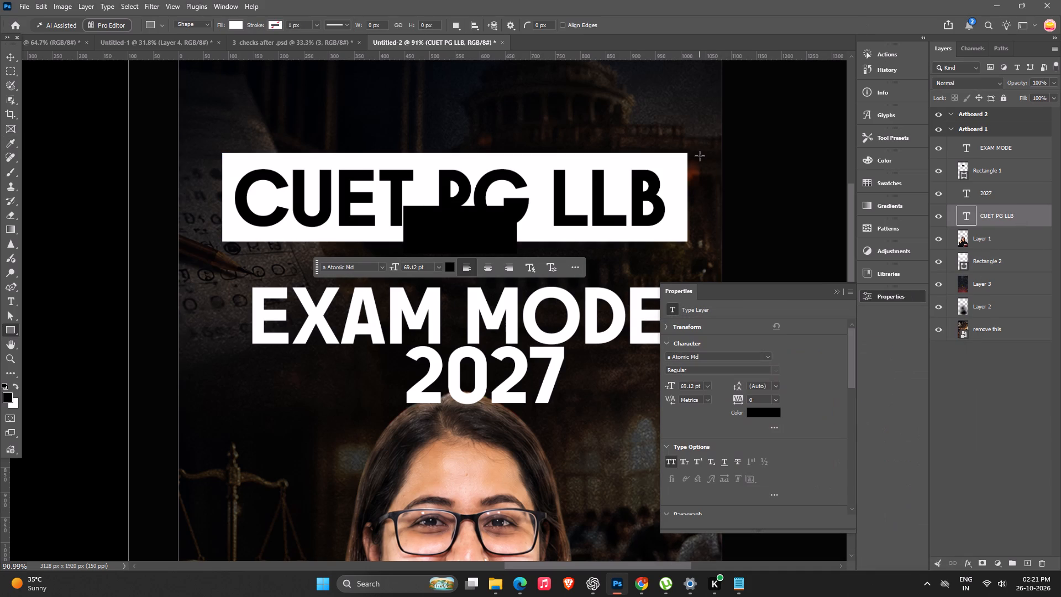
Align the "CUET PG LLB" text and the white rectangle on their horizontal and vertical centres.
key("v")
left_click(806, 160)
left_click(679, 179)
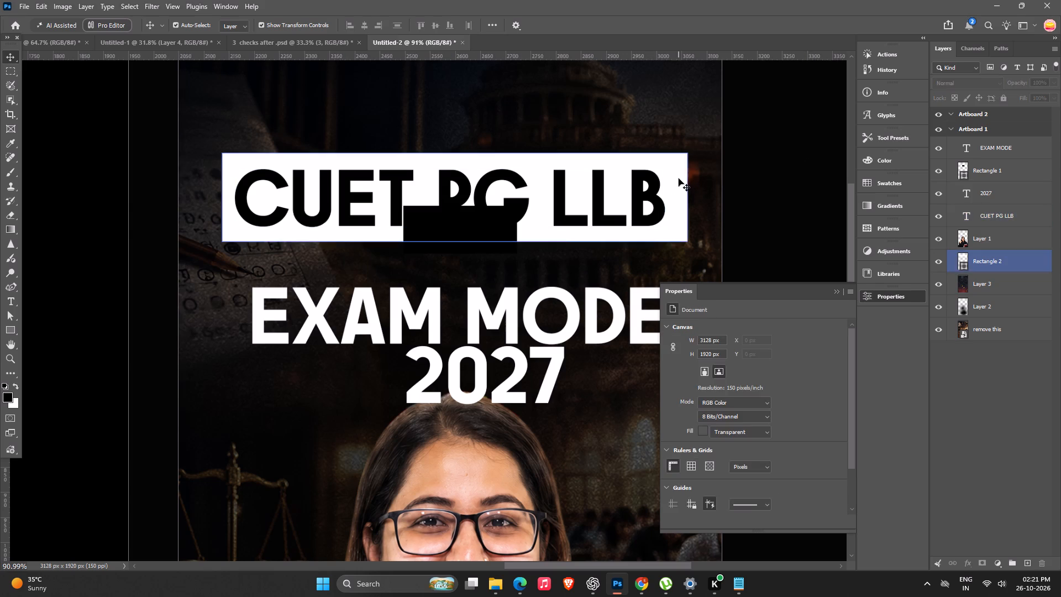
left_click(642, 181, "shift")
left_click(365, 25)
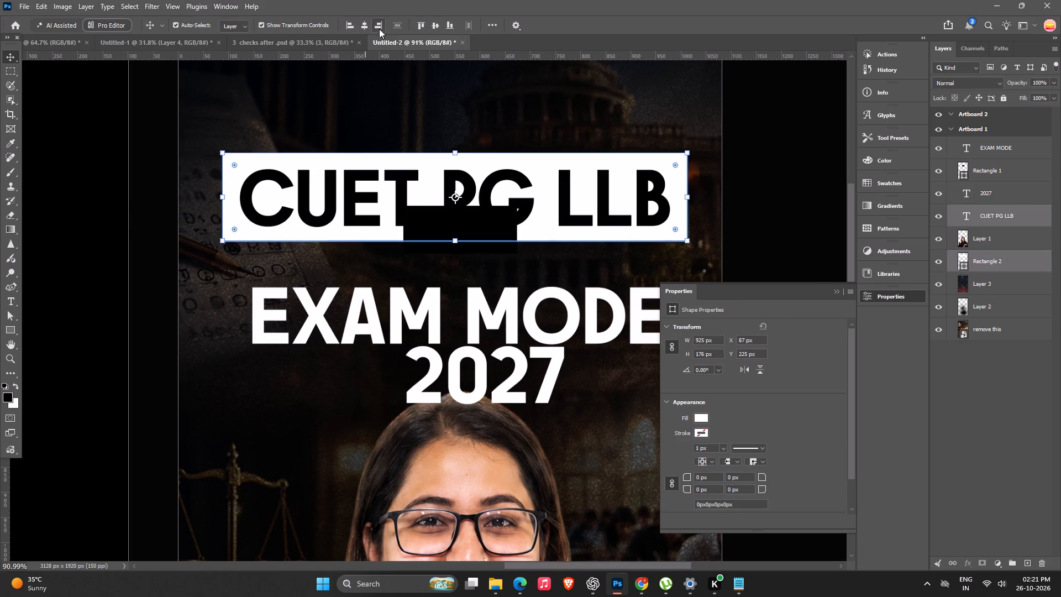
left_click(429, 29)
left_click(432, 29)
left_click(818, 163)
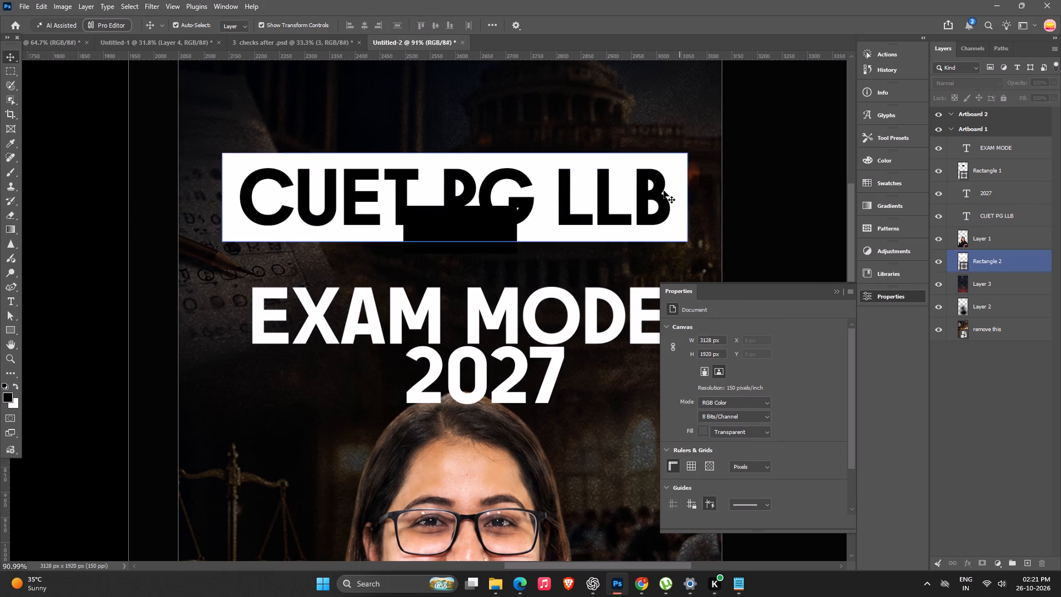
Enlarge the "CUET PG LLB" text to 72.32 pt and centre it again on the white rectangle.
left_click(656, 190)
left_click_drag(673, 159, 683, 157, "alt")
key("Return")
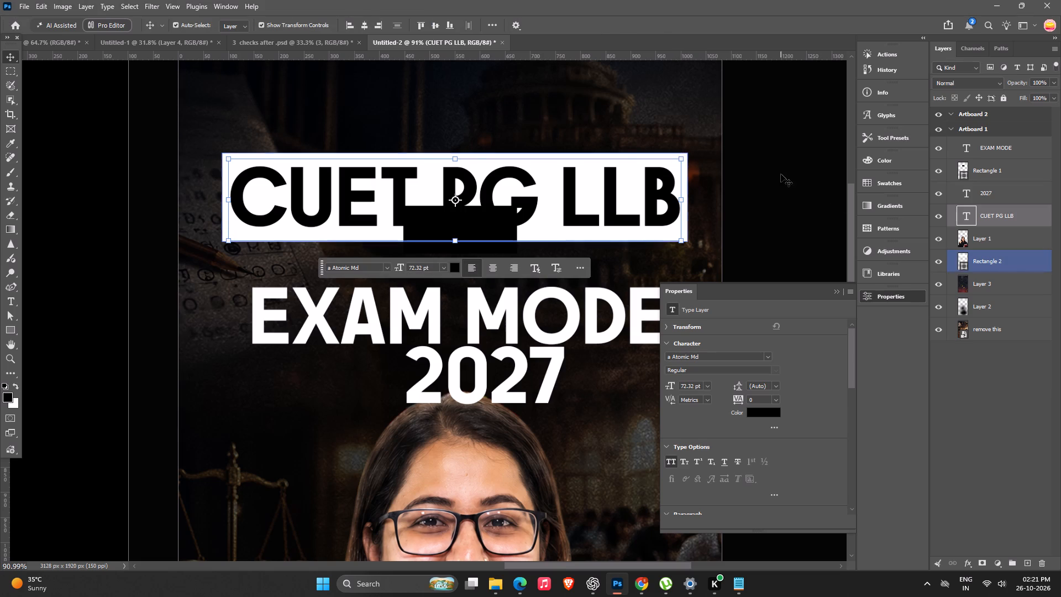
left_click(781, 174)
left_click(682, 154)
left_click(653, 175, "shift")
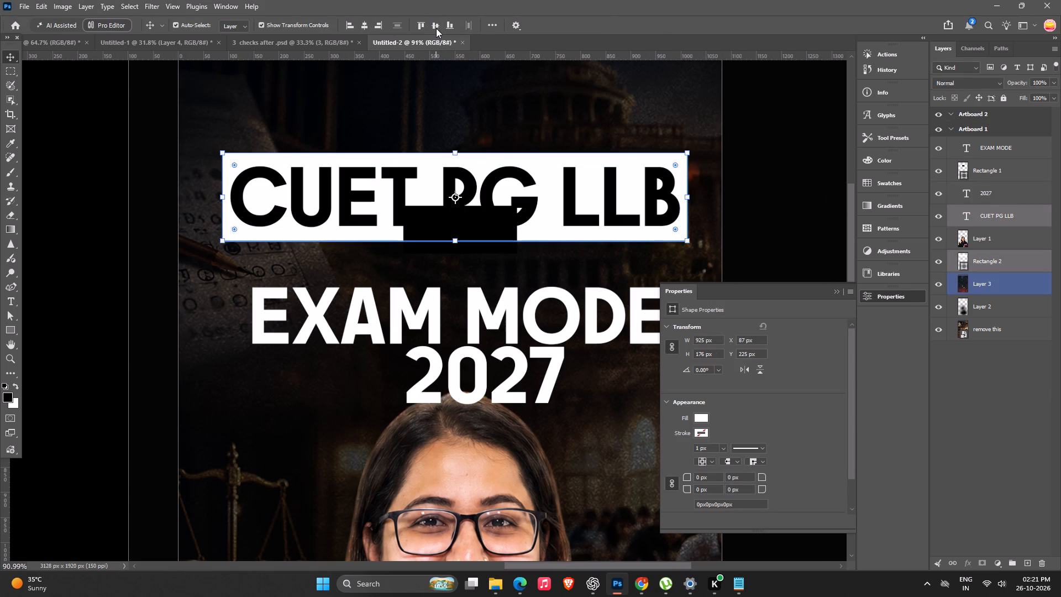
double_click(361, 24)
left_click(431, 25)
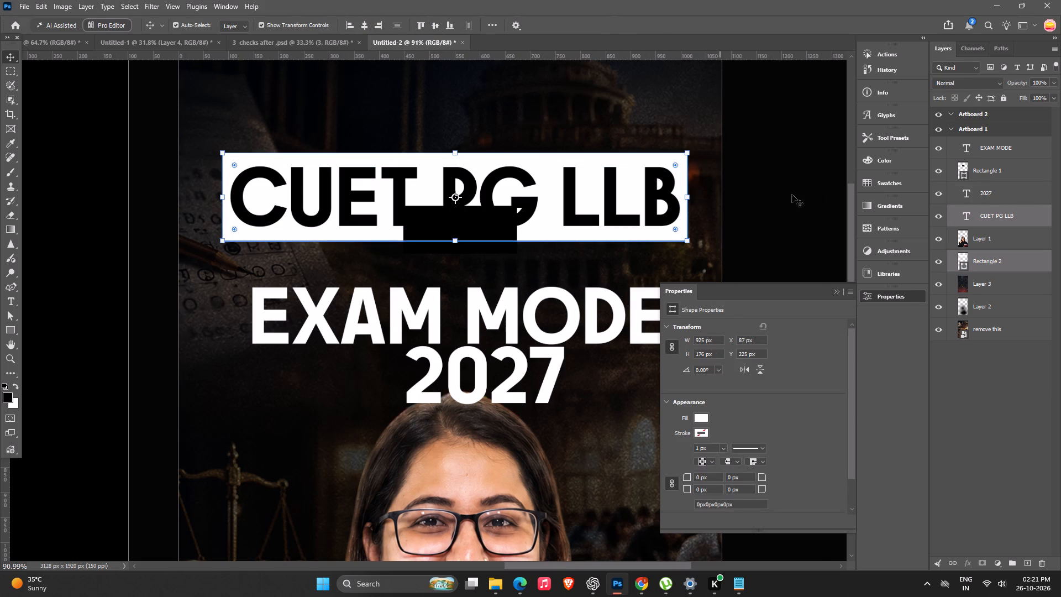
left_click(819, 200)
Nudge the small black rectangle slightly down from the "PG" letters.
key("space")
left_click_drag(587, 218, 578, 214)
left_click_drag(449, 233, 449, 243)
left_click(819, 219)
Hide the white rectangle behind "CUET PG LLB".
left_click(582, 229)
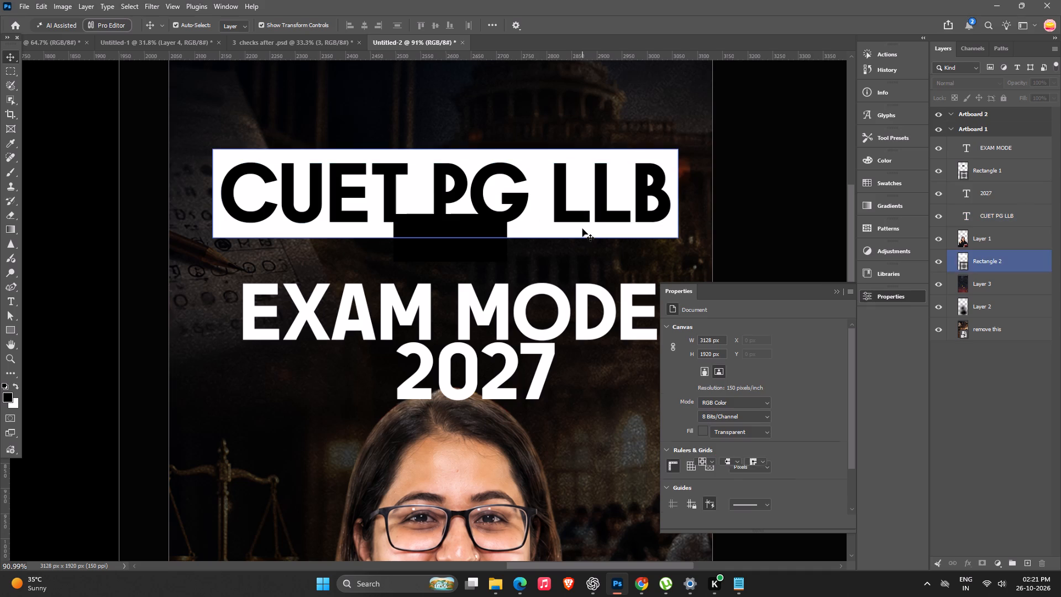
left_click(934, 255)
left_click(822, 186)
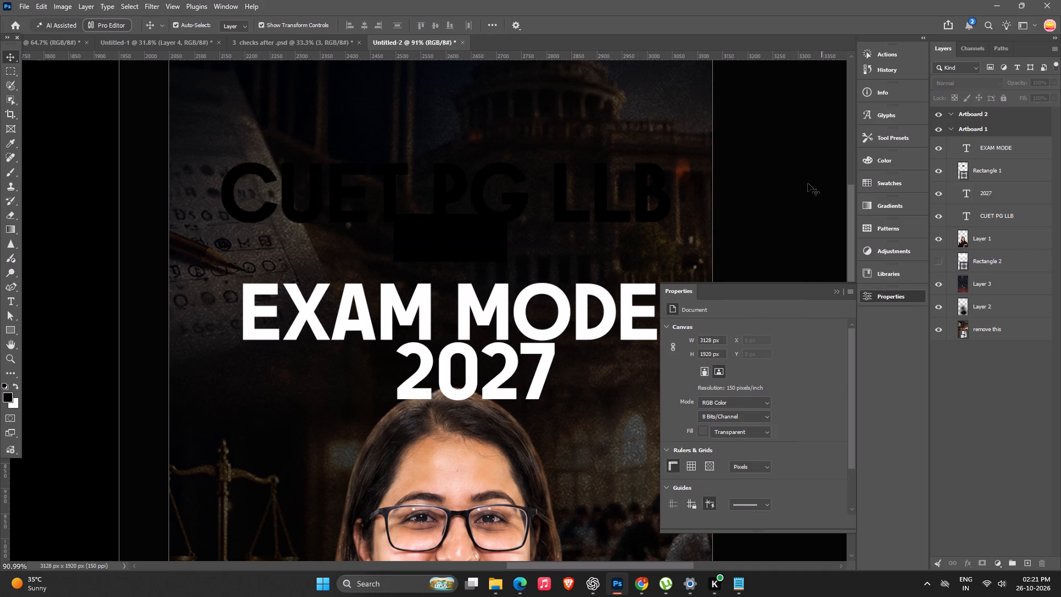
Set the "CUET PG LLB" text colour to white.
left_click(608, 198)
left_click(771, 413)
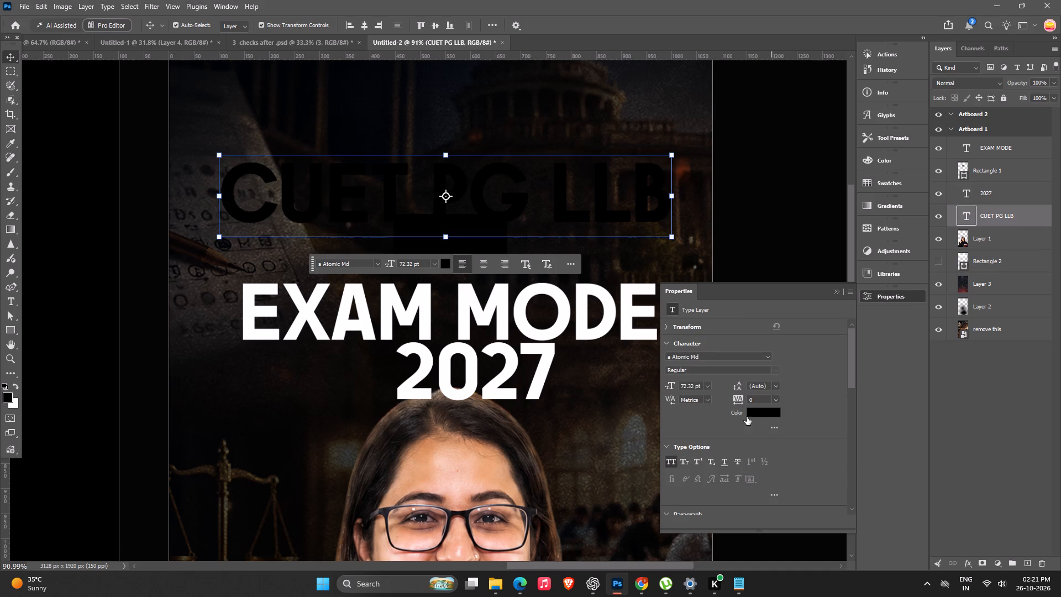
left_click_drag(725, 412, 640, 312)
left_click(907, 344)
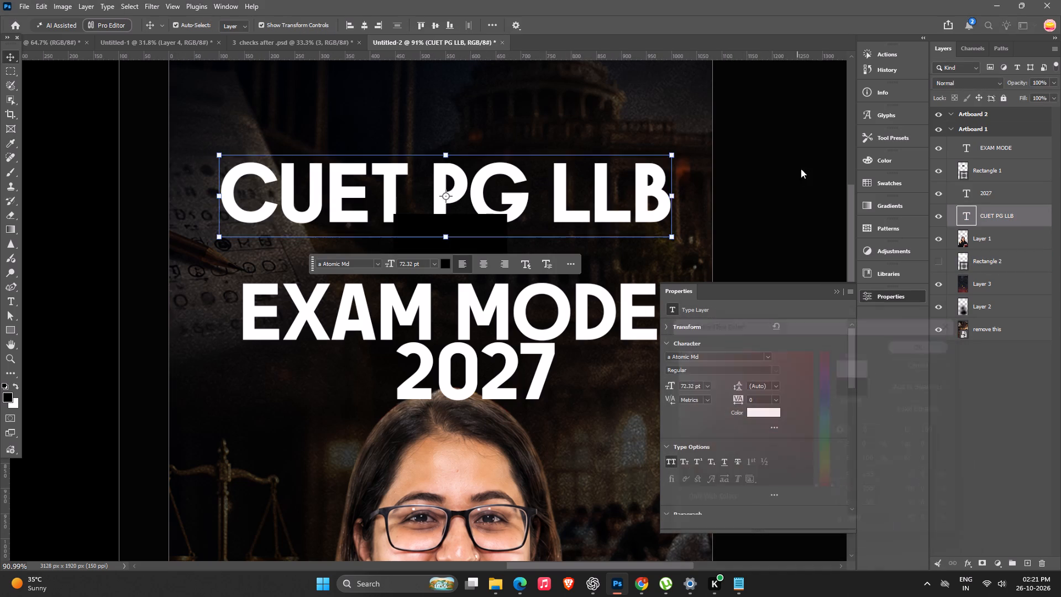
left_click(802, 167)
Move the "2027" text up over the small black rectangle and bring it to the front of the layers.
left_click_drag(510, 365, 500, 229)
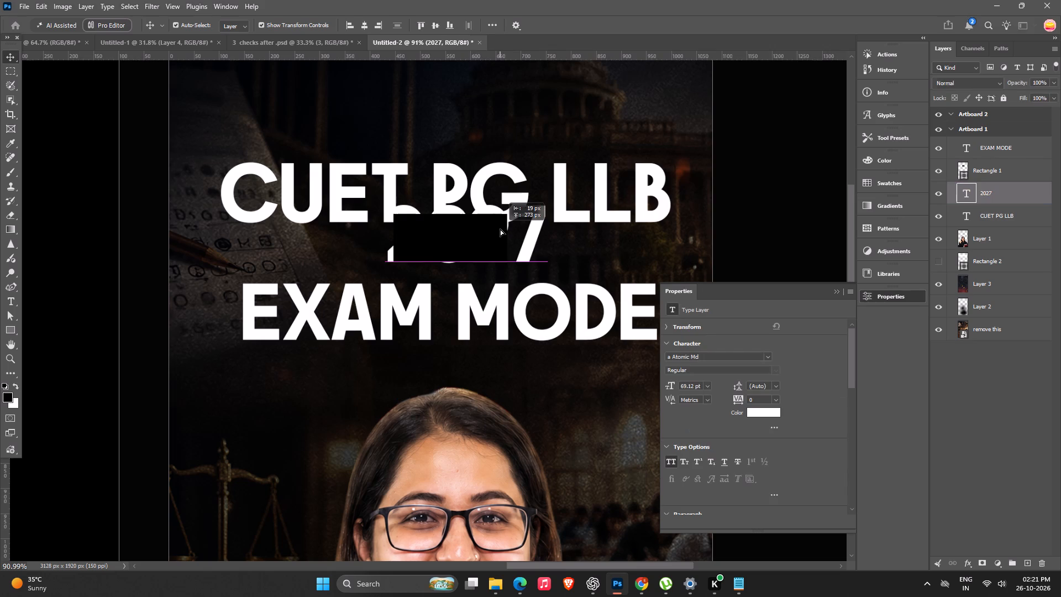
left_click_drag(500, 229, 500, 228)
key("ctrl+shift+bracketright")
key("ctrl+shift+bracketright")
key("ctrl+shift+bracketright")
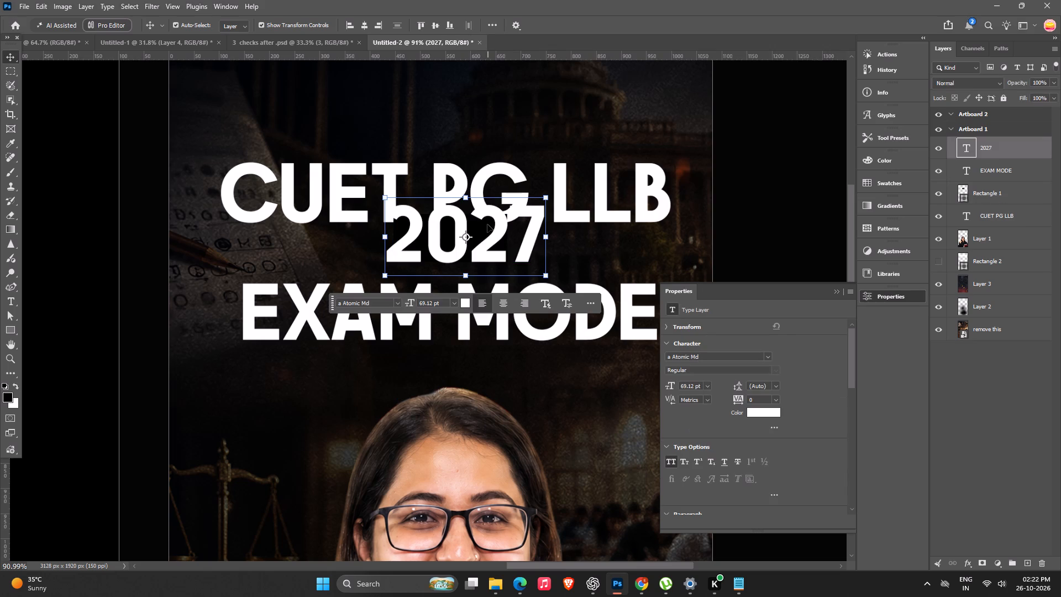
Shrink the "2027" text to 43.99 pt and centre it within the small black rectangle.
left_click_drag(545, 194, 497, 200, "alt")
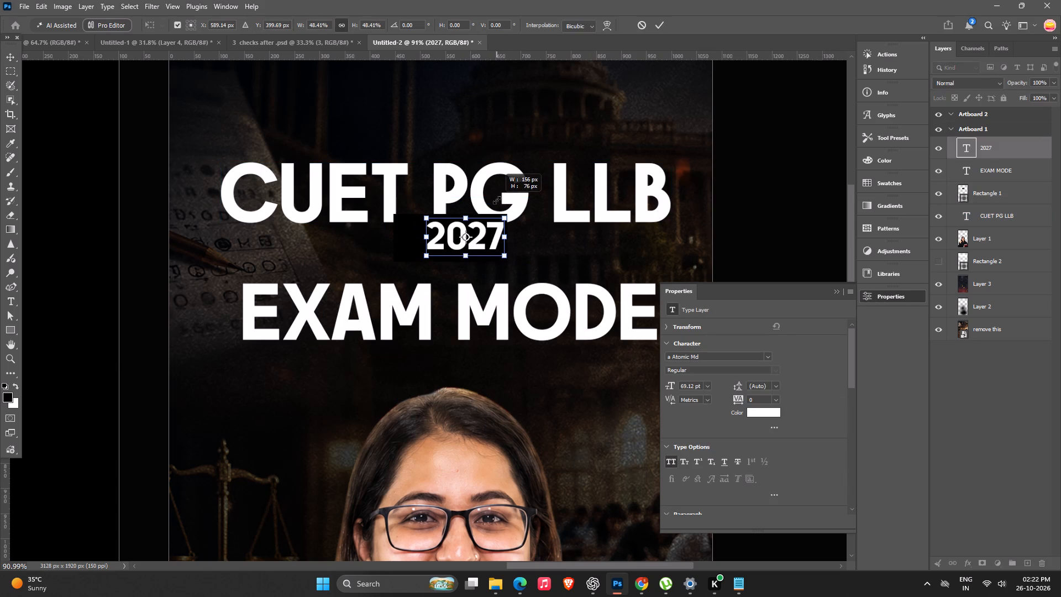
left_click_drag(497, 200, 513, 203, "alt")
key("Return")
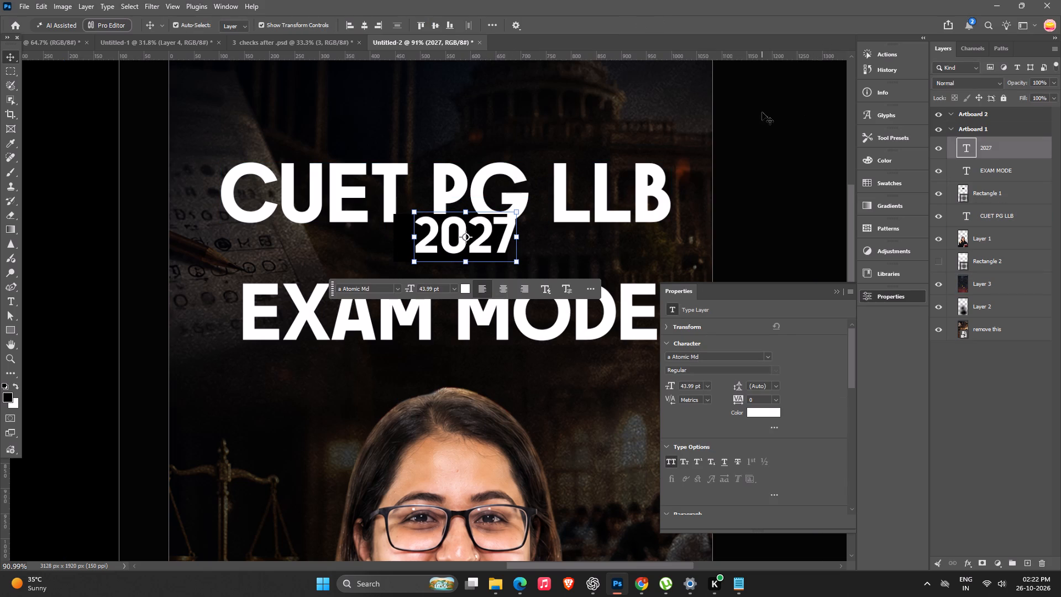
left_click(780, 136)
scroll(401, 283, "up", 4, "alt")
left_click_drag(490, 212, 469, 217)
key("Return")
scroll(481, 218, "down", 6)
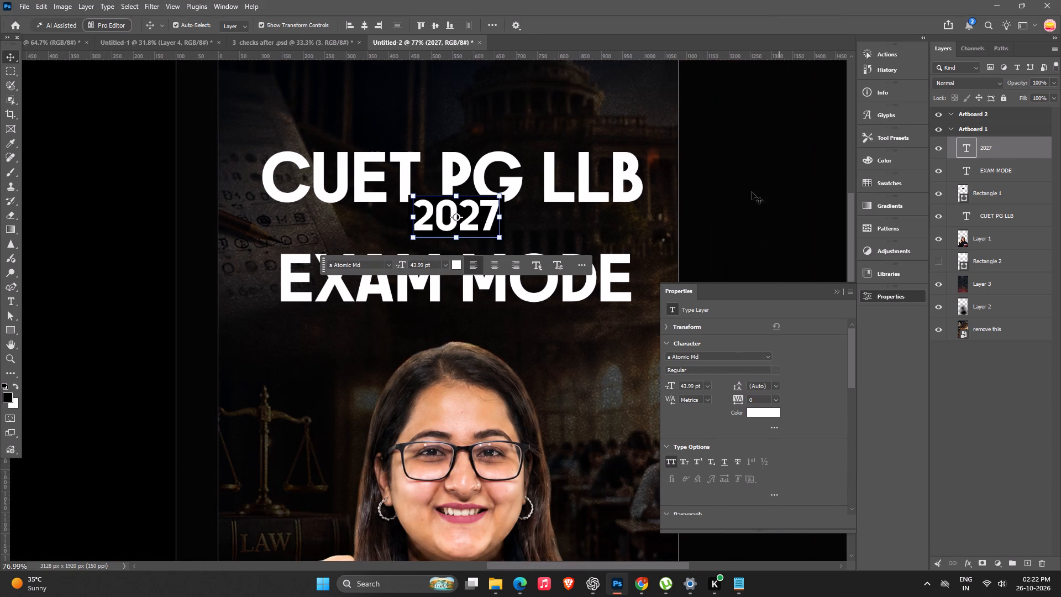
left_click(705, 190)
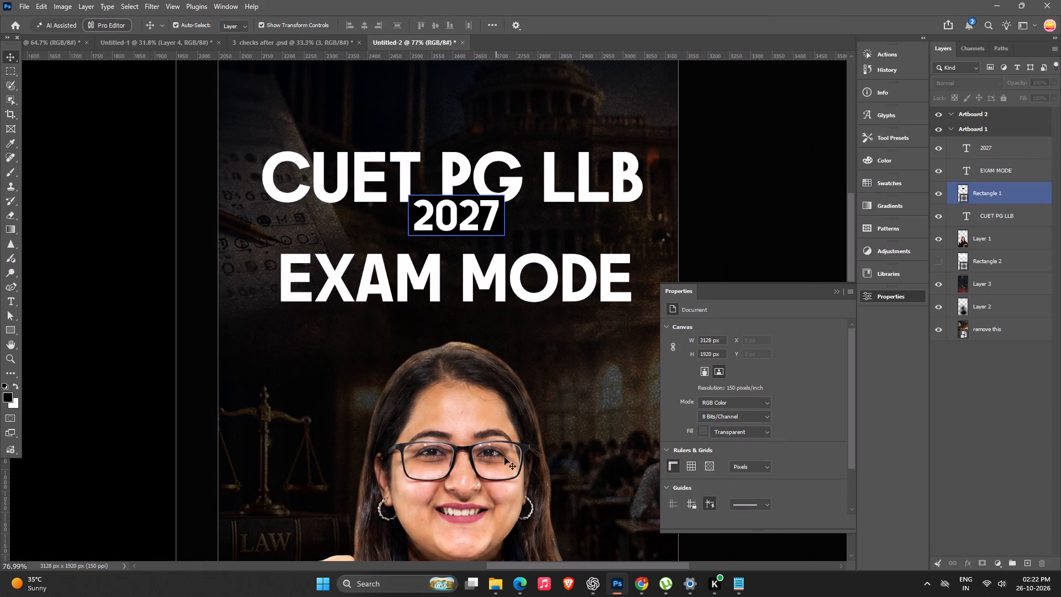
Check the generated "CUET PG LLB 2027 EXAM MODE" reference cover in the Downloads folder.
left_click(496, 588)
left_click(434, 520)
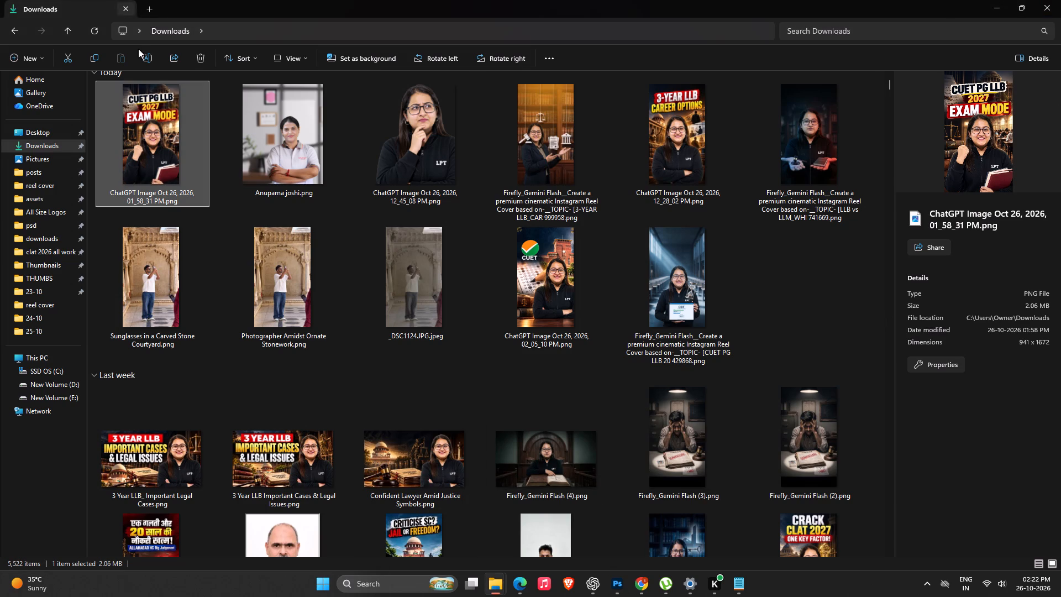
key("alt+Tab")
key("alt+Tab")
key("alt+Tab")
key("alt+Tab")
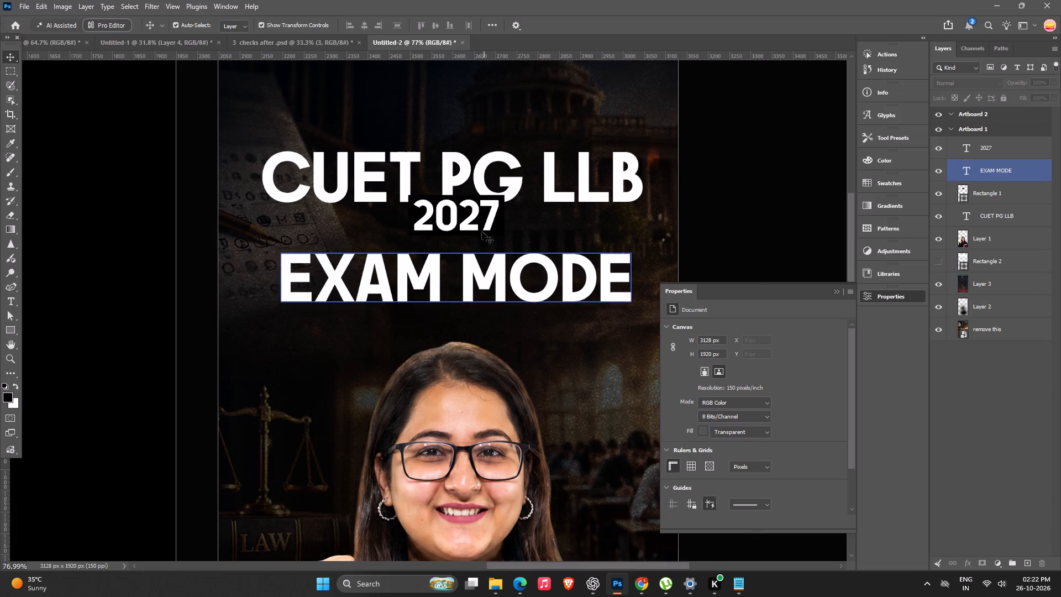
left_click(496, 217)
left_click_drag(811, 208, 806, 208)
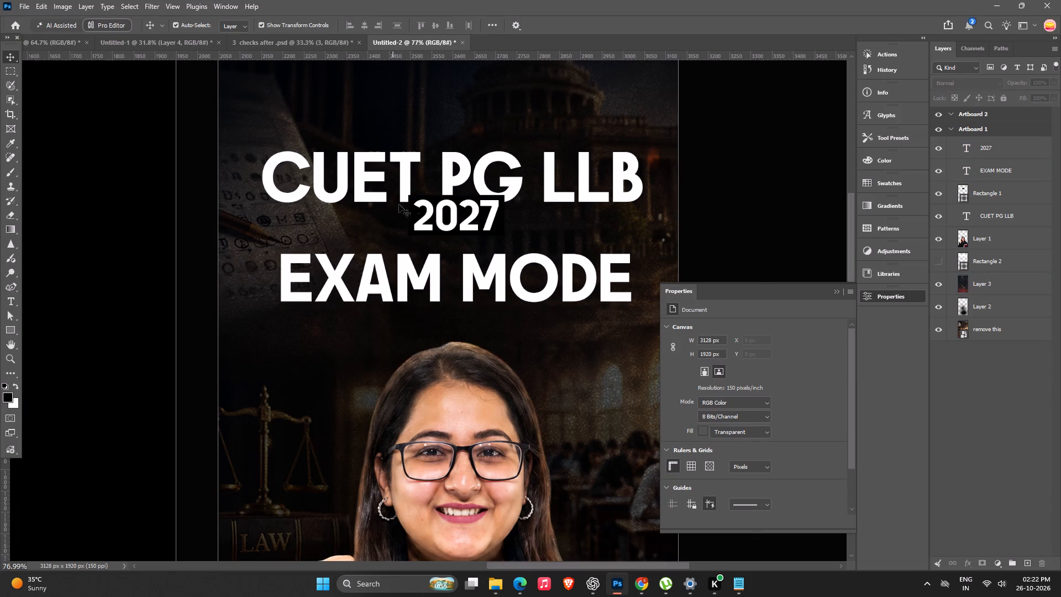
Change the fill of the small rectangle behind "2027" to white.
left_click(489, 197)
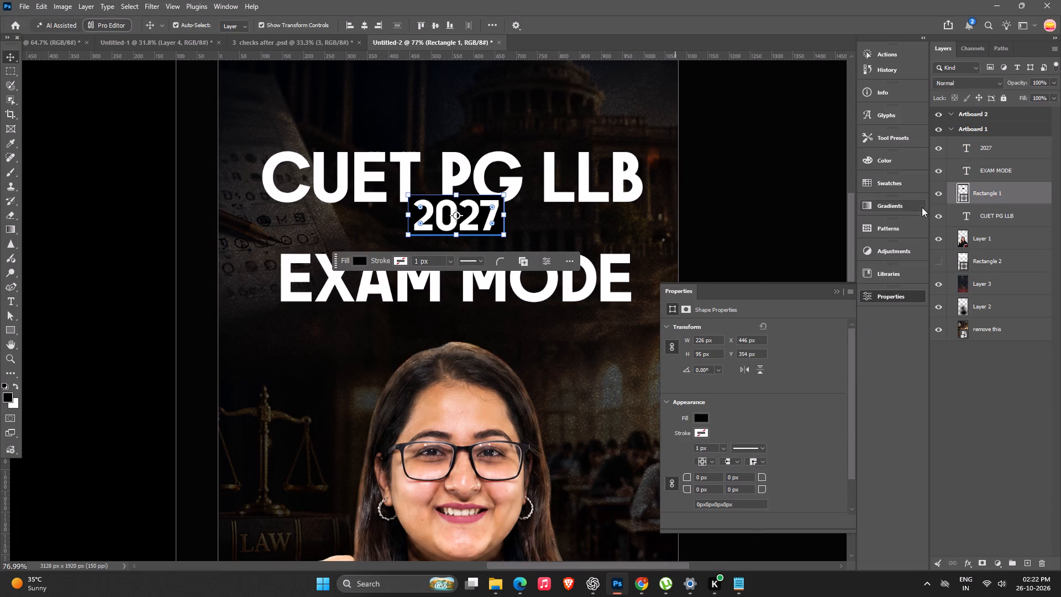
double_click(964, 190)
left_click_drag(700, 377, 596, 286)
left_click(910, 338)
left_click(773, 242)
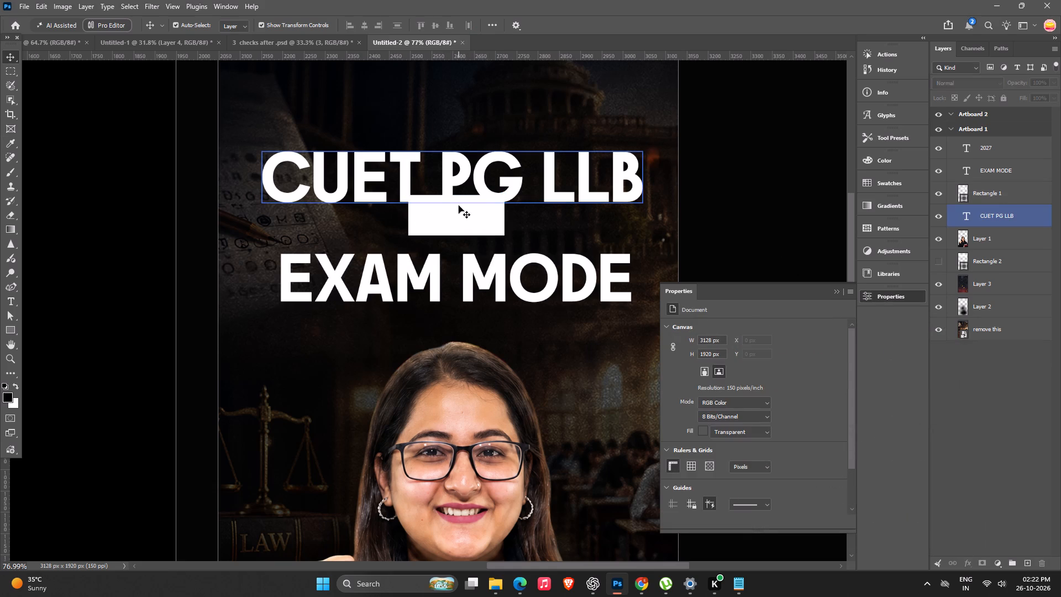
Set the "2027" text colour to black.
left_click(459, 206)
left_click(750, 411)
left_click_drag(680, 423, 610, 541)
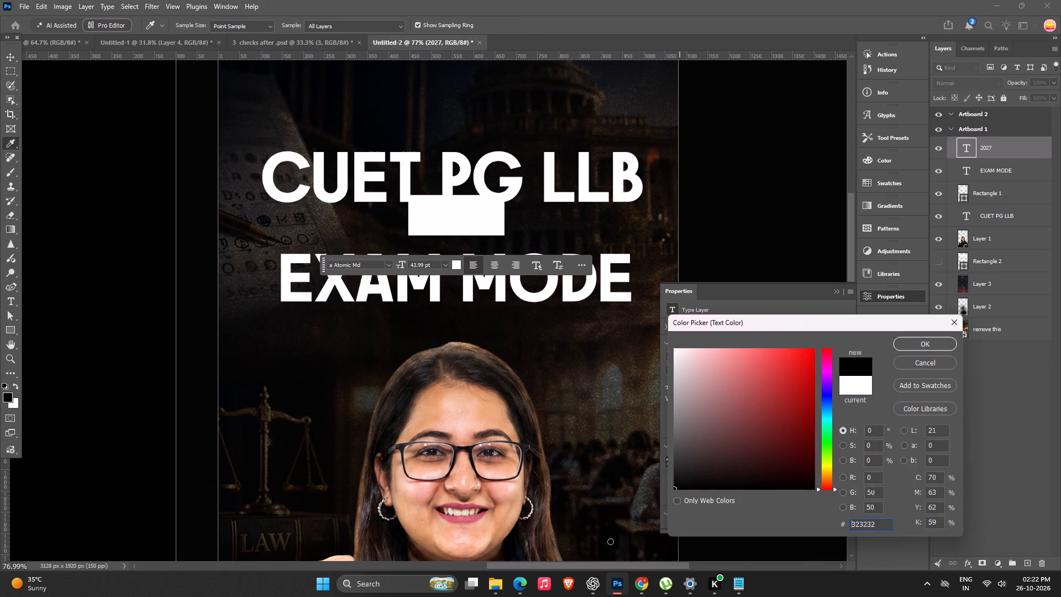
left_click_drag(610, 541, 611, 541)
left_click(921, 351)
left_click(919, 345)
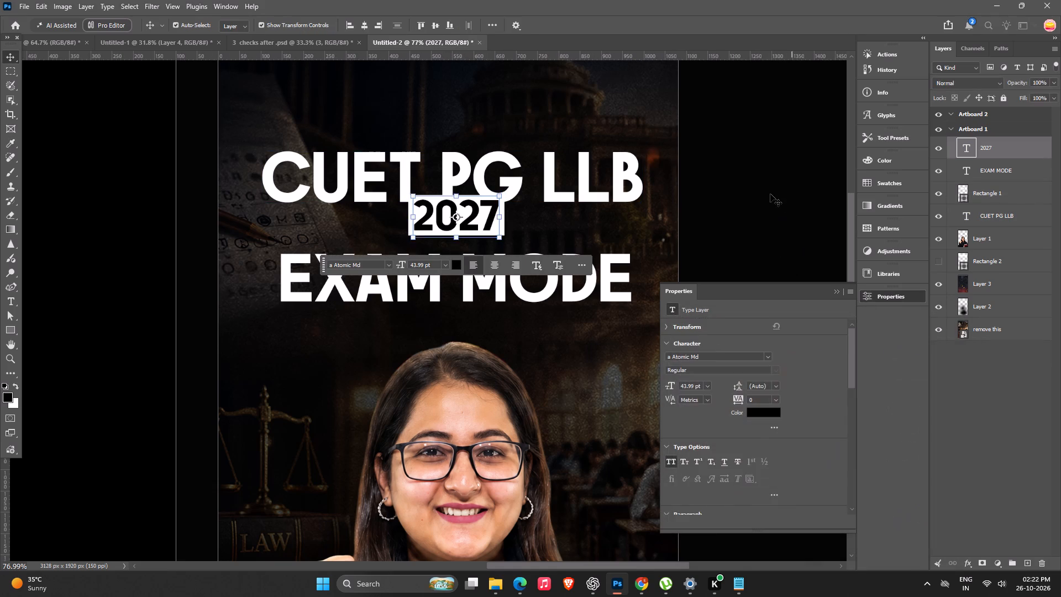
left_click(770, 193)
Round all corners of the white rectangle behind "2027" to a 9 px radius.
scroll(304, 260, "up", 11, "alt")
key("space")
key("space")
key("space")
left_click_drag(560, 180, 287, 162)
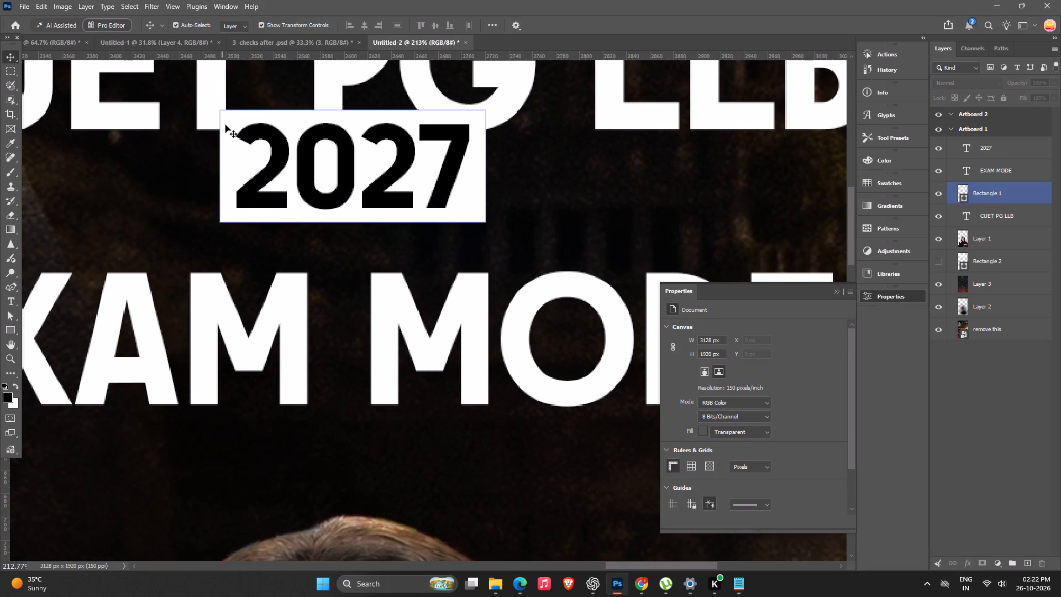
left_click(225, 124)
scroll(227, 124, "up", 4, "alt")
left_click(230, 117)
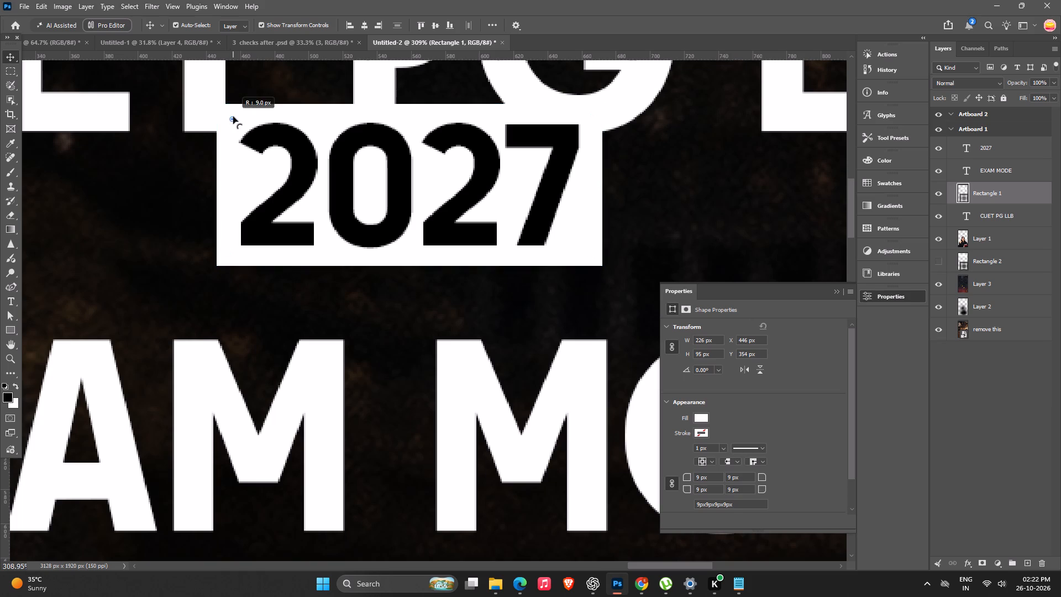
left_click(165, 217)
Move the "EXAM MODE" text up so it sits just below the white "2027" box.
scroll(213, 213, "down", 7, "alt")
scroll(283, 220, "down", 6, "alt")
key("space")
key("space")
key("space")
key("space")
key("space")
key("space")
key("space")
left_click_drag(328, 252, 444, 280)
left_click(443, 184)
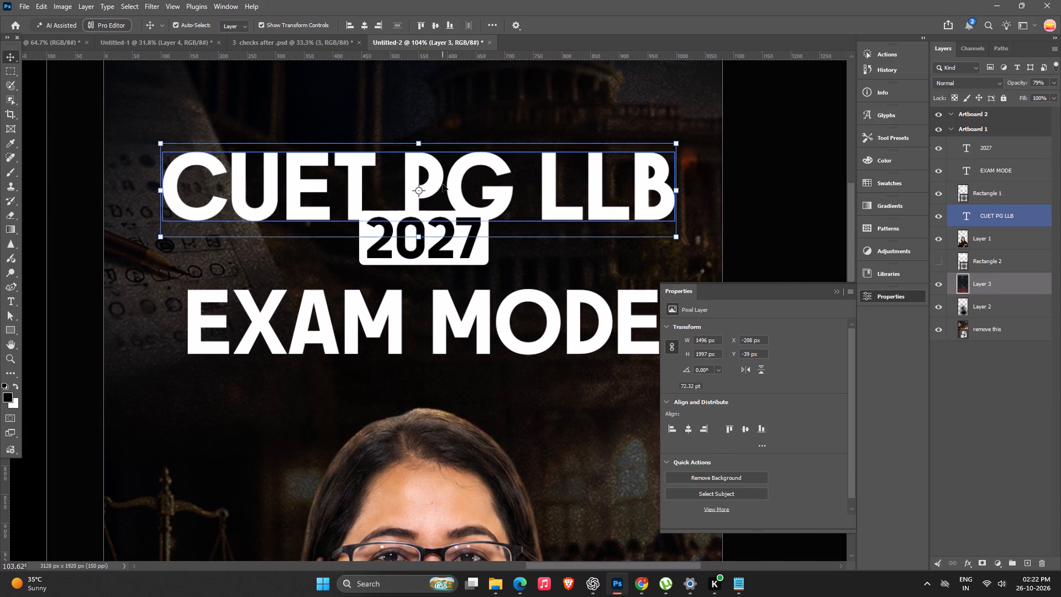
key("space")
key("space")
key("space")
key("space")
key("space")
key("space")
key("space")
key("space")
key("space")
key("space")
key("space")
key("space")
key("space")
left_click_drag(443, 184, 395, 175)
left_click_drag(421, 339, 423, 324)
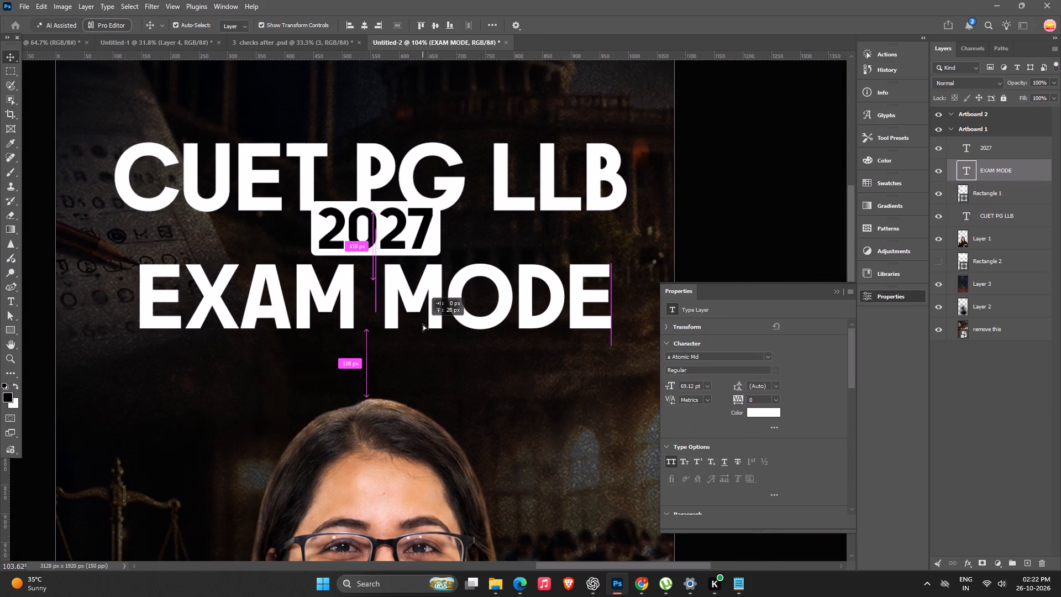
left_click_drag(423, 324, 426, 322)
Check the title wording in the LPT Design Sheet and the reference cover in the Downloads folder.
key("alt+Tab")
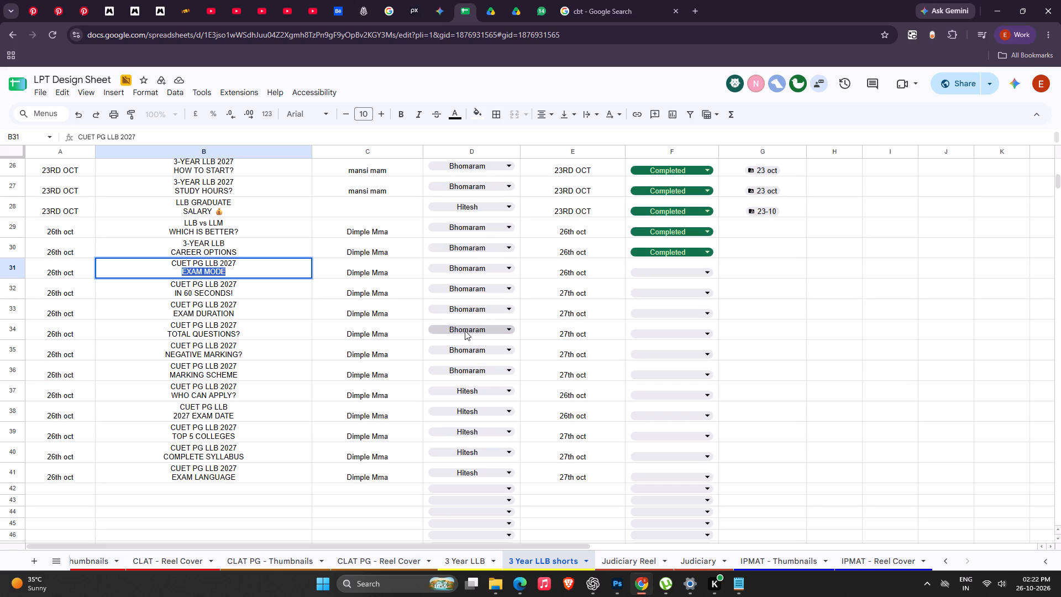
key("alt+Tab")
left_click(505, 596)
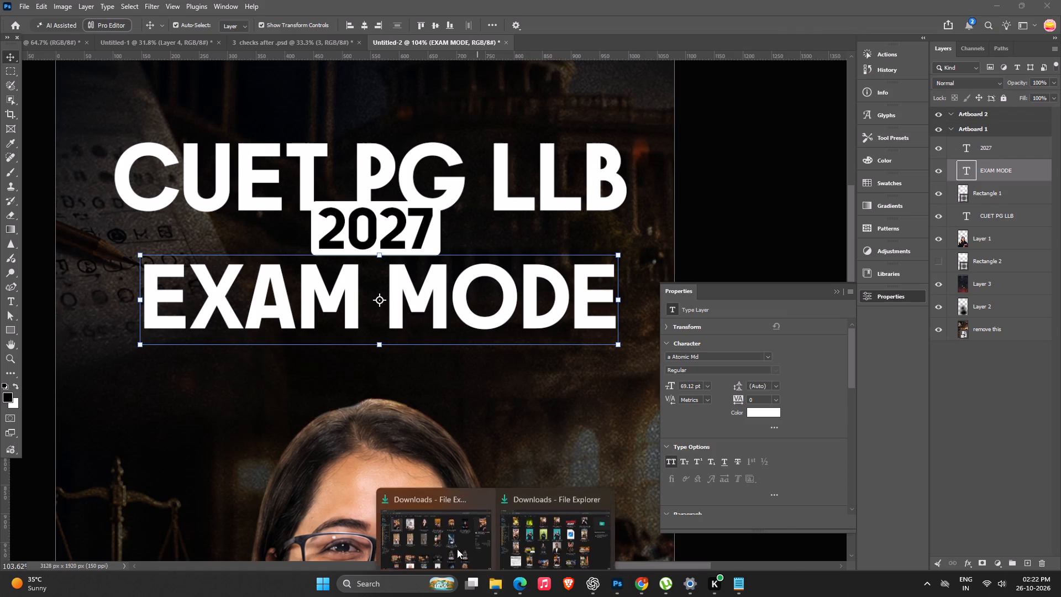
left_click(439, 523)
key("alt+Tab")
key("alt+Tab")
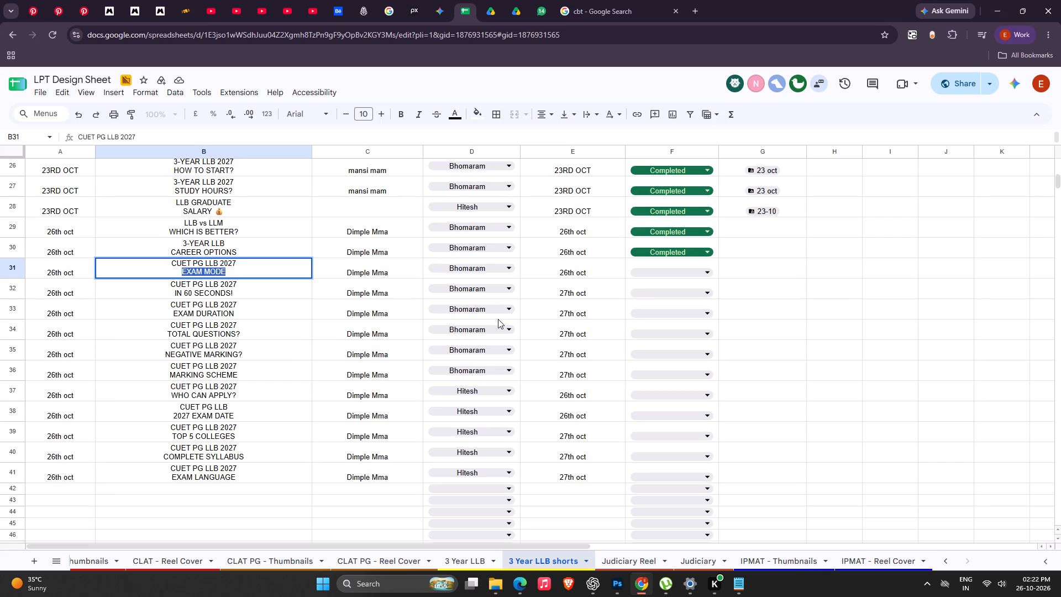
key("alt+Tab")
key("alt+Tab")
Enlarge "EXAM MODE" to slightly wider than "CUET PG LLB" and re-centre it under the "2027" box.
left_click_drag(618, 258, 637, 246, "alt")
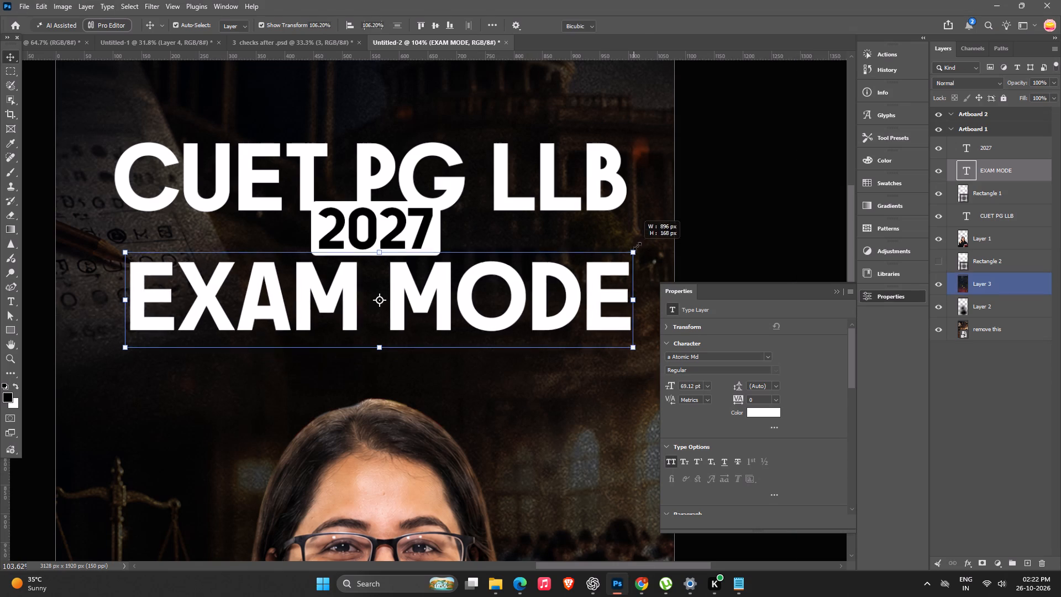
left_click_drag(637, 246, 652, 238, "alt")
left_click_drag(592, 277, 586, 281)
key("Return")
left_click(758, 181)
Examine the whole Artboard 1 cover and the arrangement of its headline text up close.
scroll(568, 235, "down", 6, "alt")
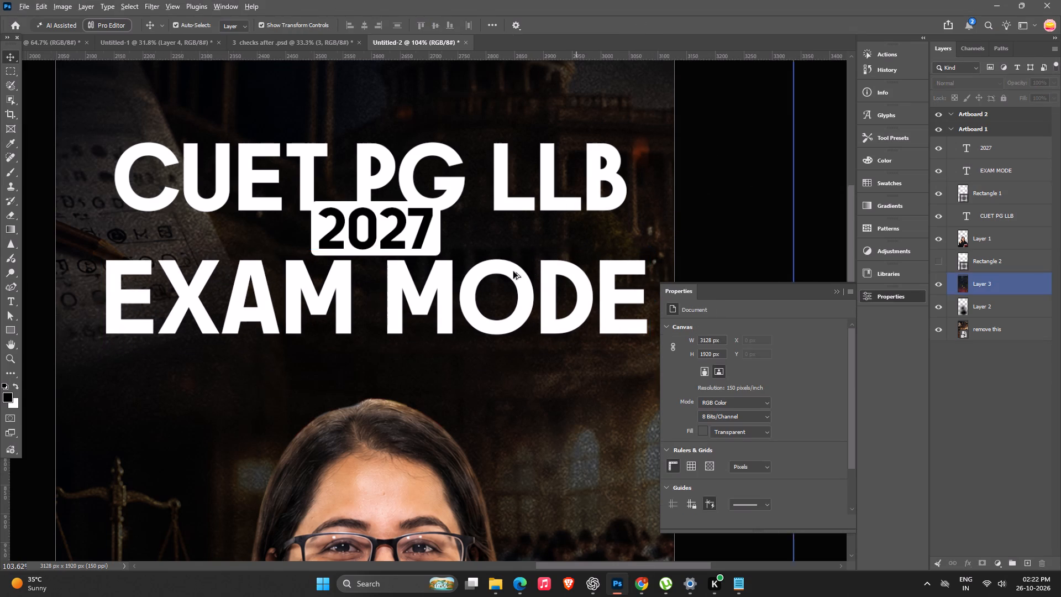
scroll(513, 271, "down", 8, "alt")
key("space")
key("space")
key("space")
key("space")
key("space")
left_click_drag(552, 390, 505, 360)
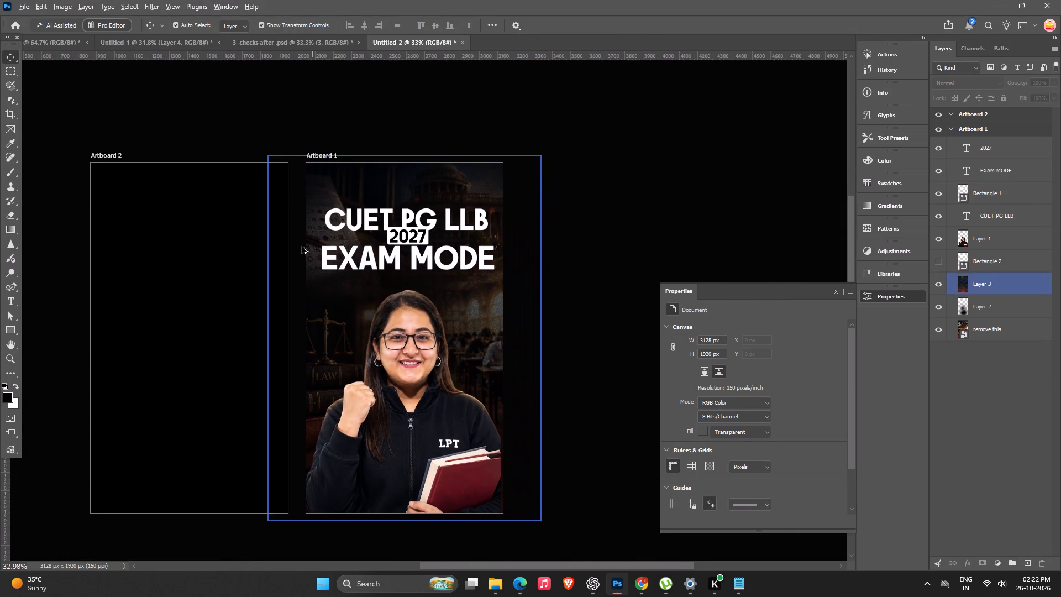
scroll(303, 243, "up", 4, "alt")
key("space")
left_click_drag(437, 262, 413, 254)
scroll(427, 260, "up", 5)
key("space")
key("space")
key("space")
key("space")
key("space")
key("space")
key("space")
key("space")
left_click_drag(430, 259, 432, 313)
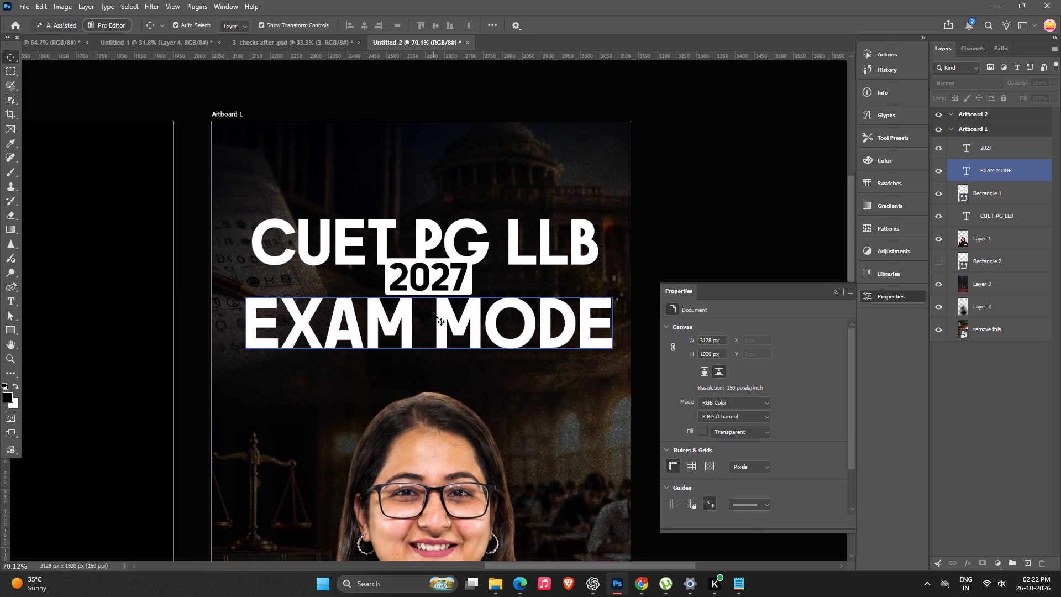
left_click(680, 240)
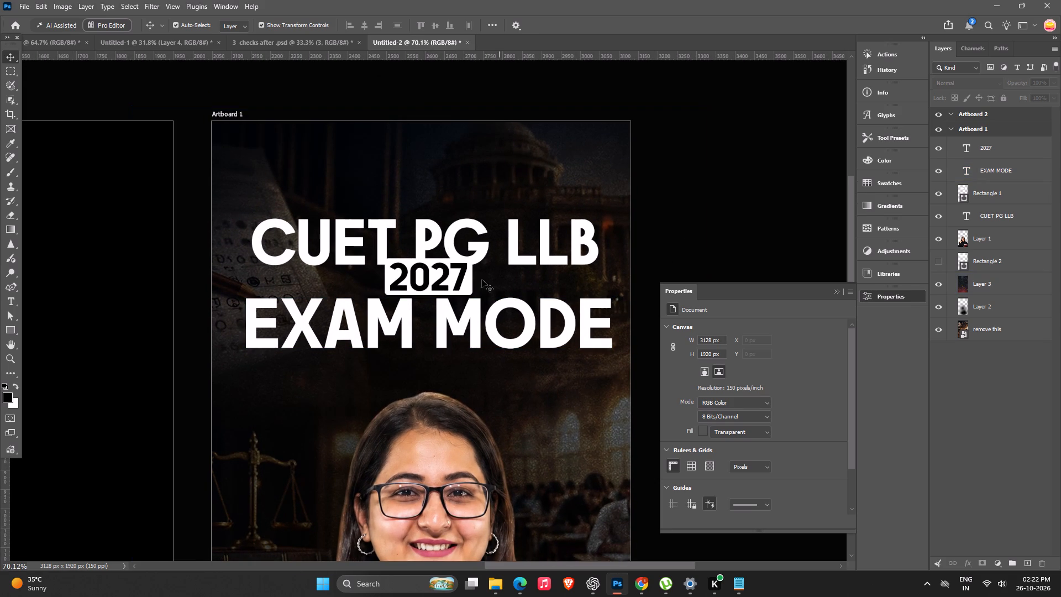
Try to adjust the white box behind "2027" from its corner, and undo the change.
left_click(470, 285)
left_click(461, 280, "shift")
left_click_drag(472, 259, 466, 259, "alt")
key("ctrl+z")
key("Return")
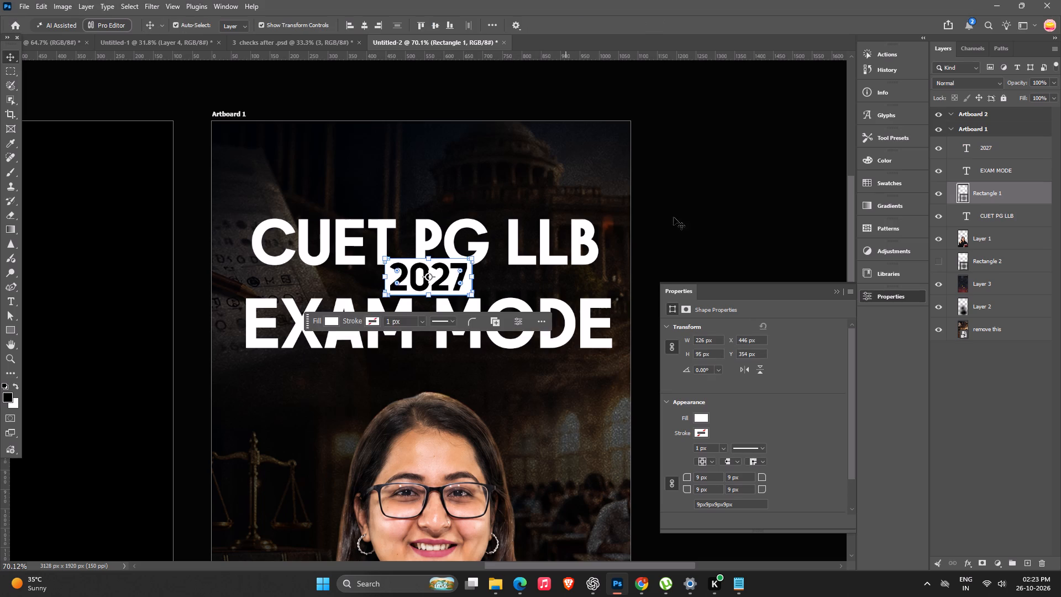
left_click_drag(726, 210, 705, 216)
Compare the headline with the design sheet and the reference cover in the Downloads folder.
key("space")
left_click_drag(505, 281, 447, 298)
key("alt+Tab")
key("alt+Tab")
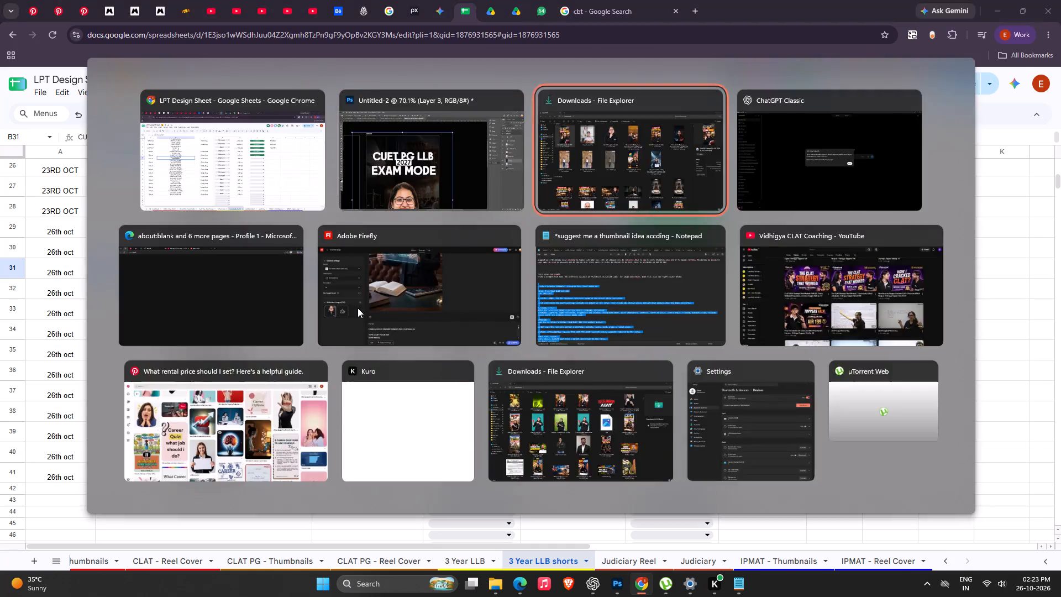
key("alt+Tab")
key("alt+Tab")
key("alt+Tab")
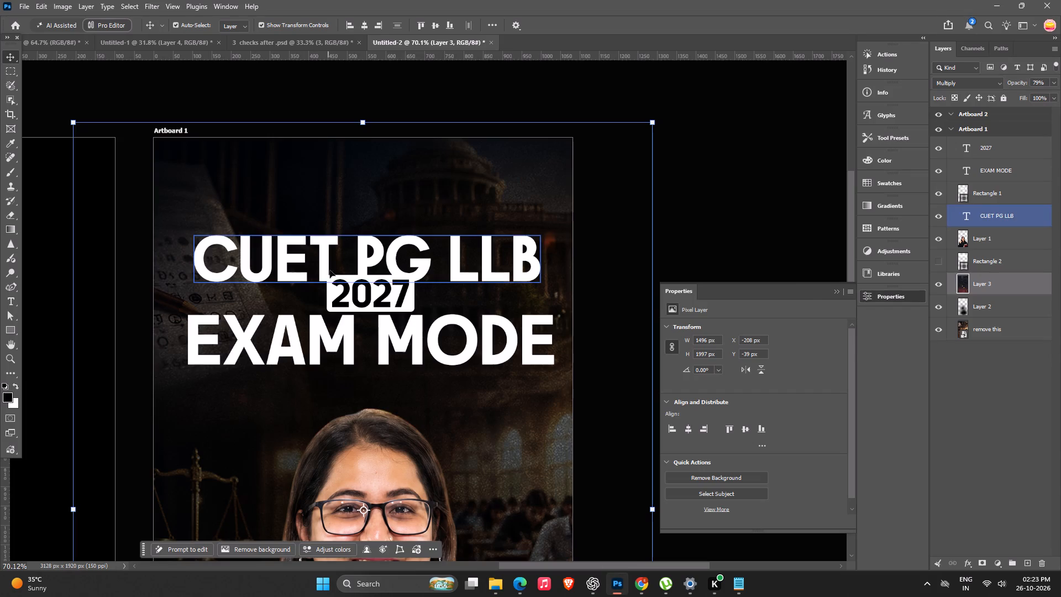
key("alt+Tab")
key("alt+Tab")
left_click(493, 585)
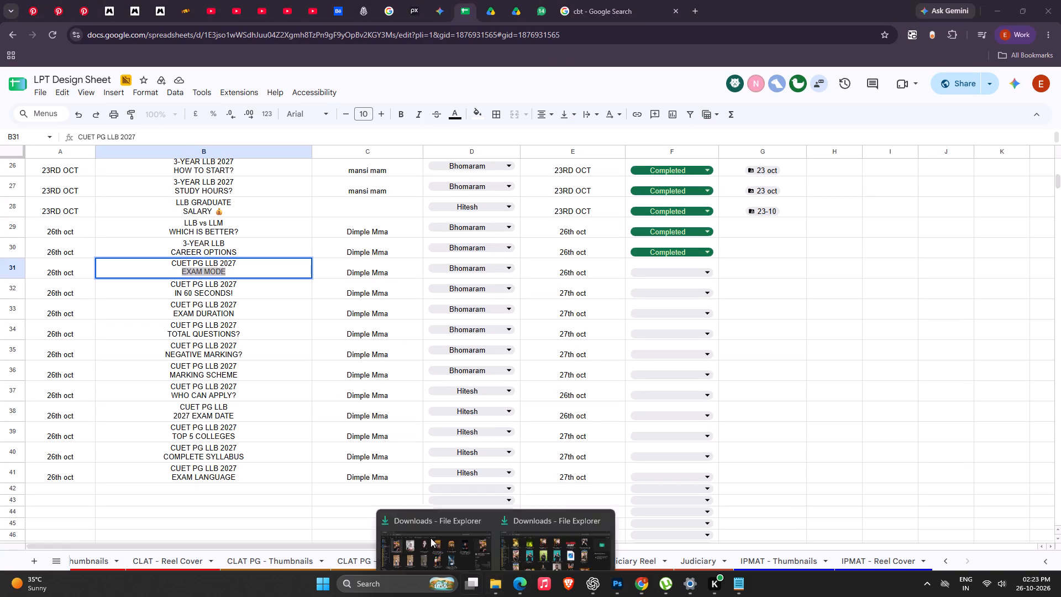
left_click(403, 510)
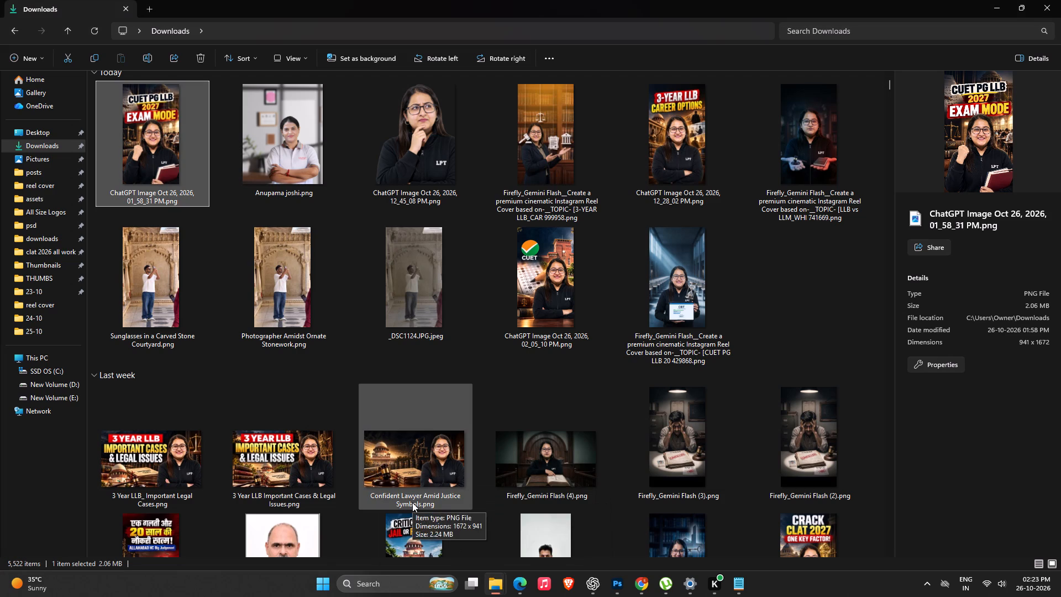
key("alt+Tab")
key("alt+Tab")
key("alt+Tab")
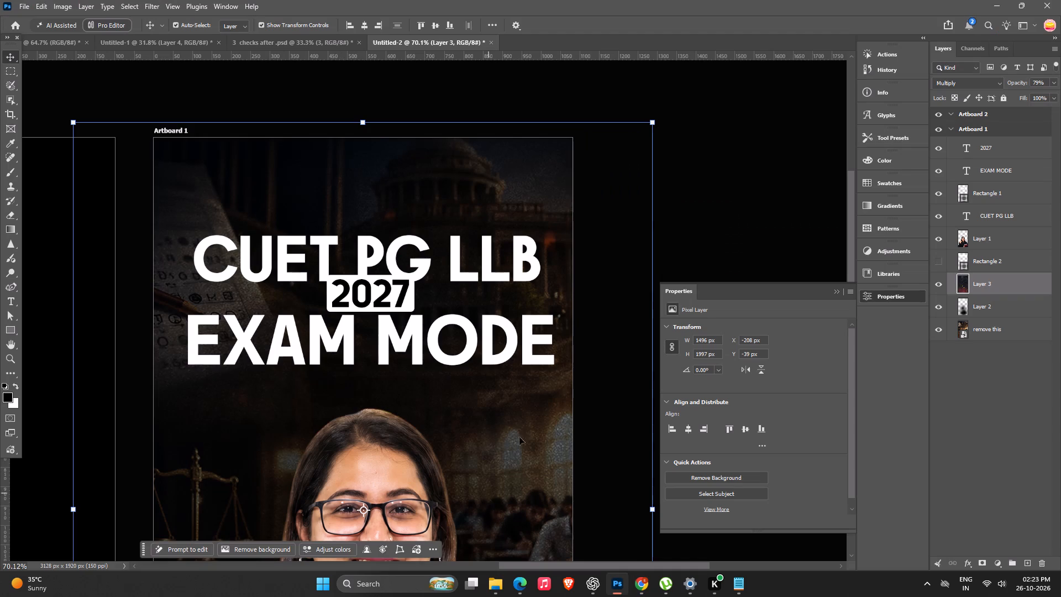
Change the "CUET PG LLB" text to the Baikal Trial font in the Ultra Condensed Black style.
left_click(698, 149)
key("space")
key("space")
key("space")
key("space")
left_click_drag(395, 331, 366, 311)
left_click(390, 245)
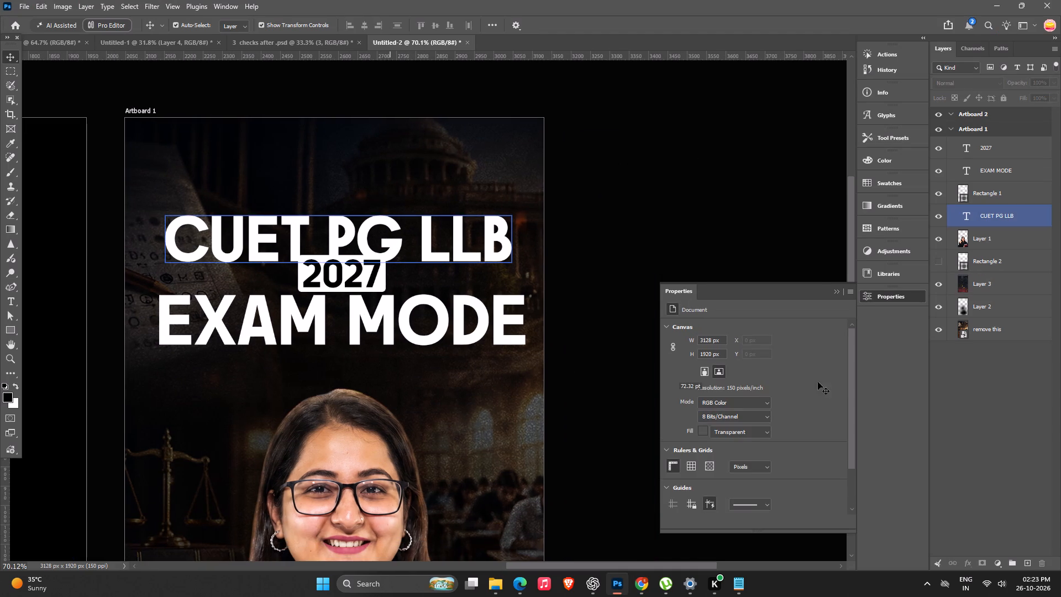
left_click(766, 353)
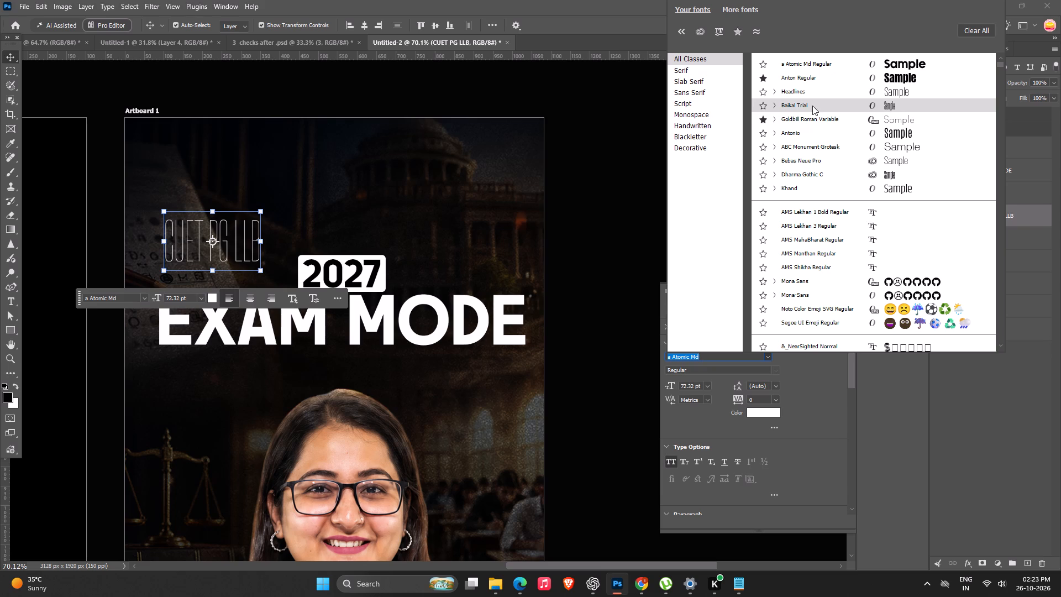
left_click(770, 107)
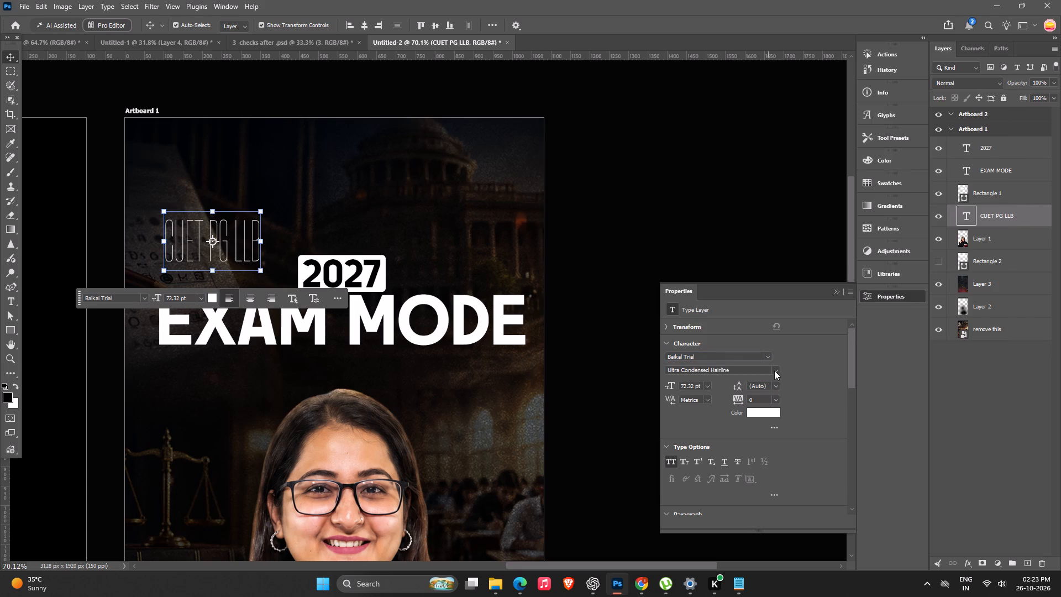
left_click(776, 369)
left_click(911, 293)
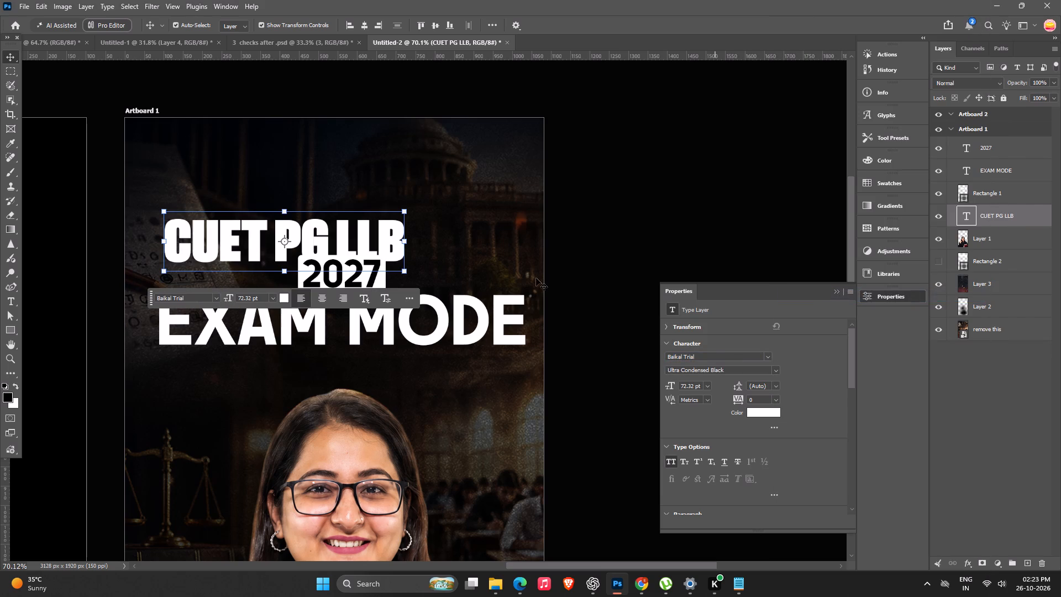
Enlarge "CUET PG LLB" to about 102 pt and place it just above the "2027" box.
left_click_drag(343, 235, 398, 218)
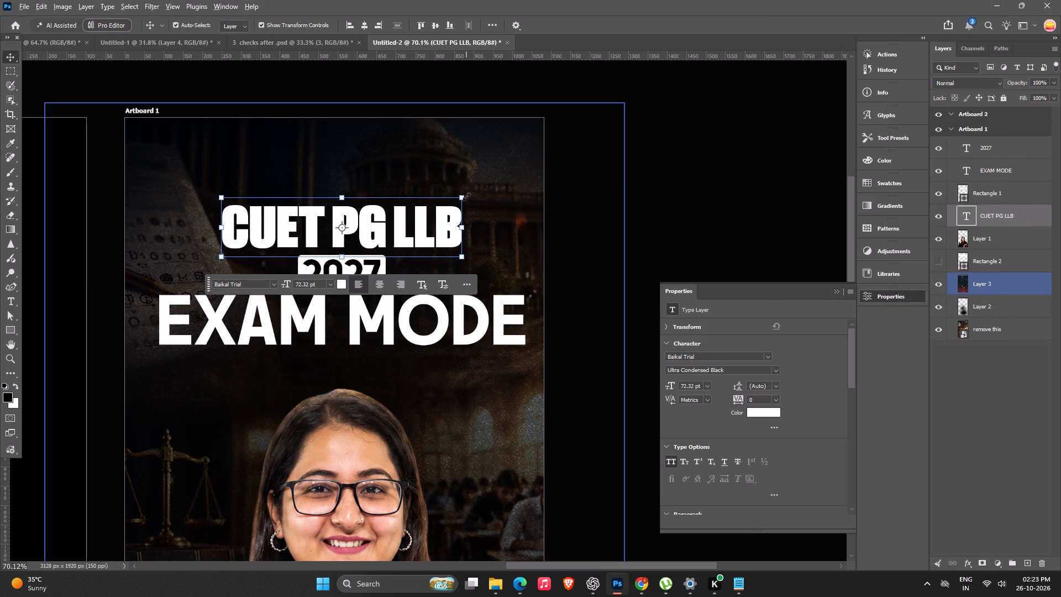
left_click_drag(466, 197, 518, 194, "alt")
left_click_drag(488, 214, 484, 221)
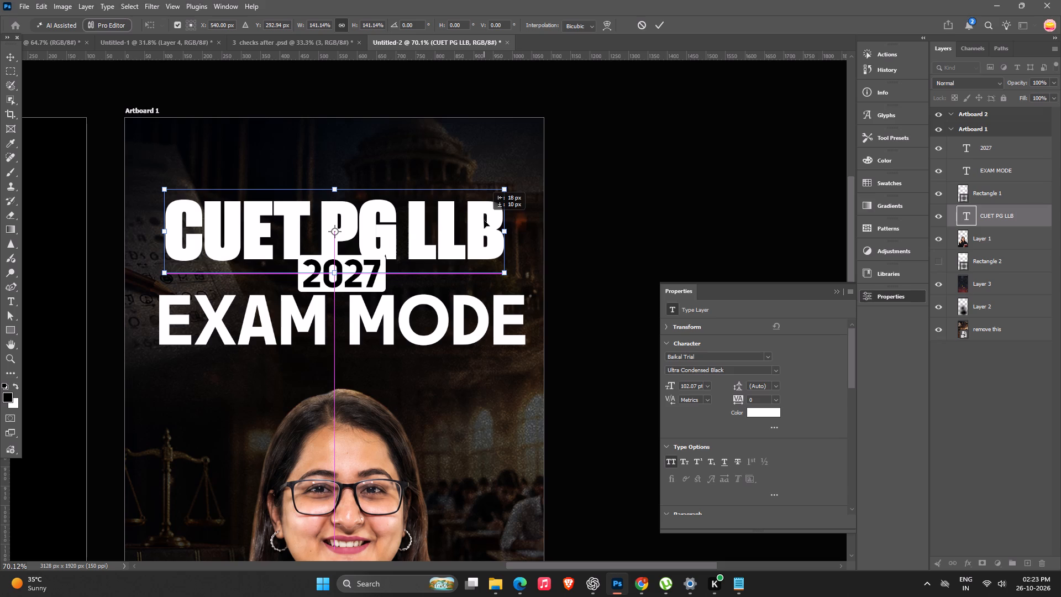
left_click_drag(484, 221, 484, 221)
key("Return")
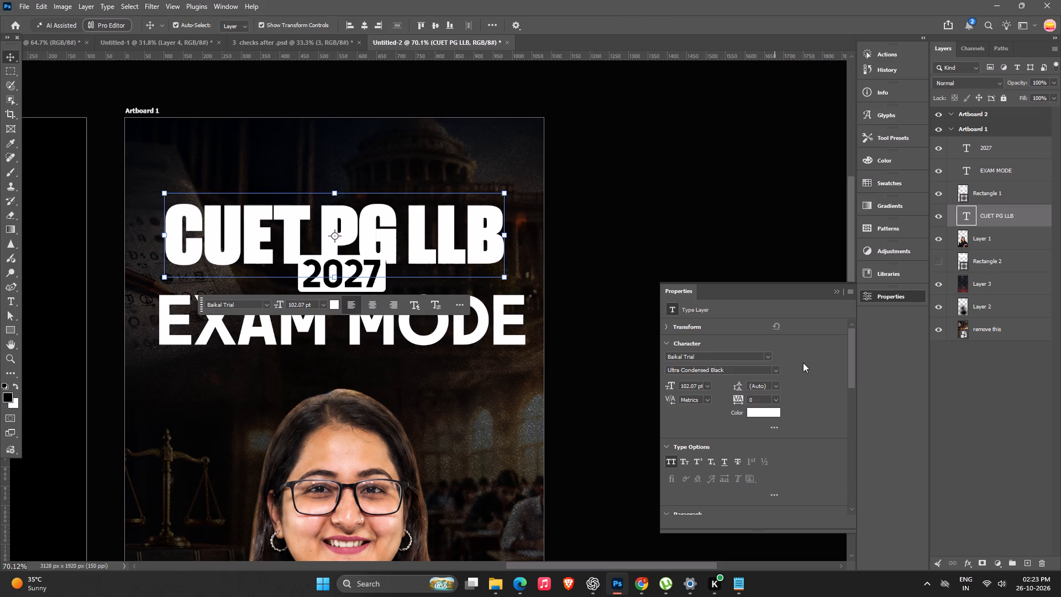
Switch "CUET PG LLB" to Baikal Trial Extra Condensed Bold and nudge it slightly into line above "EXAM MODE".
left_click(768, 358)
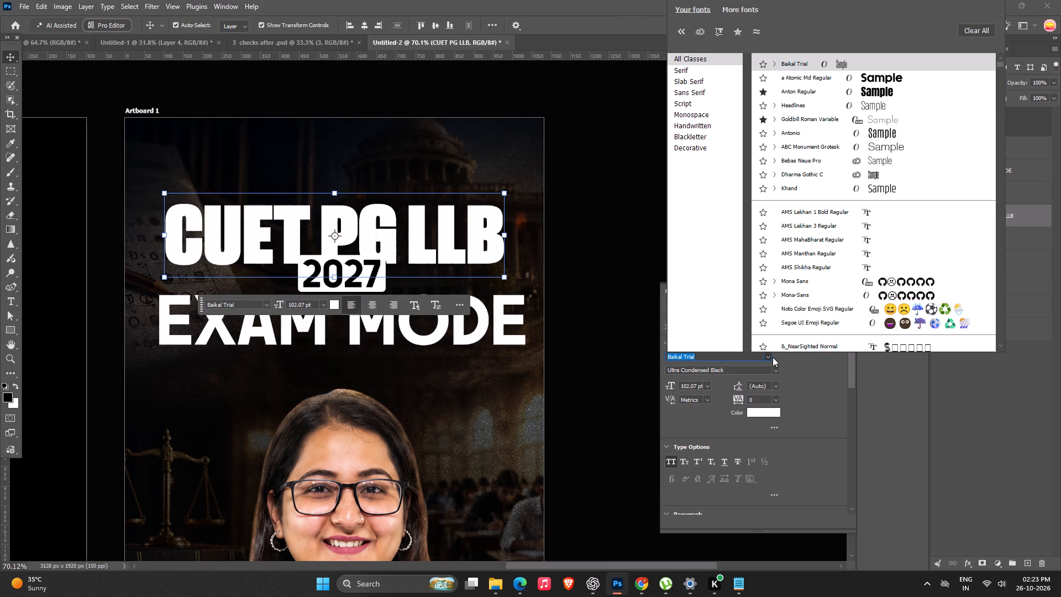
left_click(775, 65)
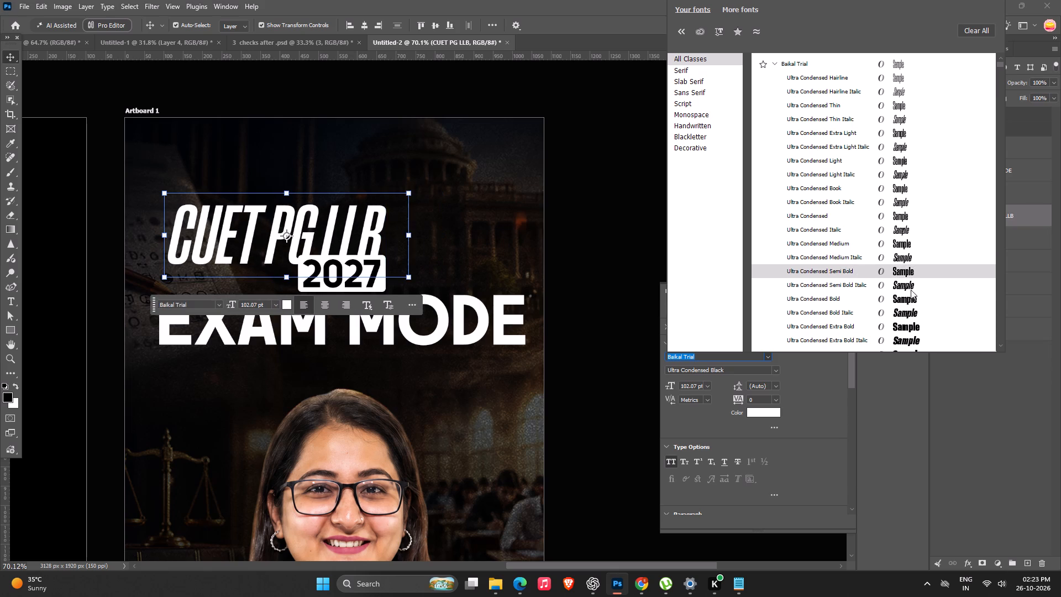
scroll(912, 324, "down", 5)
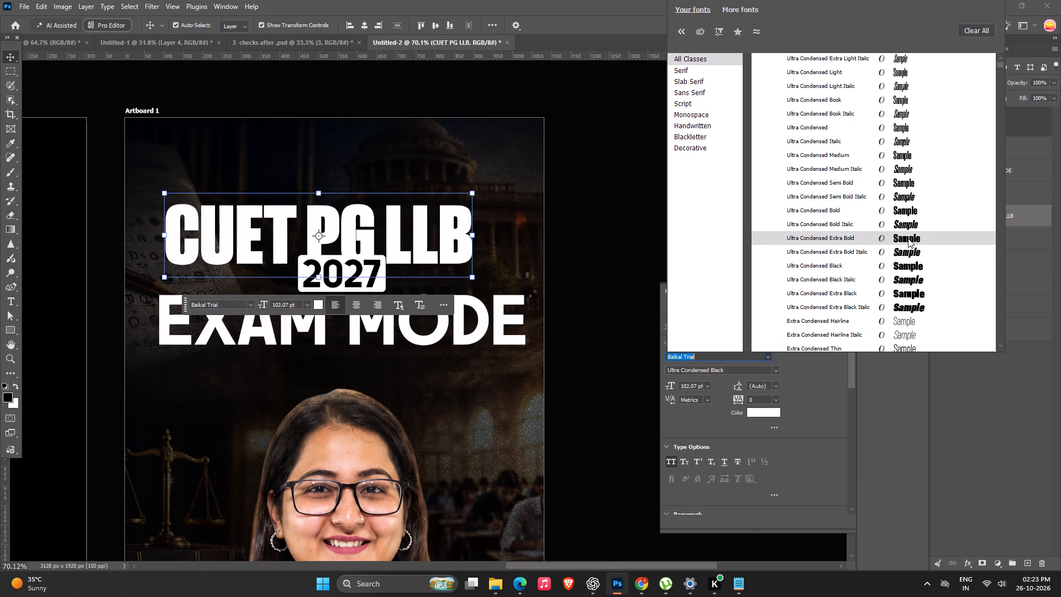
scroll(900, 264, "down", 6)
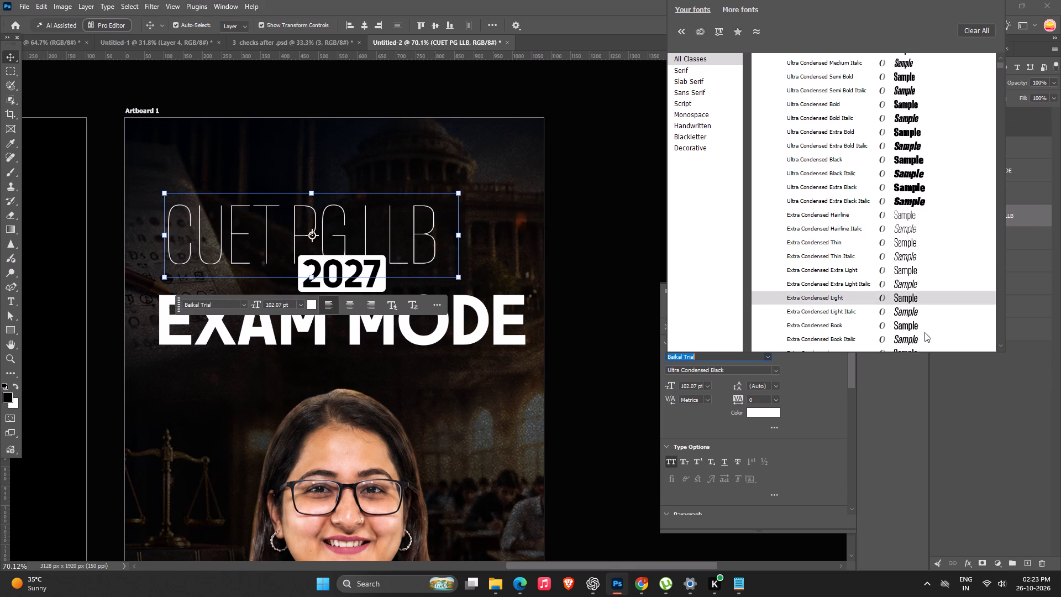
scroll(925, 332, "down", 6)
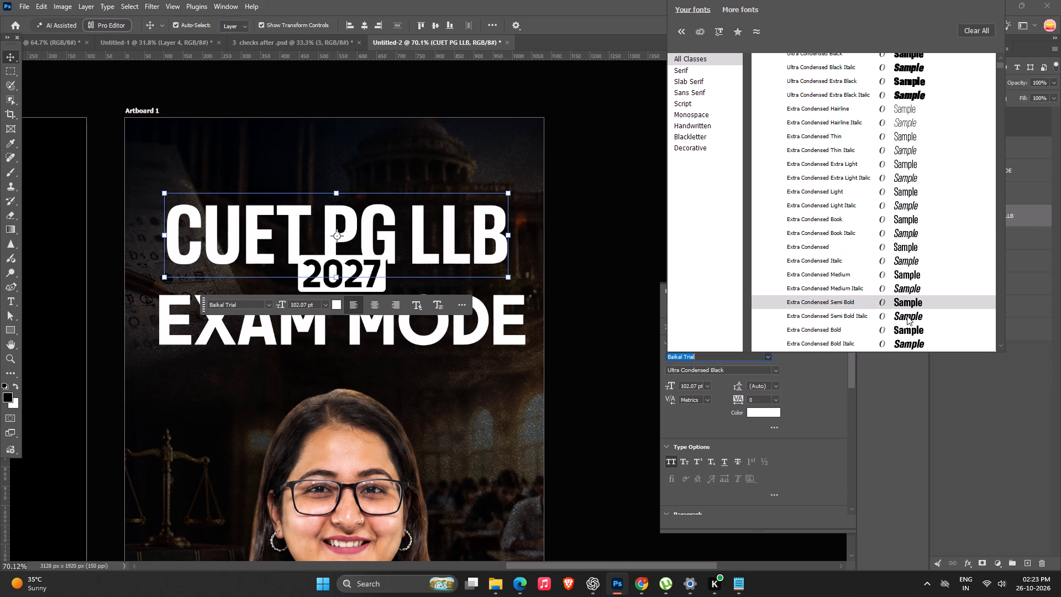
left_click(910, 328)
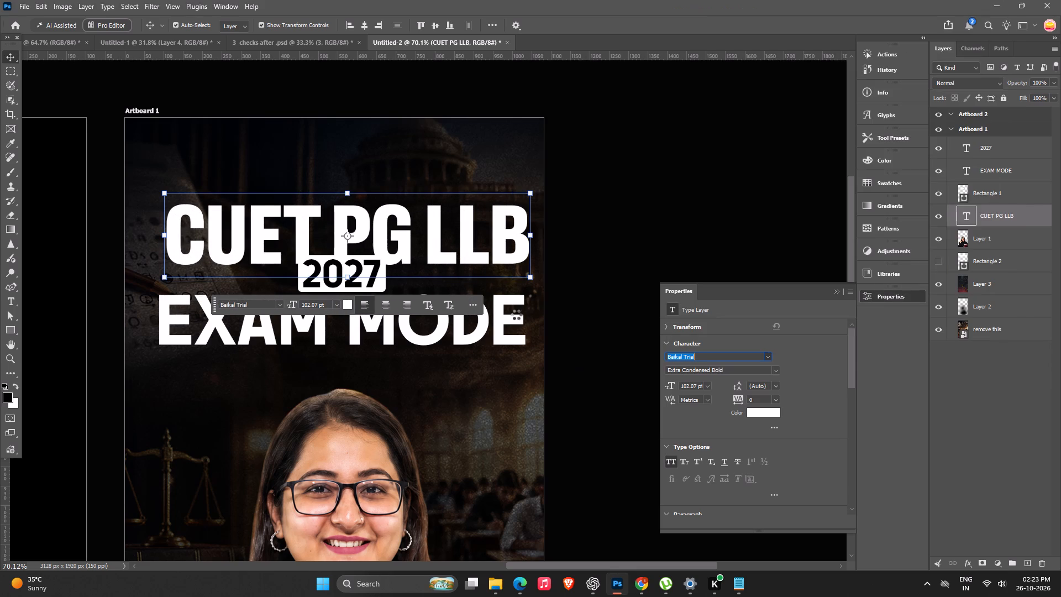
left_click(484, 247)
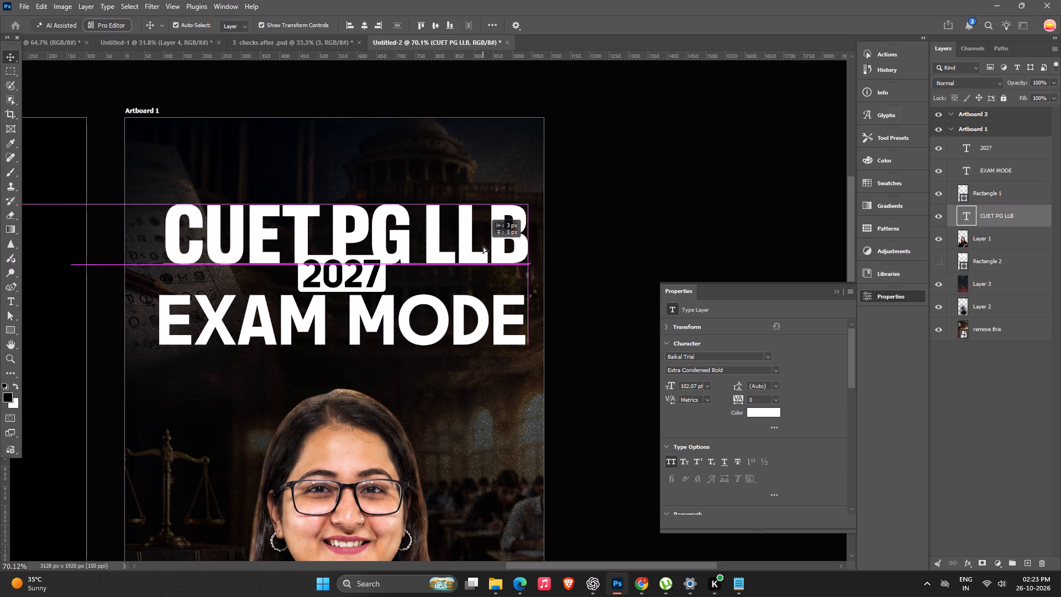
key("Return")
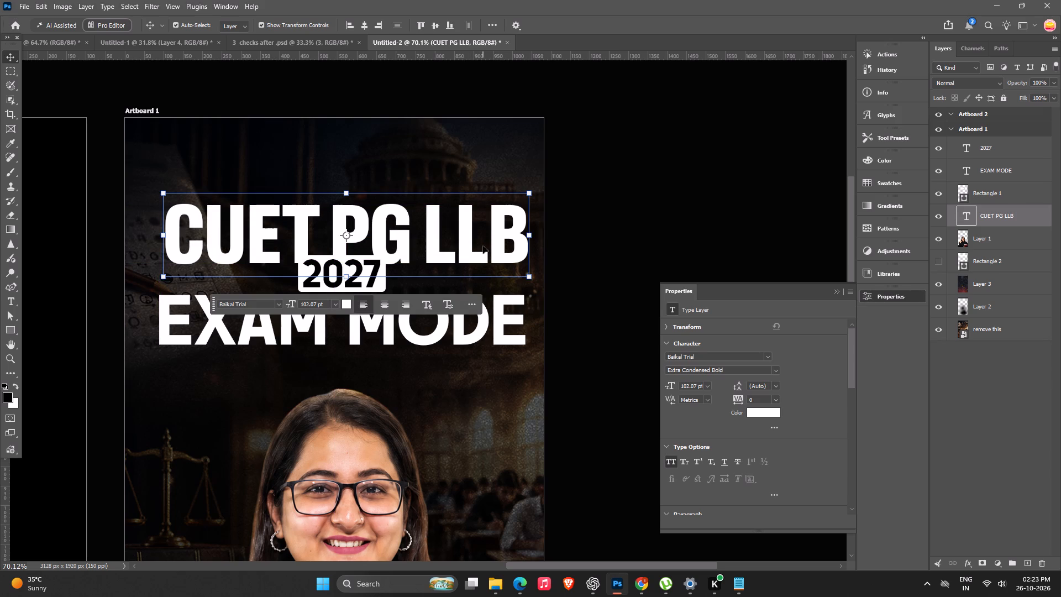
Shrink "2027" together with its white box to about 210 × 88 px and fit them between the two headline lines.
left_click(603, 175)
scroll(548, 256, "down", 8, "alt")
key("space")
key("space")
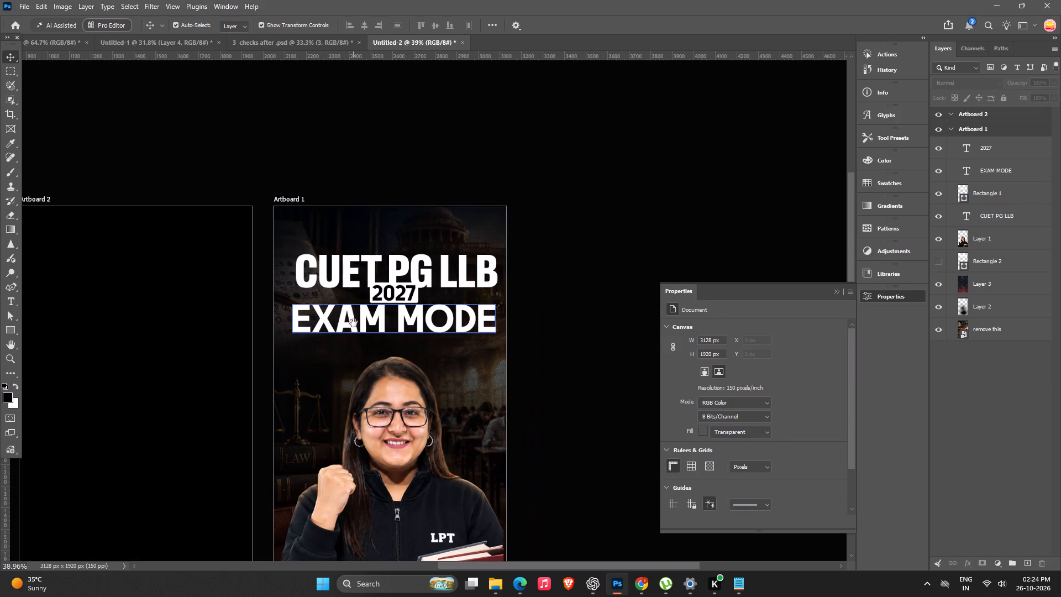
left_click_drag(356, 322, 366, 317)
scroll(422, 291, "up", 13, "alt")
left_click(440, 305)
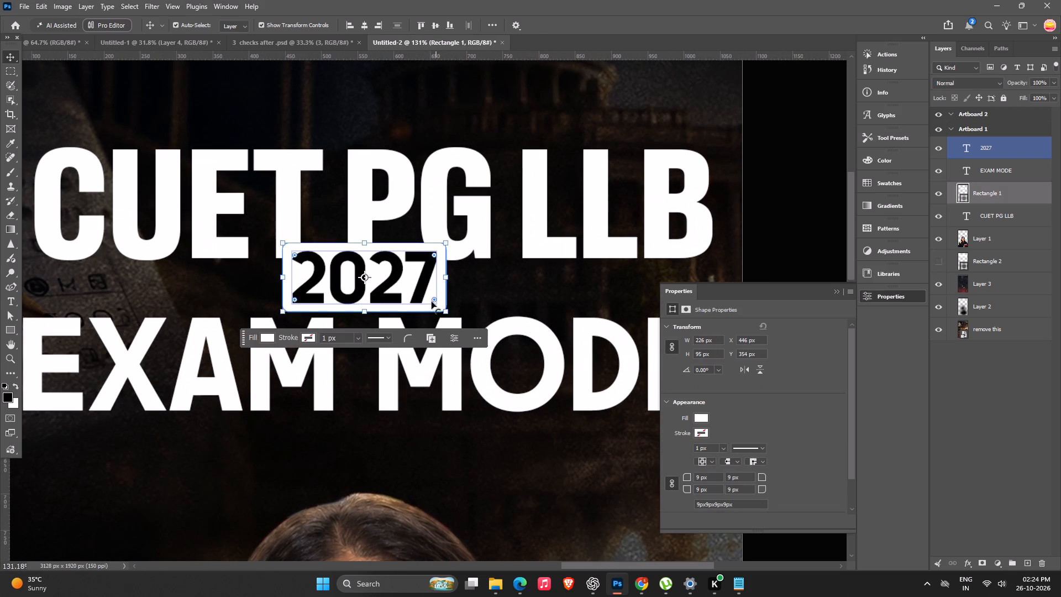
left_click(422, 279, "shift")
left_click_drag(448, 242, 428, 250, "alt")
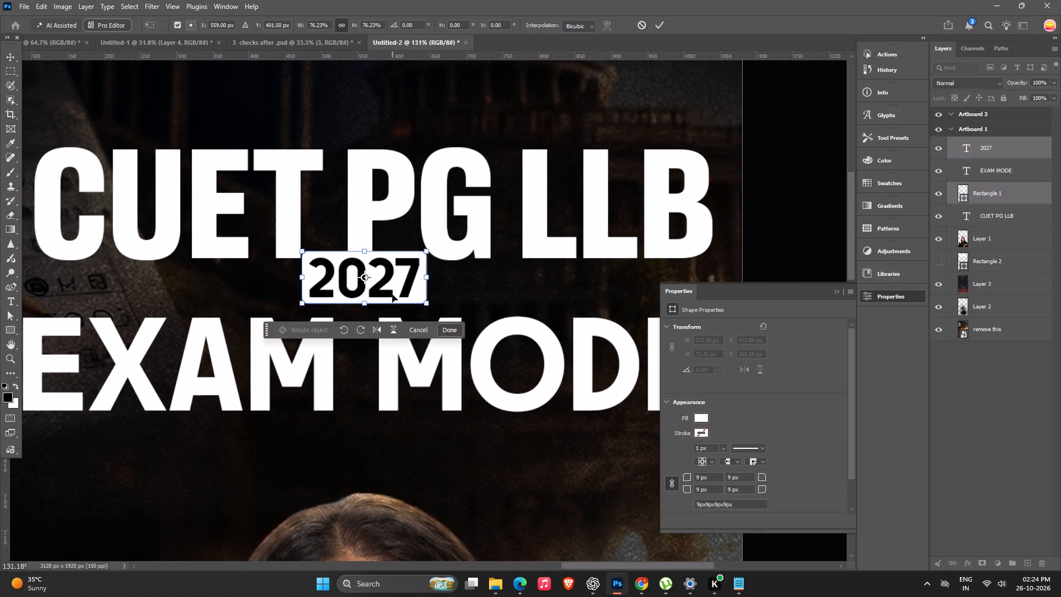
left_click_drag(392, 295, 389, 274)
left_click_drag(426, 227, 416, 230, "alt")
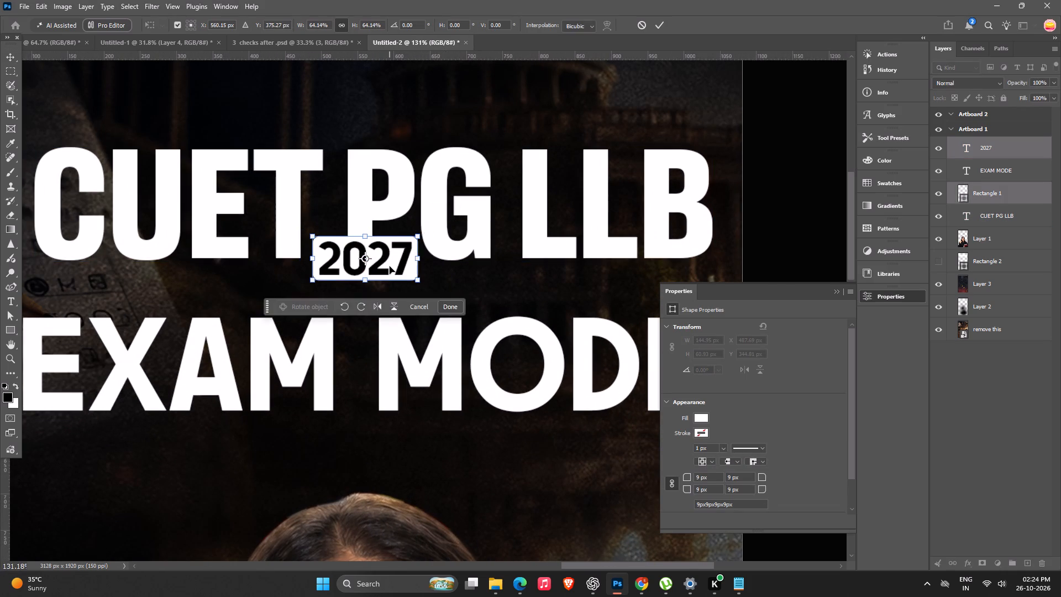
left_click_drag(390, 266, 386, 261)
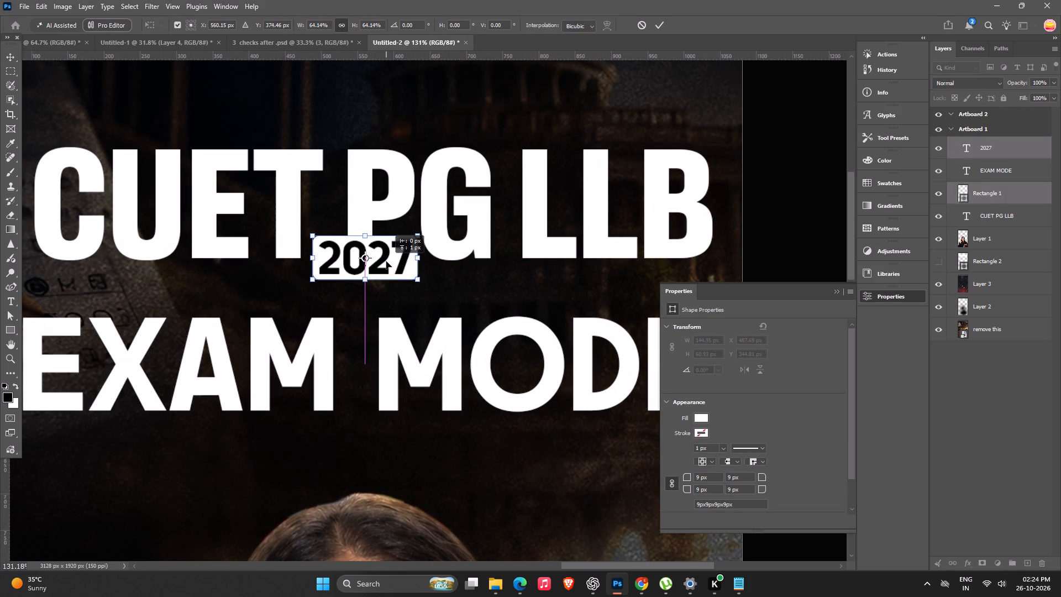
left_click_drag(386, 261, 386, 303)
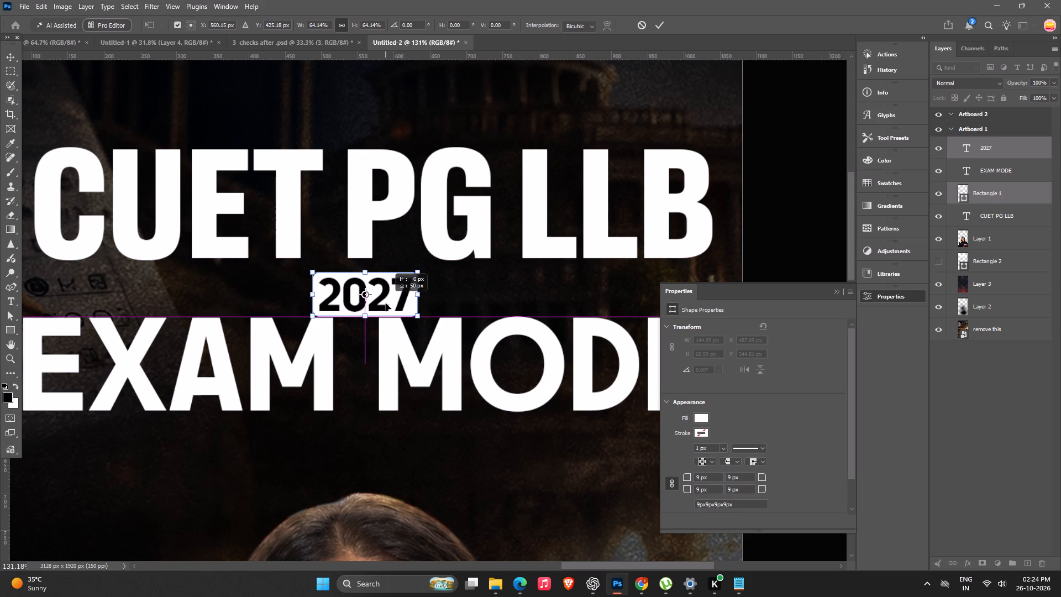
left_click_drag(386, 303, 385, 296)
left_click_drag(413, 269, 459, 255, "alt")
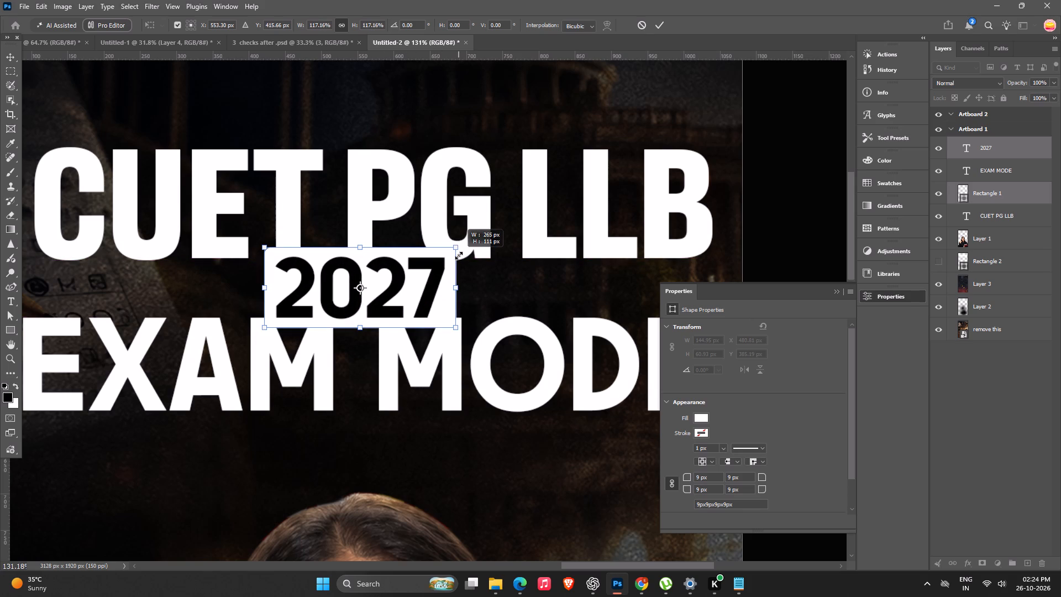
left_click_drag(459, 255, 440, 259, "alt")
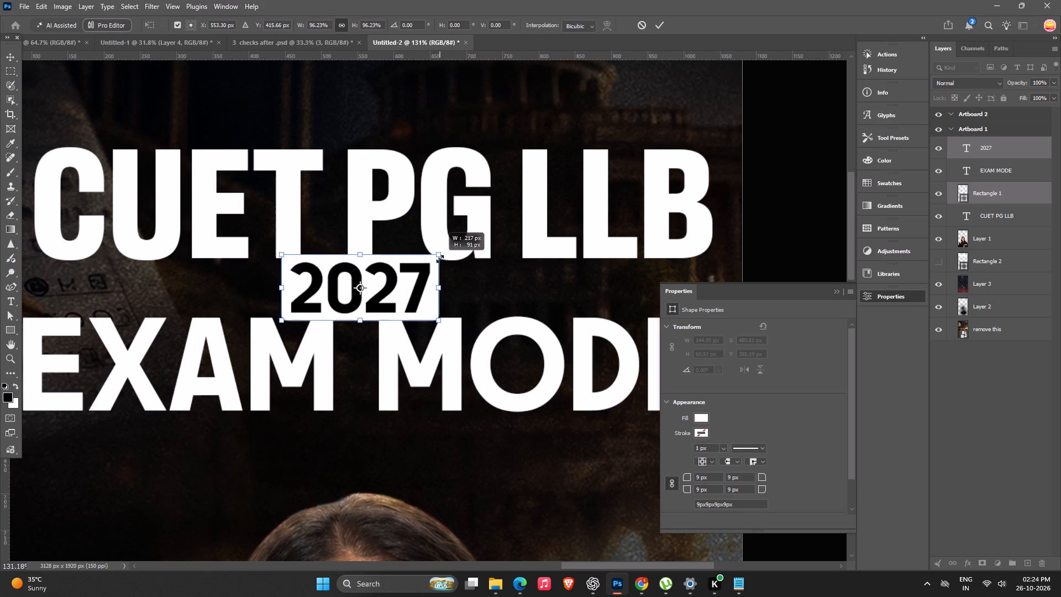
left_click_drag(440, 259, 437, 259, "alt")
key("Return")
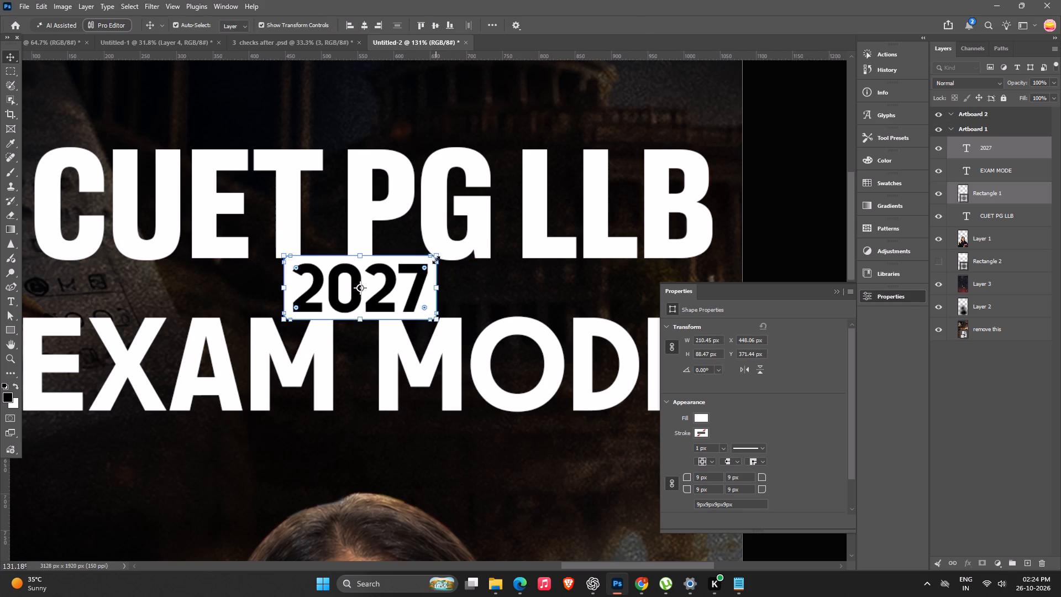
Review the whole Artboard 1 cover and compare its headline with the reference cover in the Downloads folder.
left_click(762, 170)
scroll(643, 312, "down", 7, "alt")
key("space")
left_click_drag(472, 427, 376, 386)
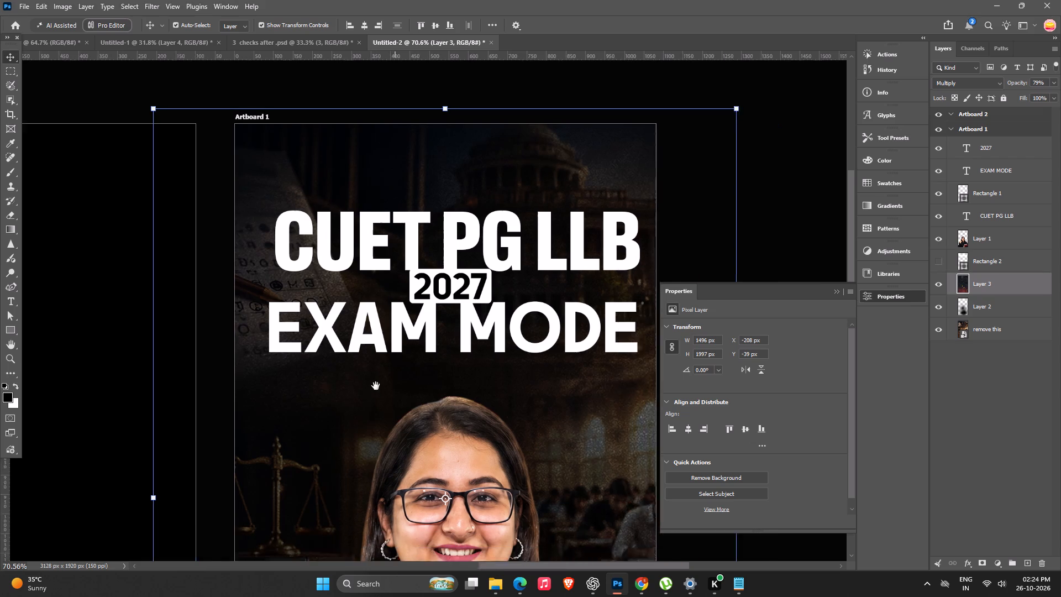
left_click_drag(376, 386, 379, 384)
scroll(401, 368, "down", 8, "alt")
left_click(642, 357)
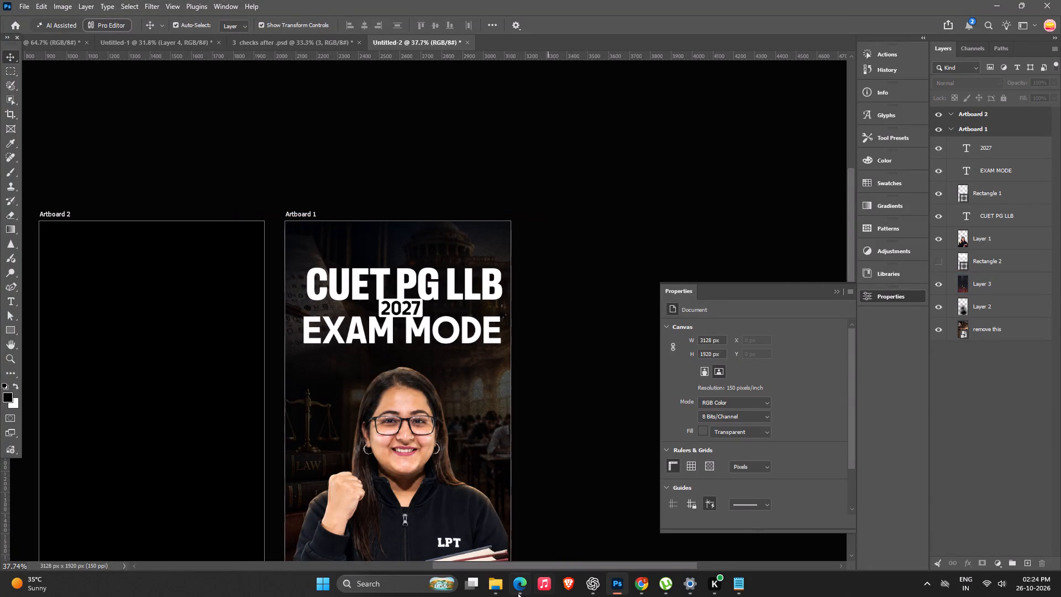
left_click(482, 584)
left_click(493, 584)
left_click_drag(451, 541, 446, 540)
left_click(501, 579)
left_click(433, 530)
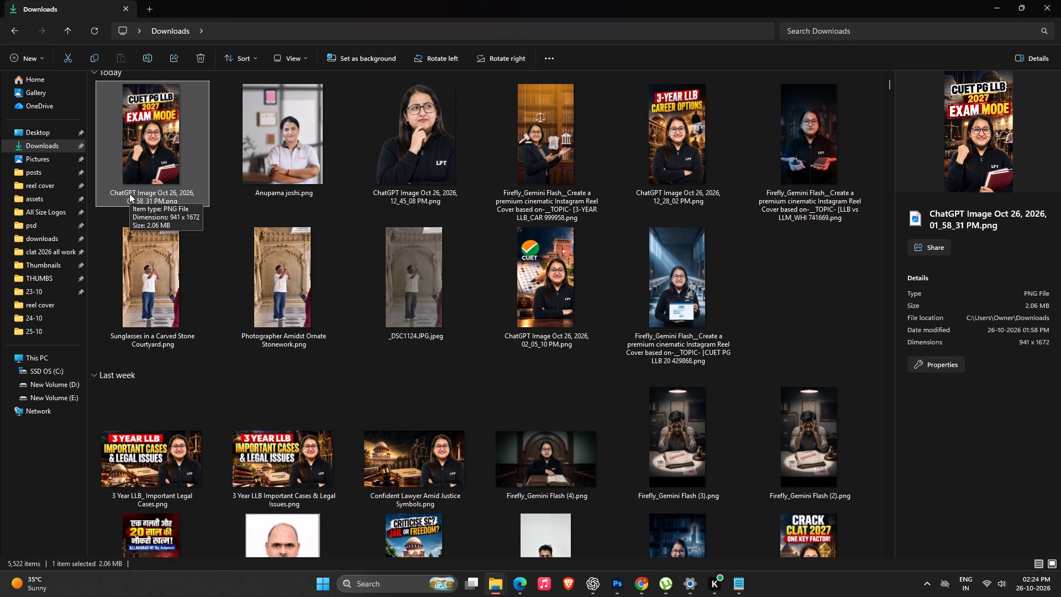
key("alt+Tab")
left_click(554, 290)
key("alt+Tab")
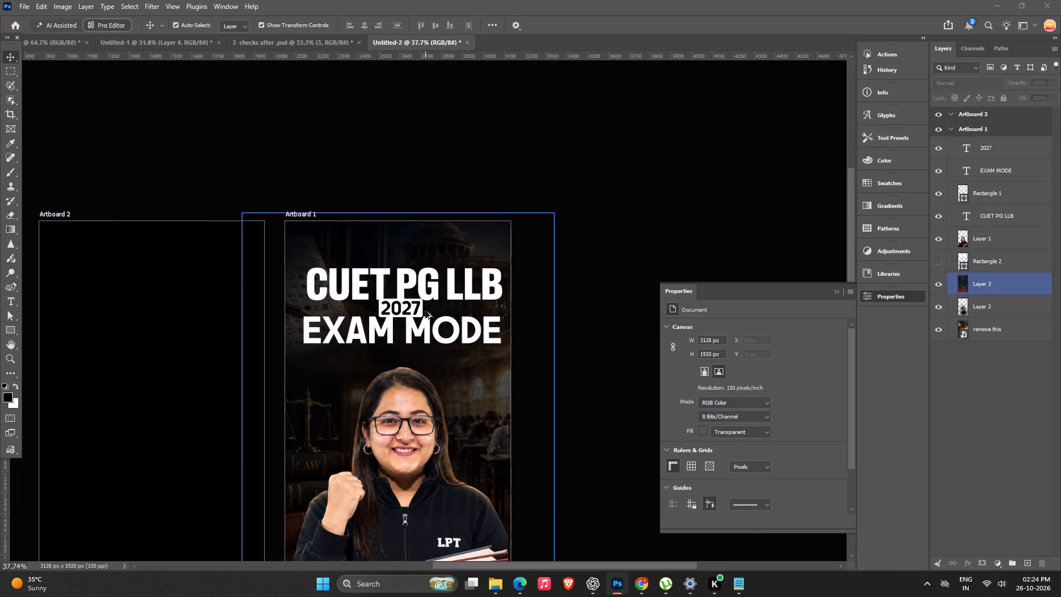
key("alt+Tab")
scroll(421, 305, "up", 4, "alt")
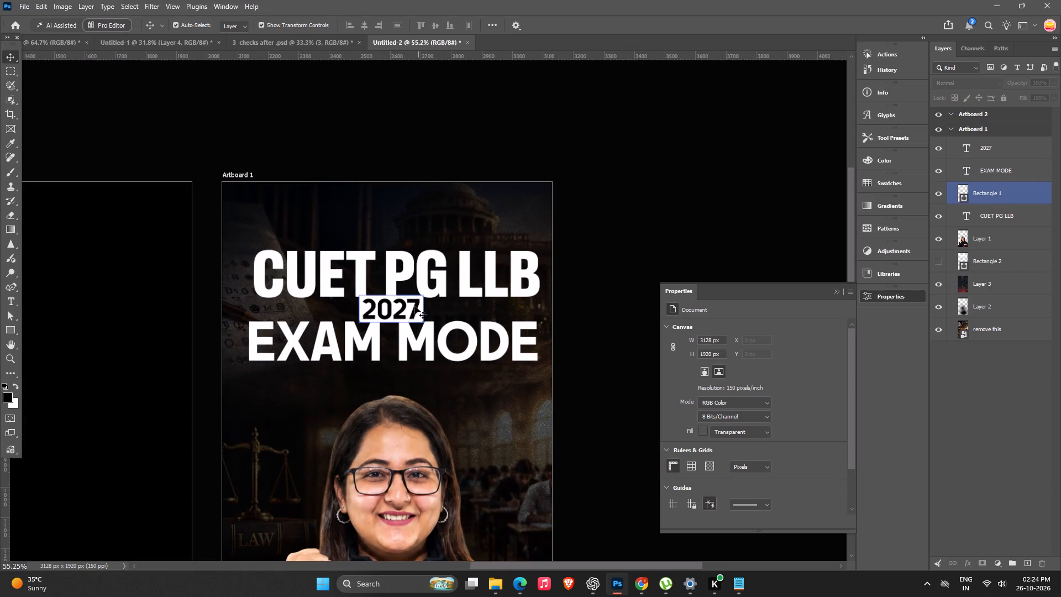
Recolour the "2027" text to pure red, ff0000.
left_click(412, 307)
left_click(761, 410)
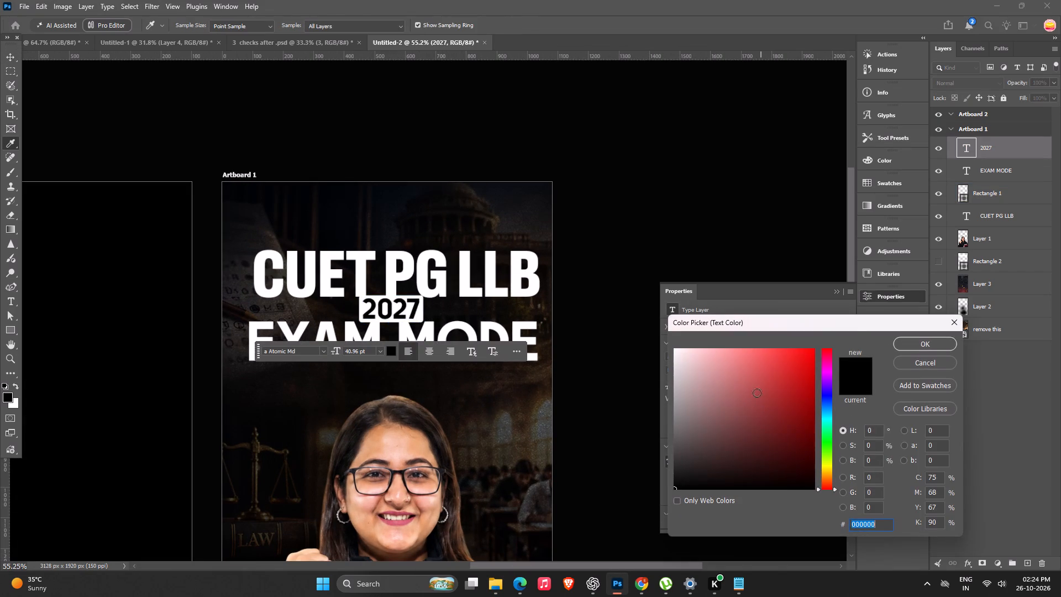
left_click_drag(783, 379, 853, 326)
left_click(912, 345)
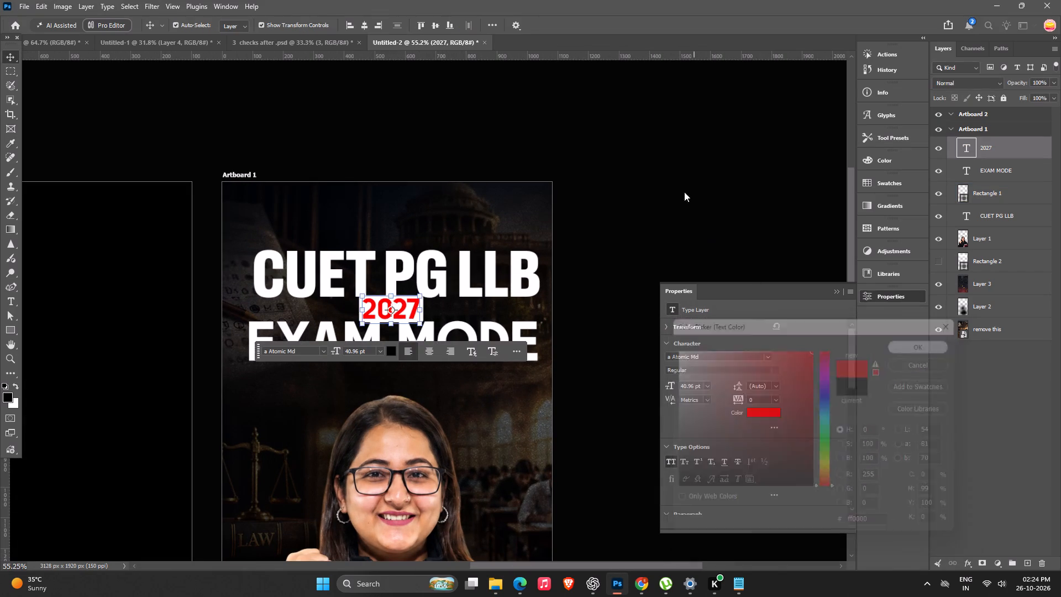
left_click(684, 192)
Copy the layer style of the "checks" text in "3 checks after .psd" and return to the Untitled-2 document.
left_click(277, 48)
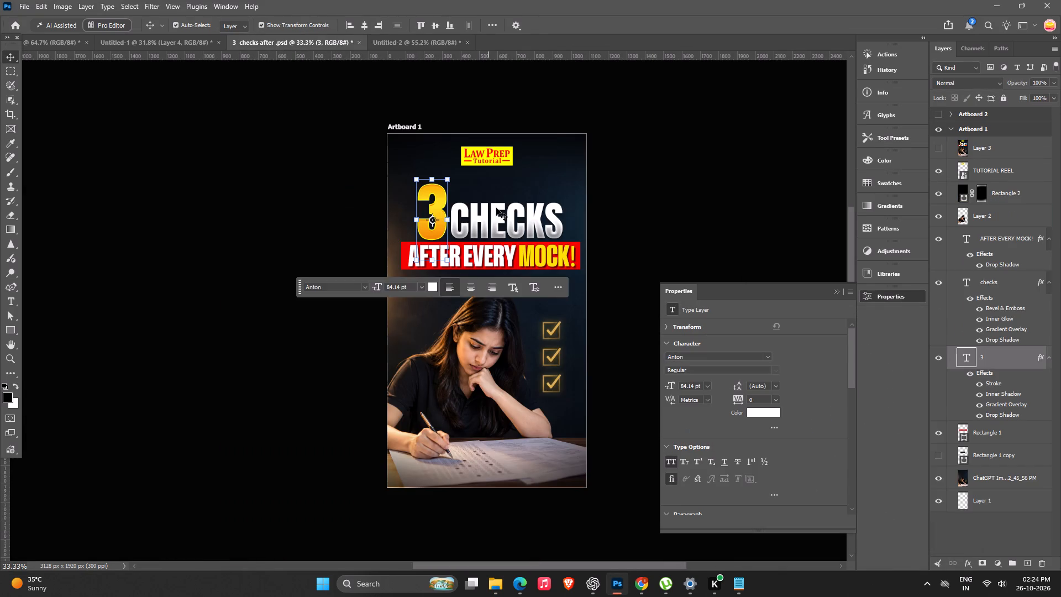
left_click(502, 212)
right_click(1013, 284)
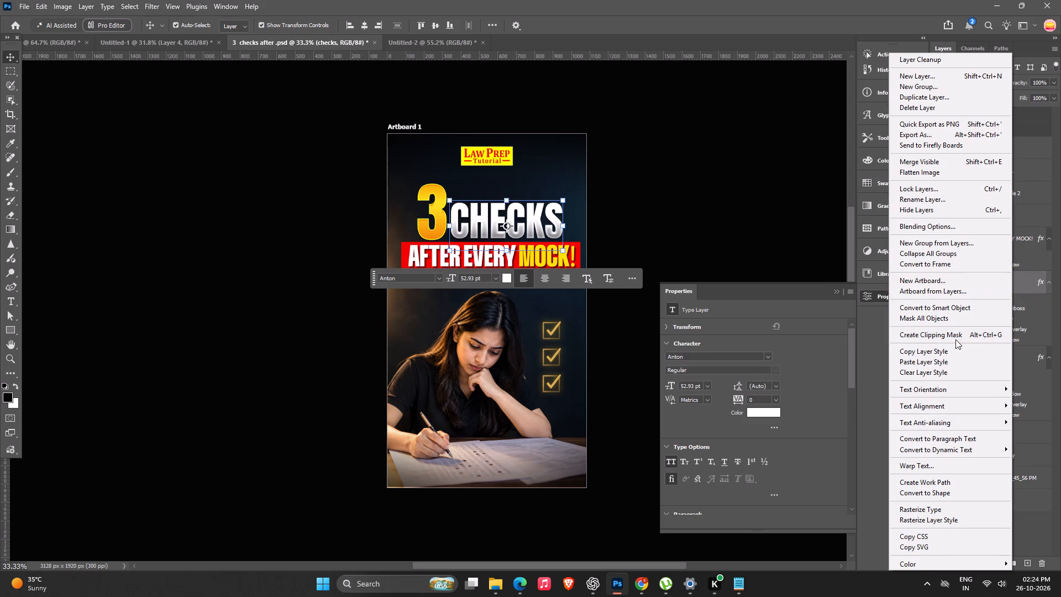
left_click(936, 349)
left_click(170, 43)
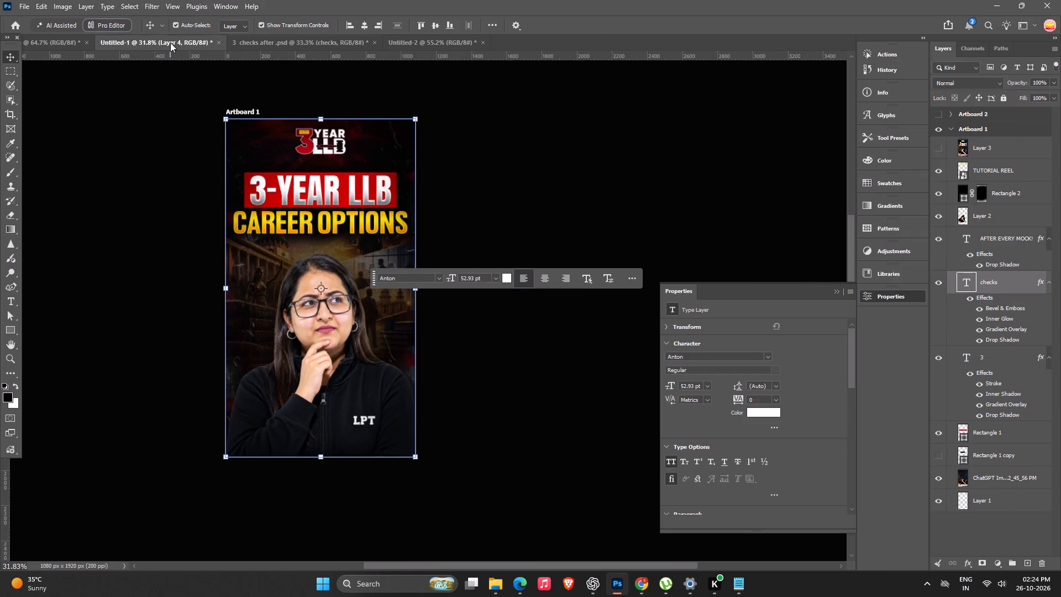
left_click(424, 39)
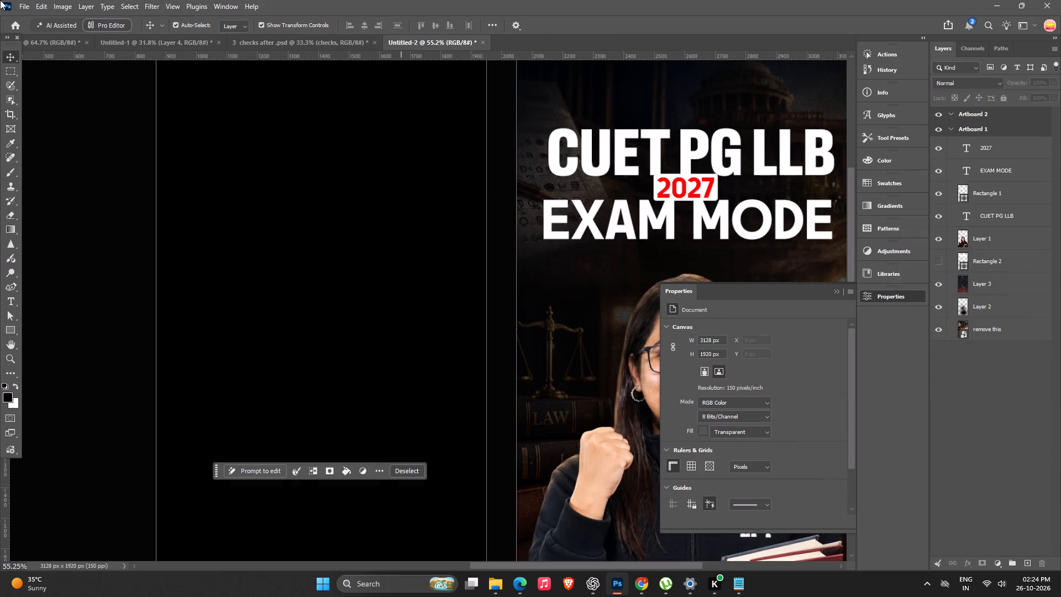
Review the whole Artboard 1 cover and check it against the reference cover in the Downloads folder.
scroll(646, 263, "down", 6, "alt")
key("space")
key("space")
key("space")
key("space")
key("space")
left_click_drag(528, 252, 357, 221)
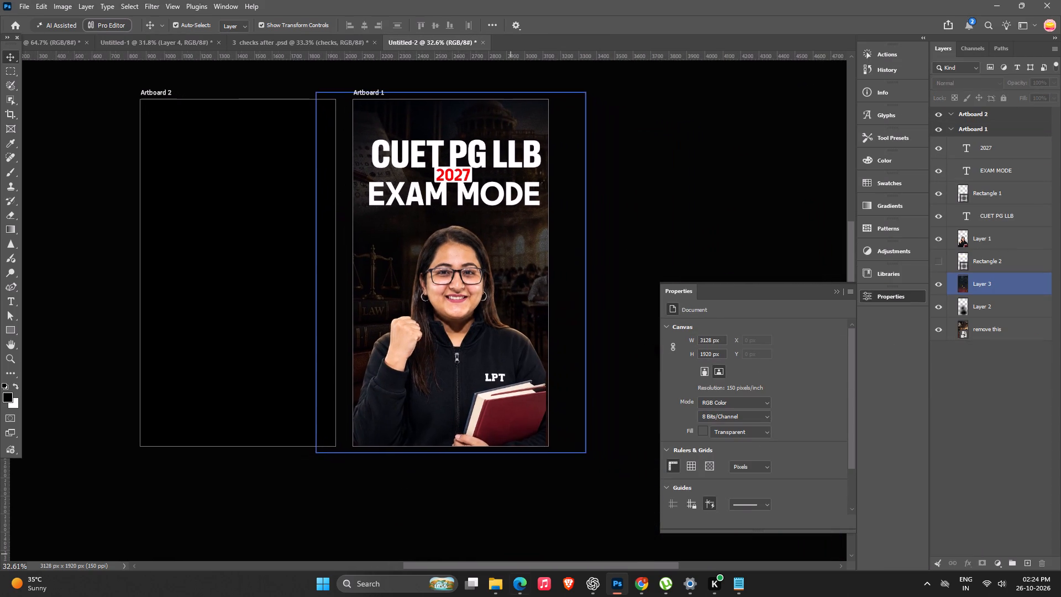
left_click(491, 585)
left_click(427, 545)
key("alt+Tab")
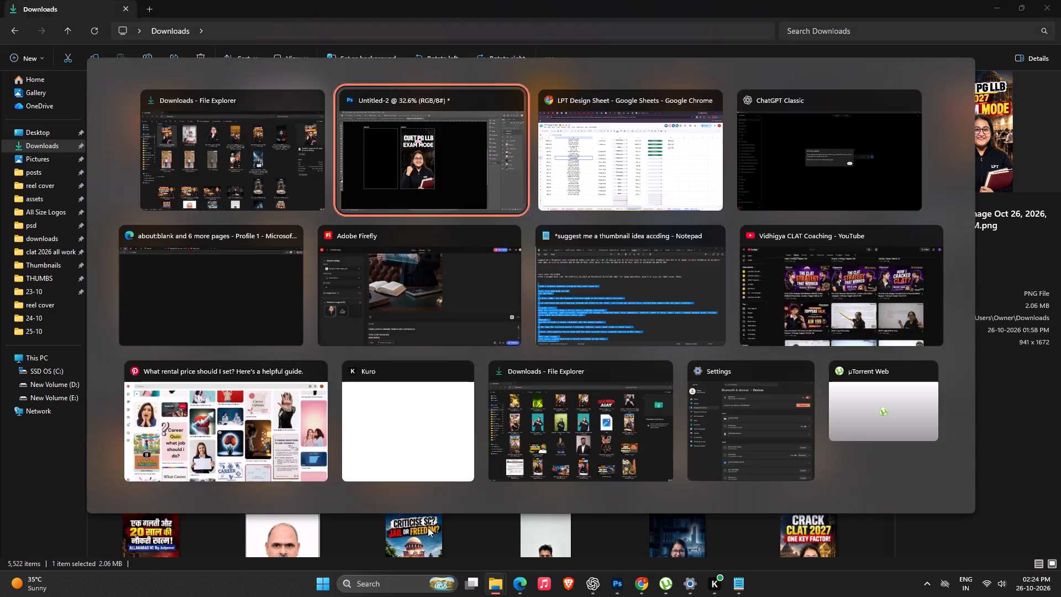
key("alt+Tab")
key("alt+Tab")
key("alt+Tab")
Paste the copied layer style onto the "CUET PG LLB" headline text.
left_click(522, 146)
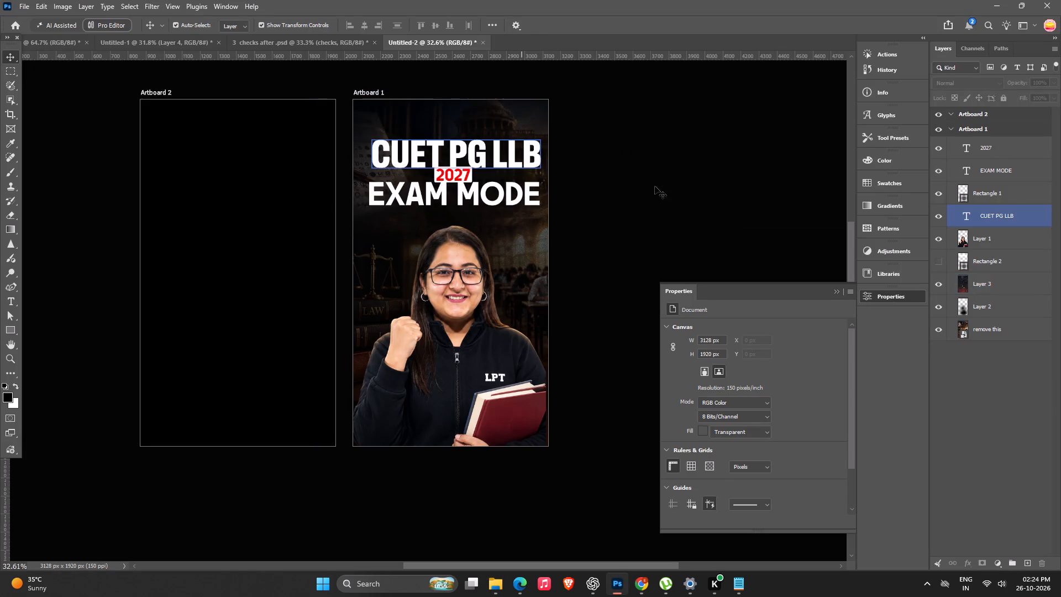
right_click(1030, 217)
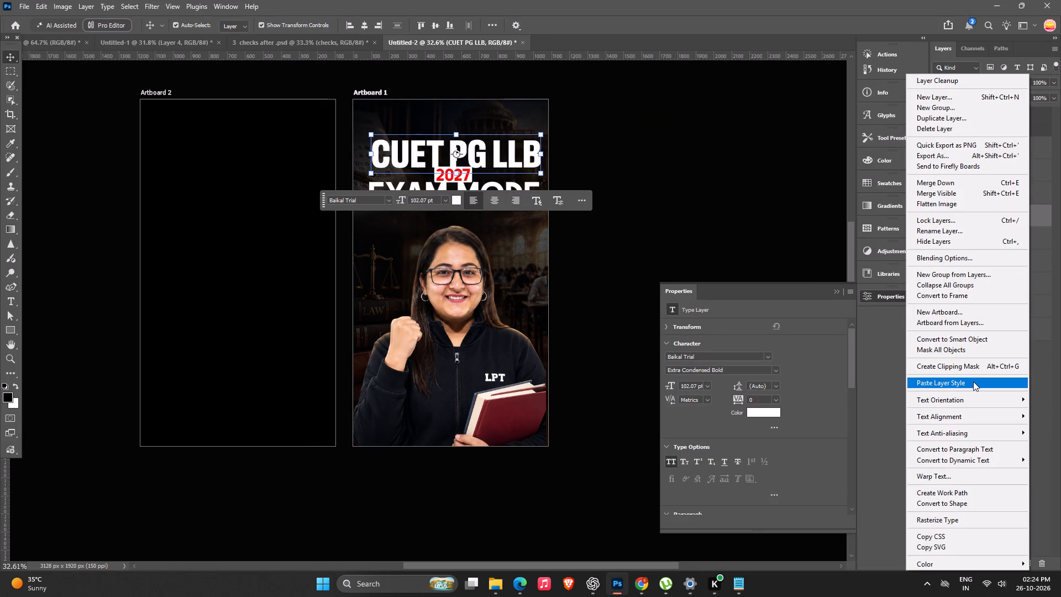
left_click(973, 381)
left_click(723, 224)
Draw a white rectangle of about 989 × 170 px over the "EXAM MODE" headline line.
key("space")
key("space")
left_click_drag(395, 239, 329, 259)
scroll(404, 229, "up", 3, "alt")
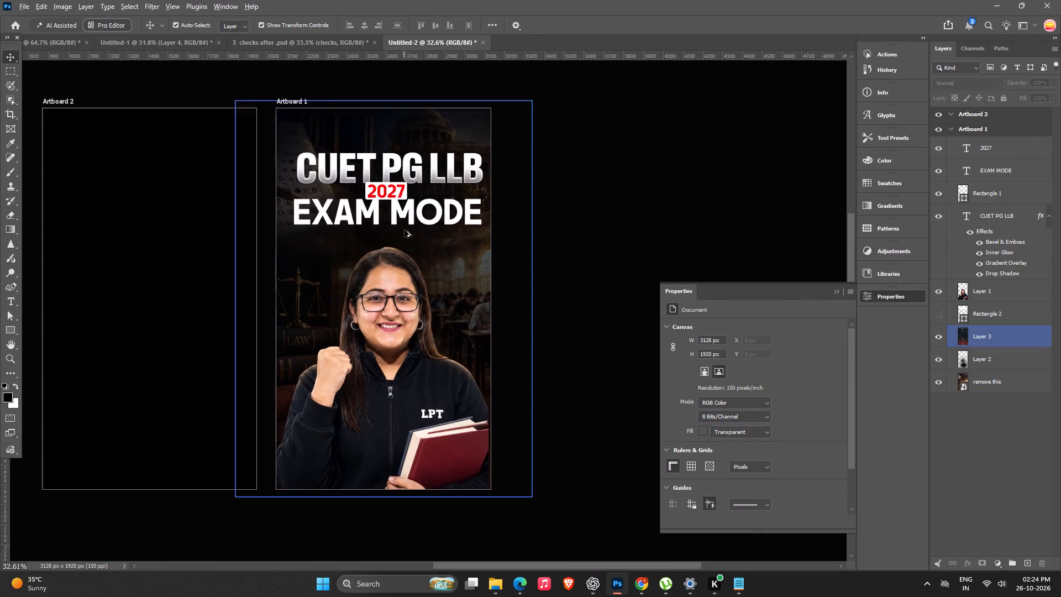
scroll(405, 230, "up", 3, "alt")
key("space")
left_click_drag(403, 234, 384, 301)
scroll(377, 226, "up", 4, "alt")
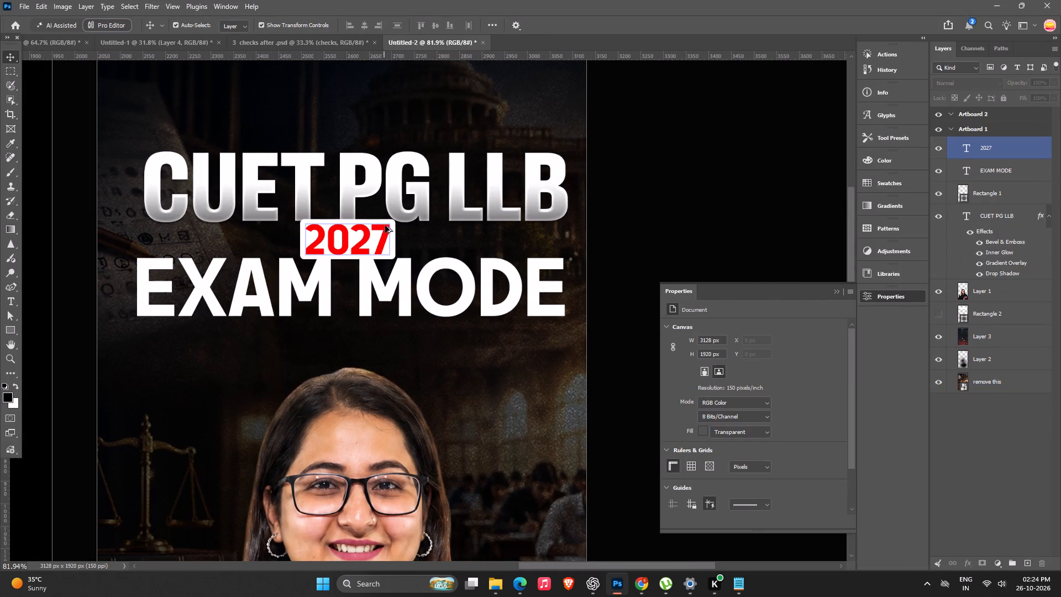
key("alt+Tab")
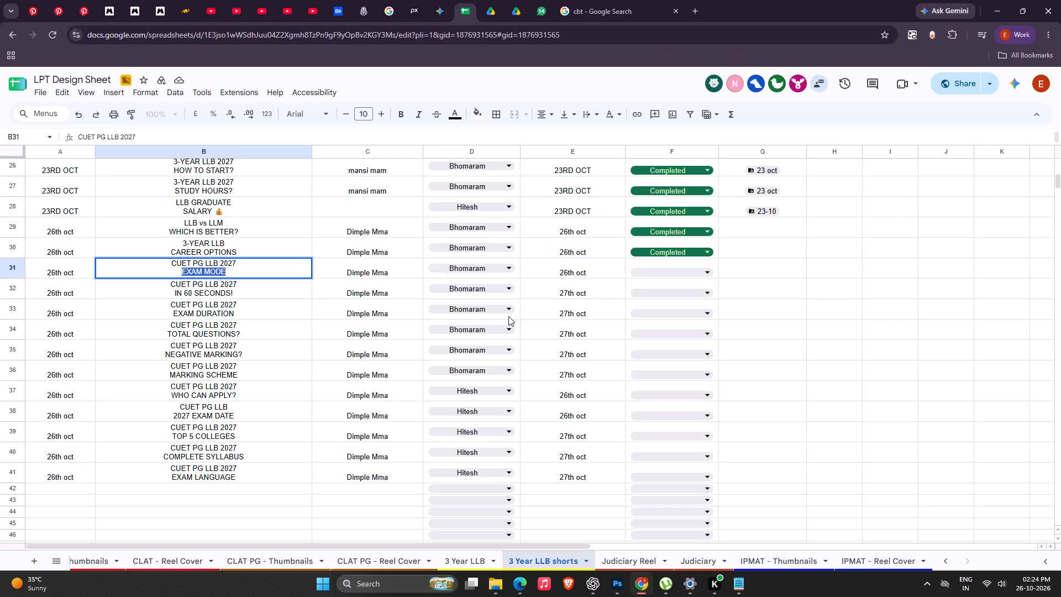
key("alt+Tab")
left_click(10, 334)
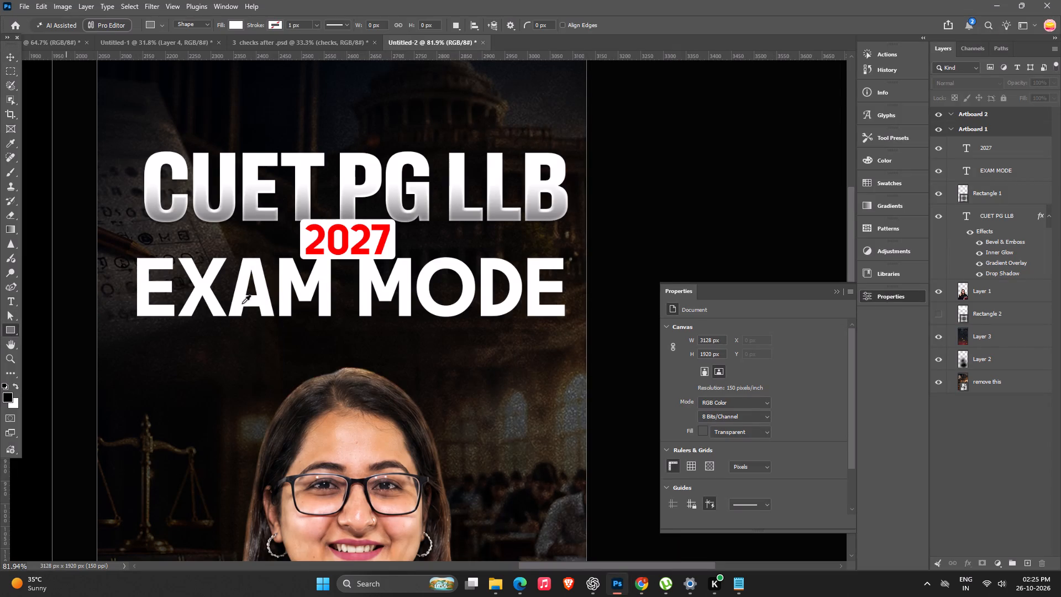
scroll(254, 298, "up", 2, "alt")
left_click_drag(98, 238, 637, 331)
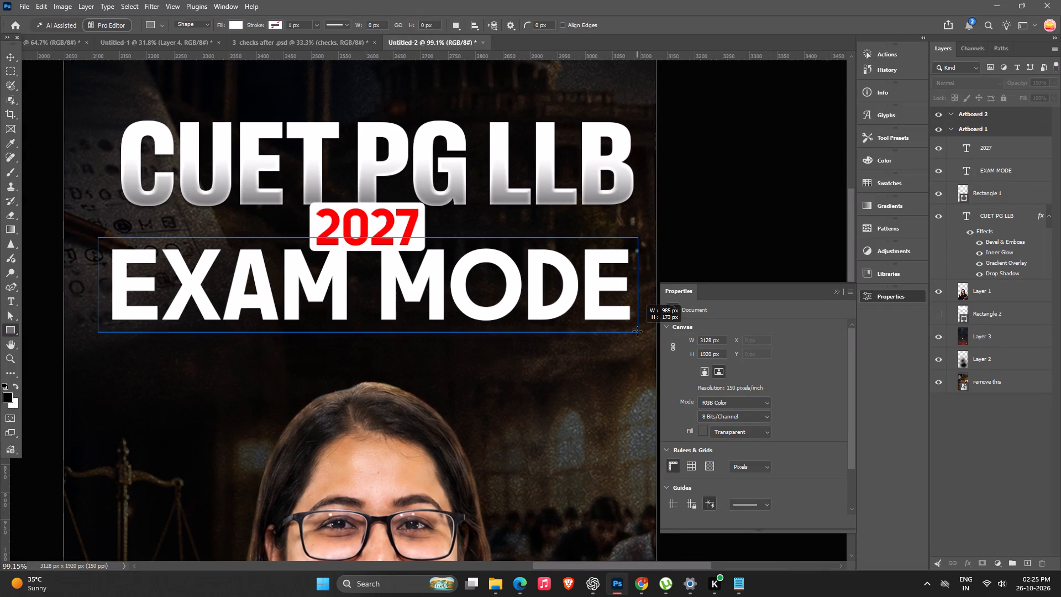
left_click_drag(637, 331, 639, 329)
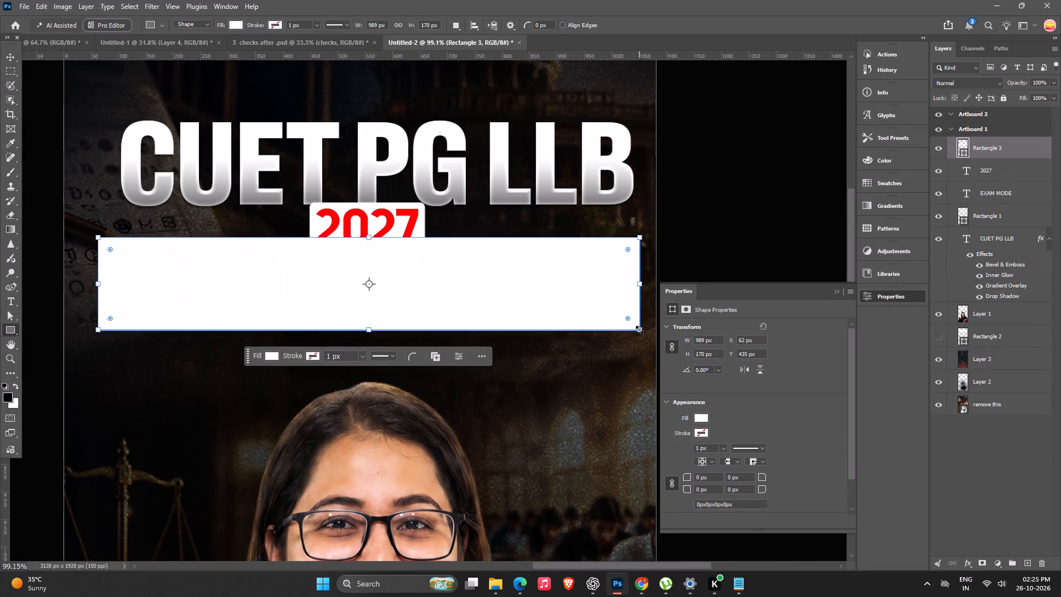
Move the new rectangle down the layer stack to just beneath the portrait on Layer 1.
left_click(15, 54)
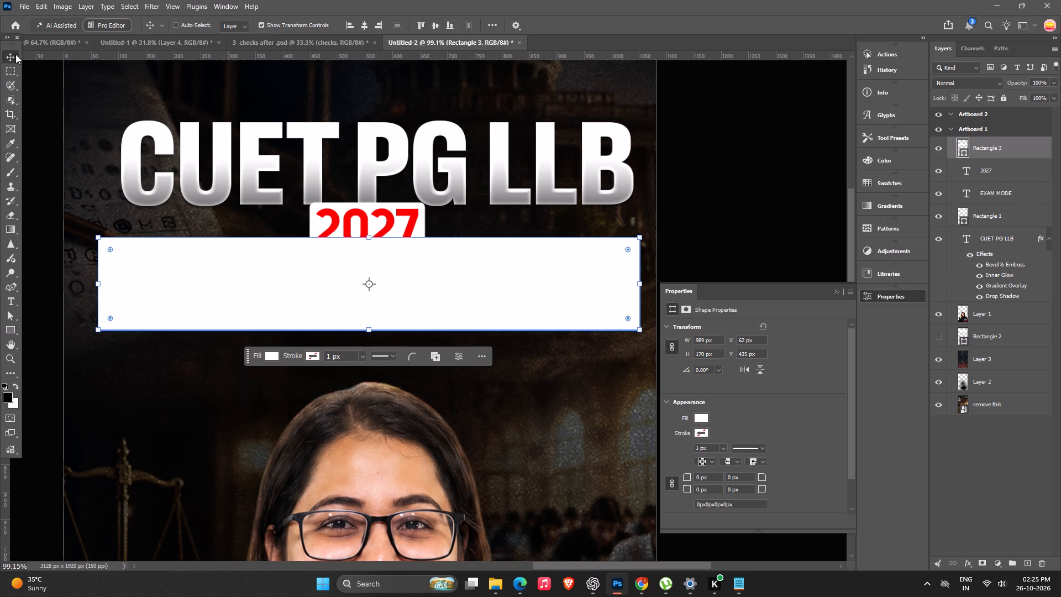
key("ctrl+bracketleft")
key("ctrl+bracketleft")
key("ctrl+bracketleft")
key("ctrl+bracketleft")
key("ctrl+bracketleft")
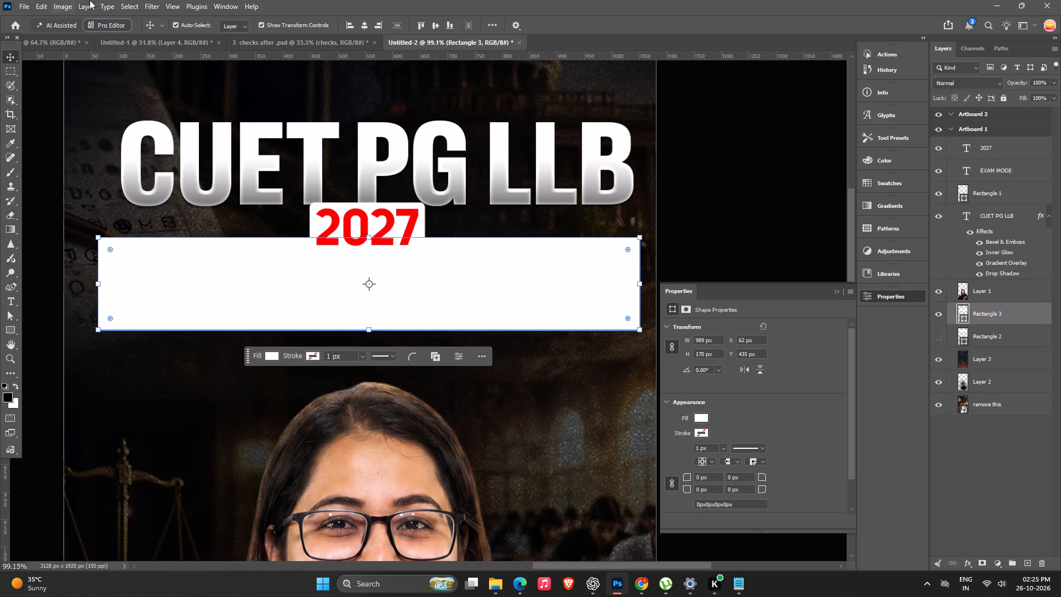
Recolour the "EXAM MODE" text to black, 000000.
key("v")
left_click(407, 271)
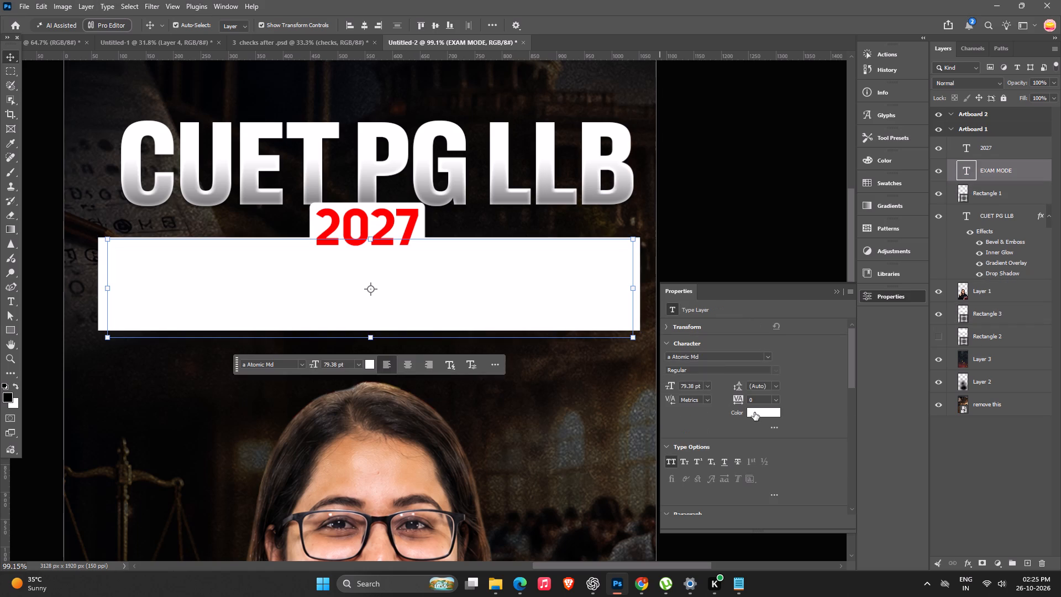
left_click(760, 412)
left_click_drag(710, 402, 616, 524)
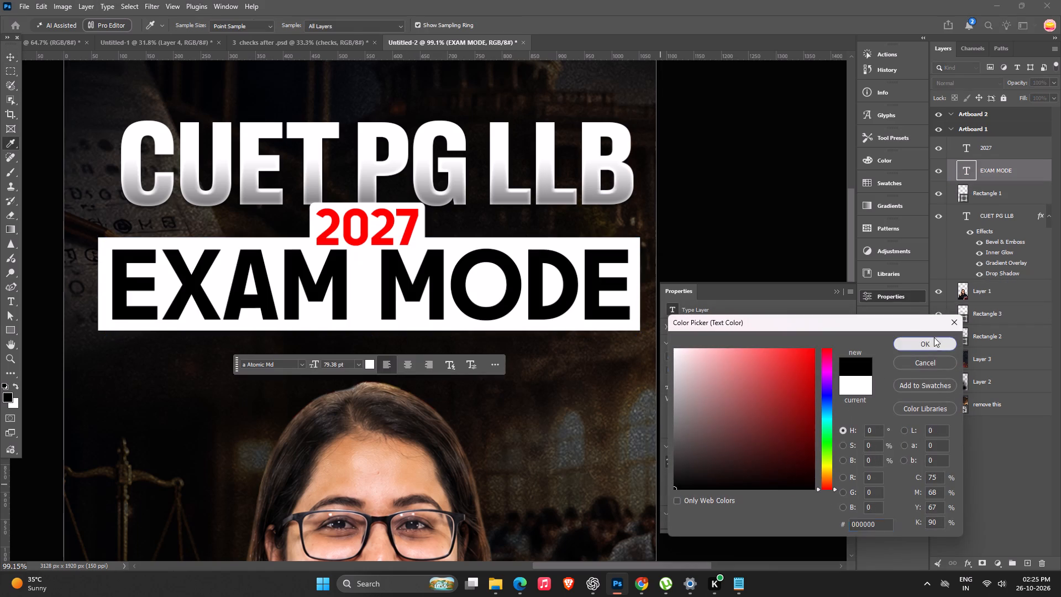
left_click(934, 337)
left_click(831, 217)
Examine the restyled headline lines and compare them with the reference cover in the Downloads folder.
scroll(754, 256, "down", 8, "alt")
key("space")
key("space")
key("space")
key("space")
key("space")
key("space")
key("space")
key("space")
key("space")
key("space")
key("space")
key("space")
key("space")
key("space")
key("space")
key("space")
key("space")
key("space")
key("space")
key("space")
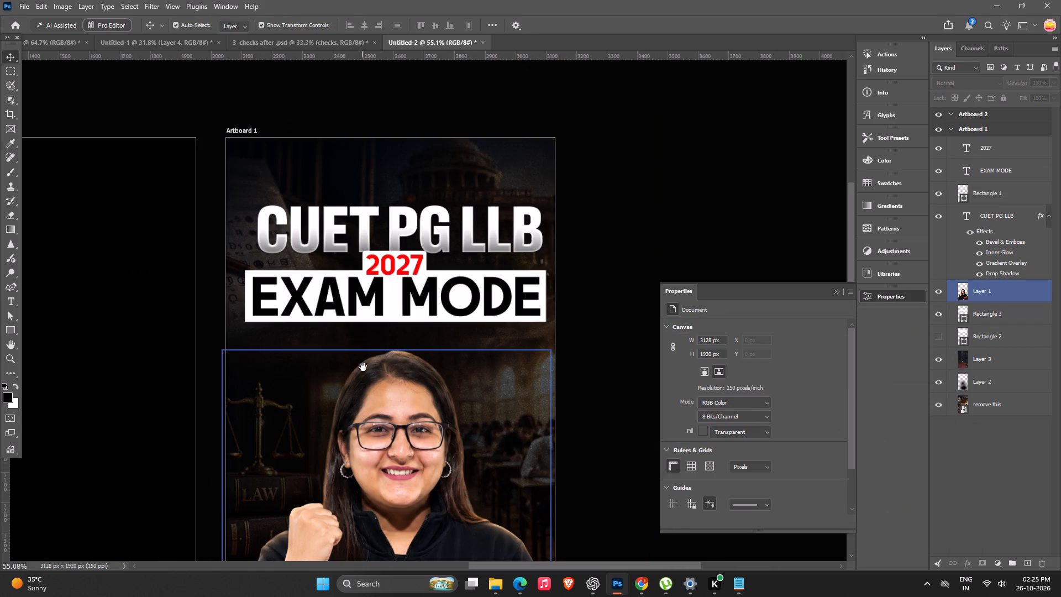
left_click(403, 260)
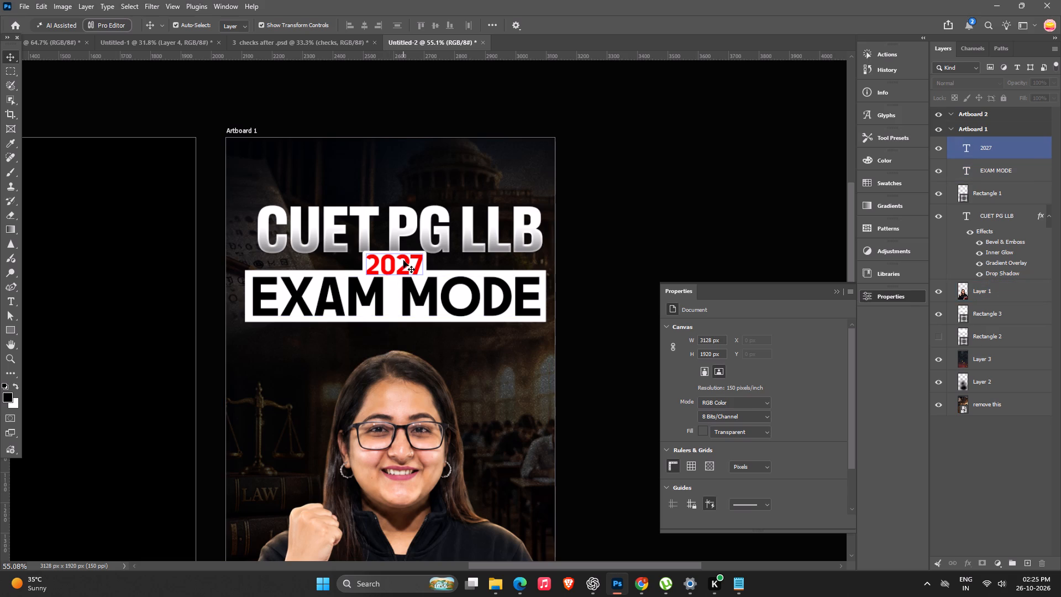
left_click(724, 238)
left_click(445, 302)
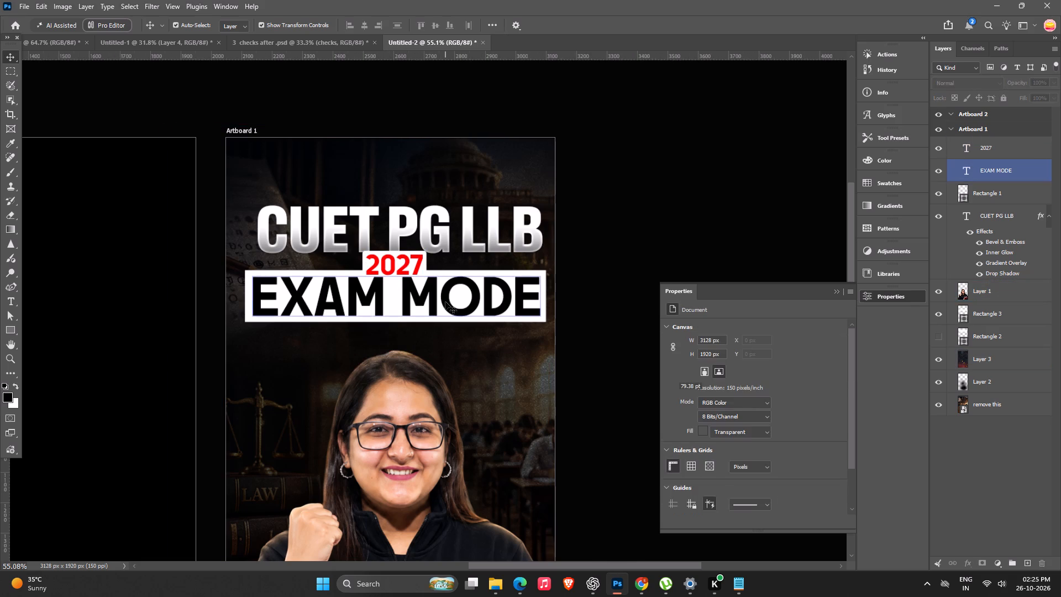
left_click(665, 220)
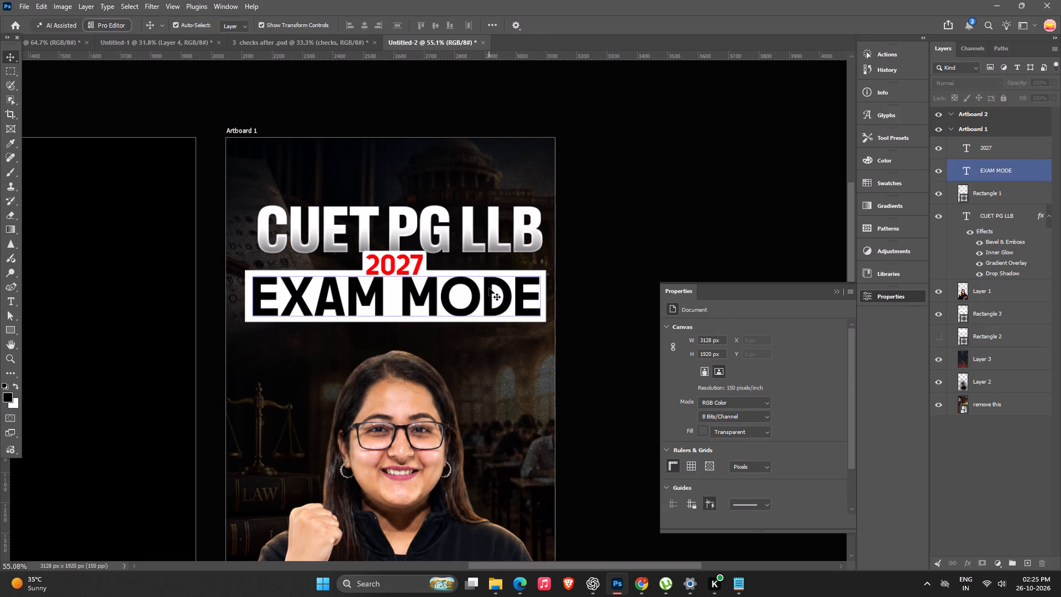
left_click(489, 288)
key("alt+Tab")
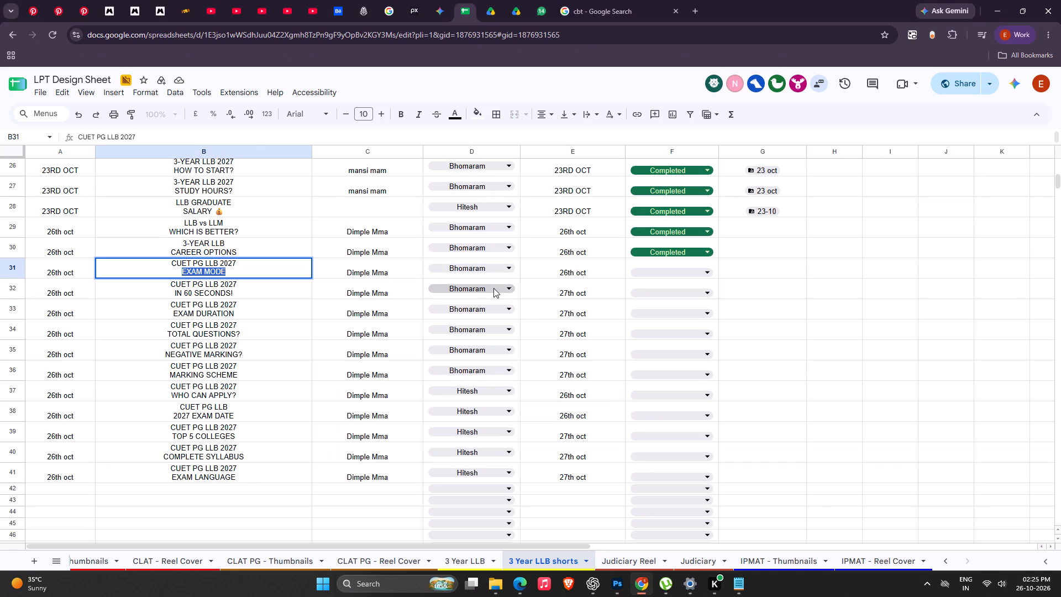
key("alt+Tab")
key("alt+Tab")
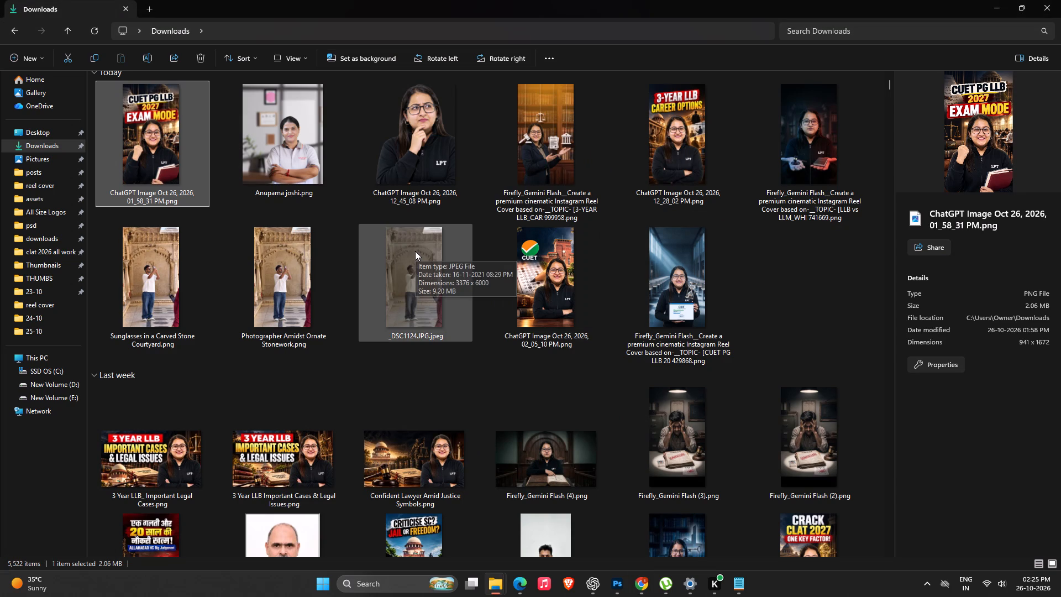
key("alt+Tab")
key("alt+Tab")
key("alt+Tab")
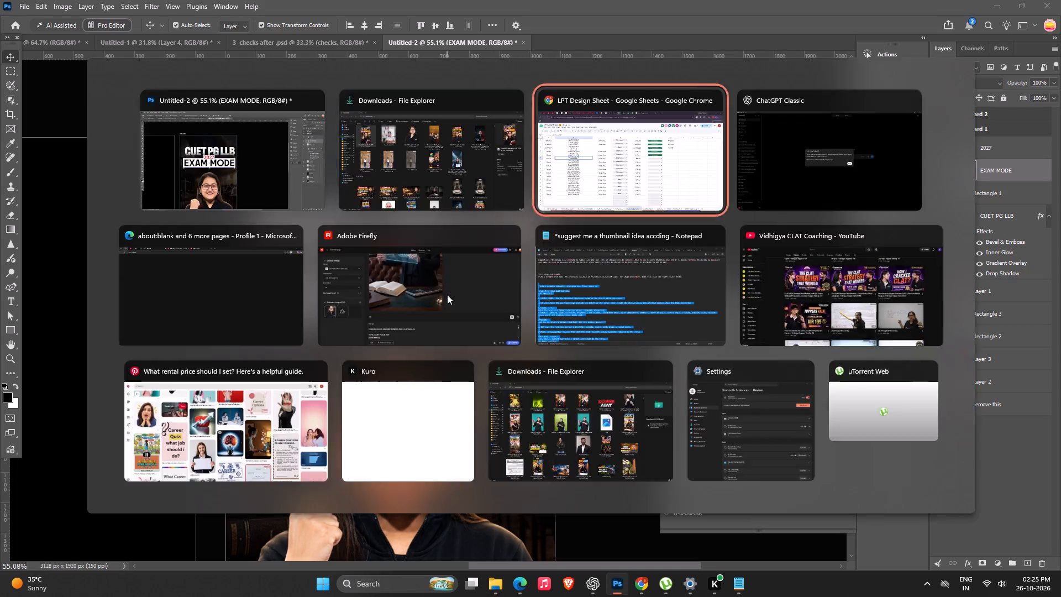
key("alt+Tab")
key("alt+Tab")
key("alt+Tab")
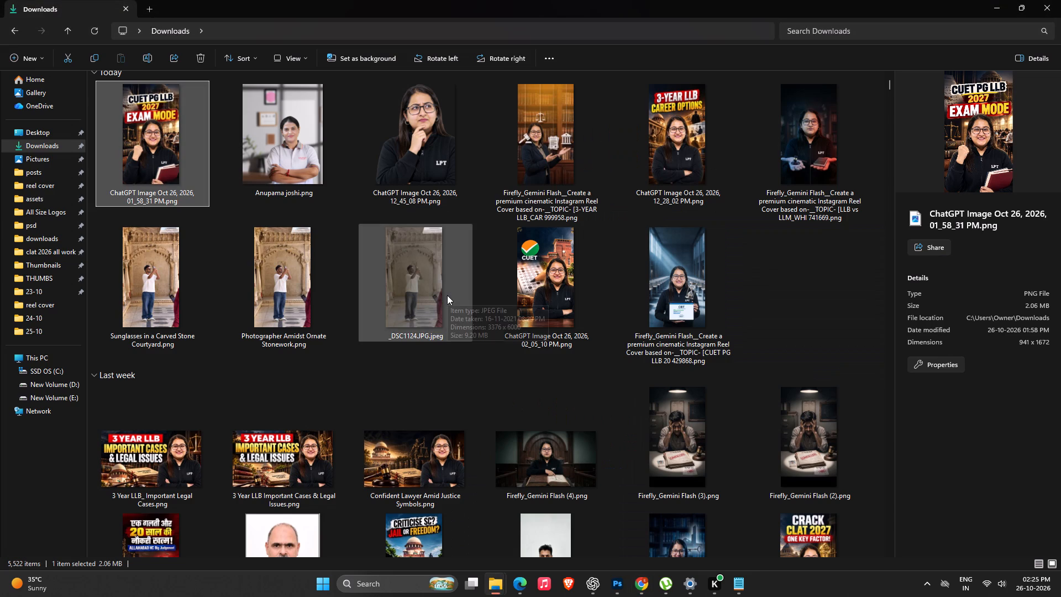
Return to Photoshop and change the "EXAM MODE" font to Baikal Trial, Extra Condensed Bold.
left_click(615, 584)
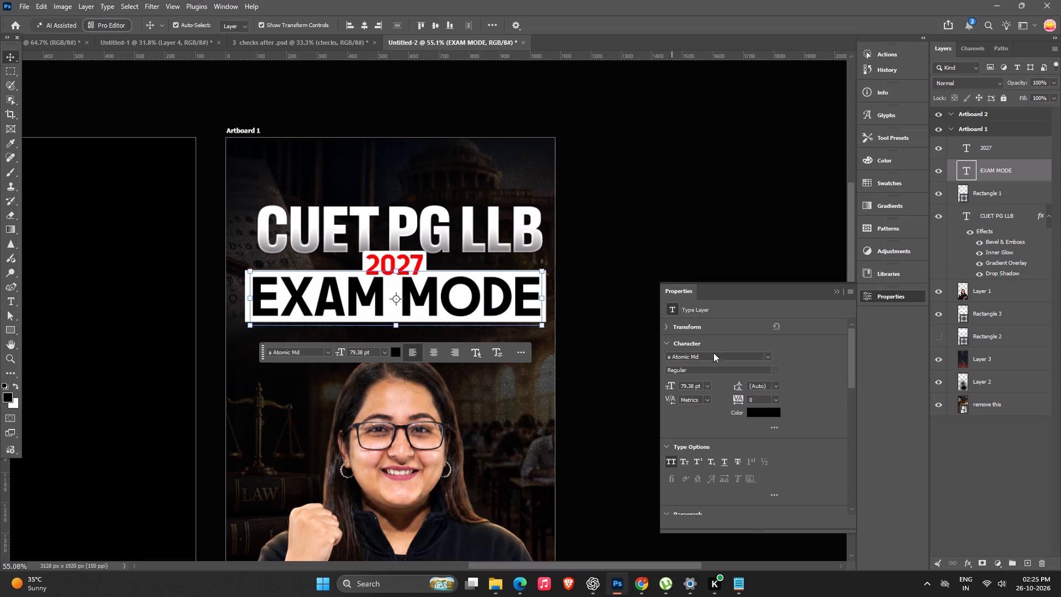
left_click(769, 353)
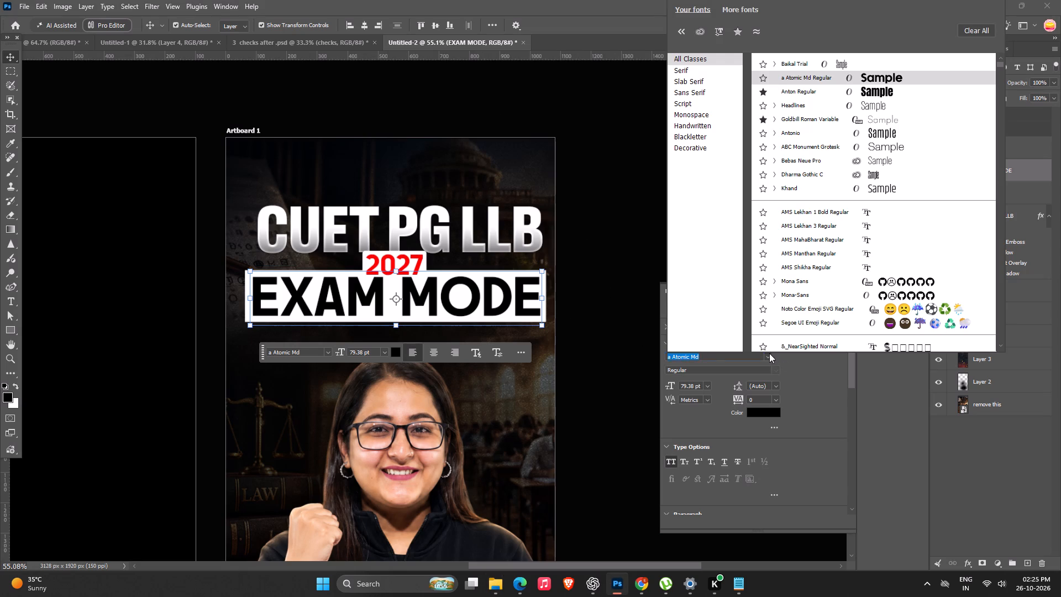
left_click(776, 65)
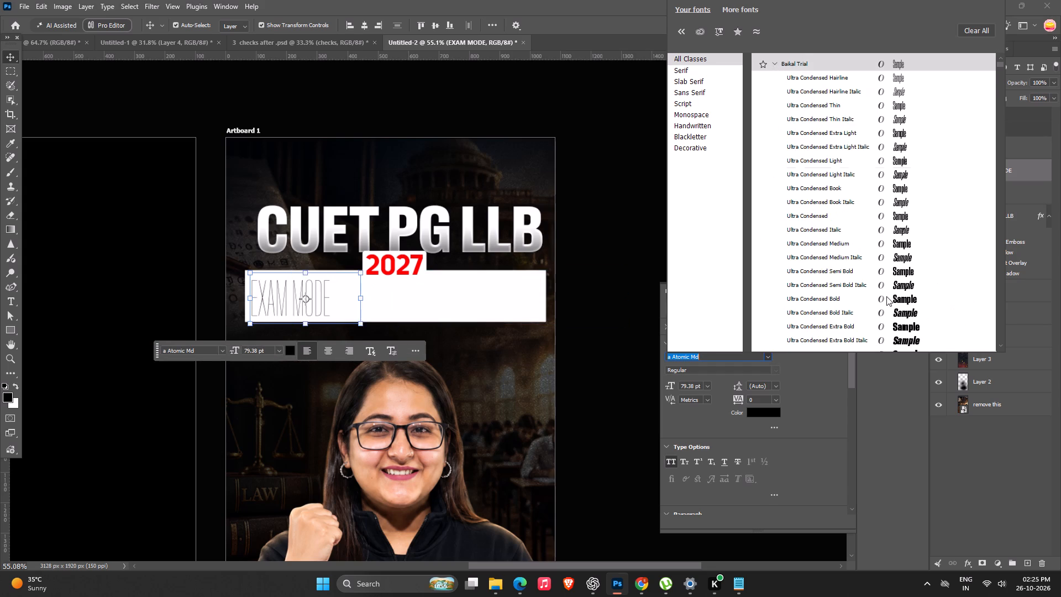
scroll(886, 296, "down", 17)
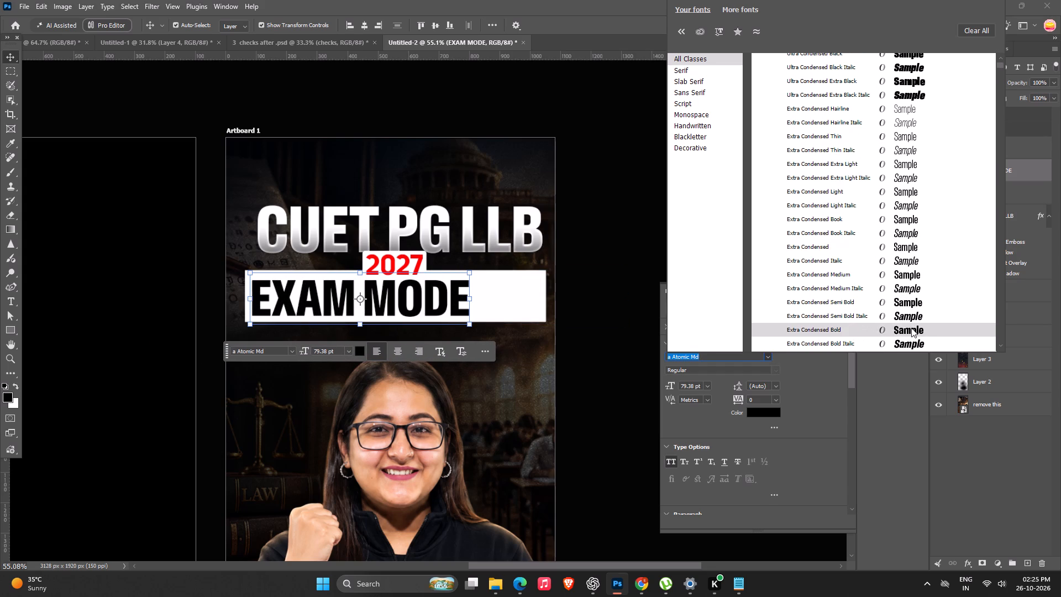
left_click(911, 328)
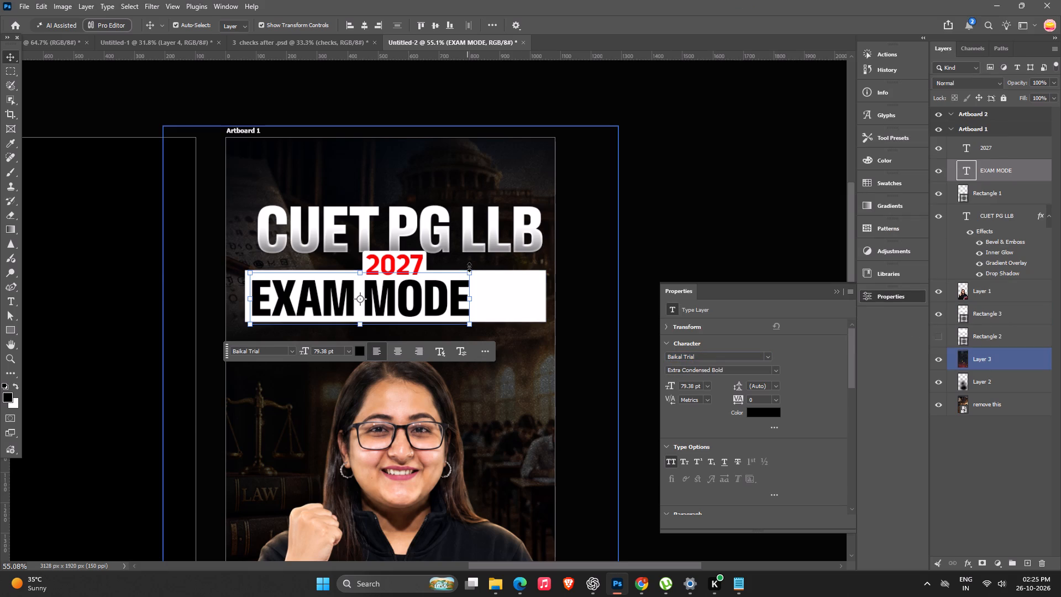
Scale the "EXAM MODE" text up to about 128%, roughly 102 pt, and nudge it down slightly within its white rectangle.
left_click_drag(469, 270, 502, 271, "alt")
left_click_drag(469, 283, 498, 284)
key("Down")
key("Down")
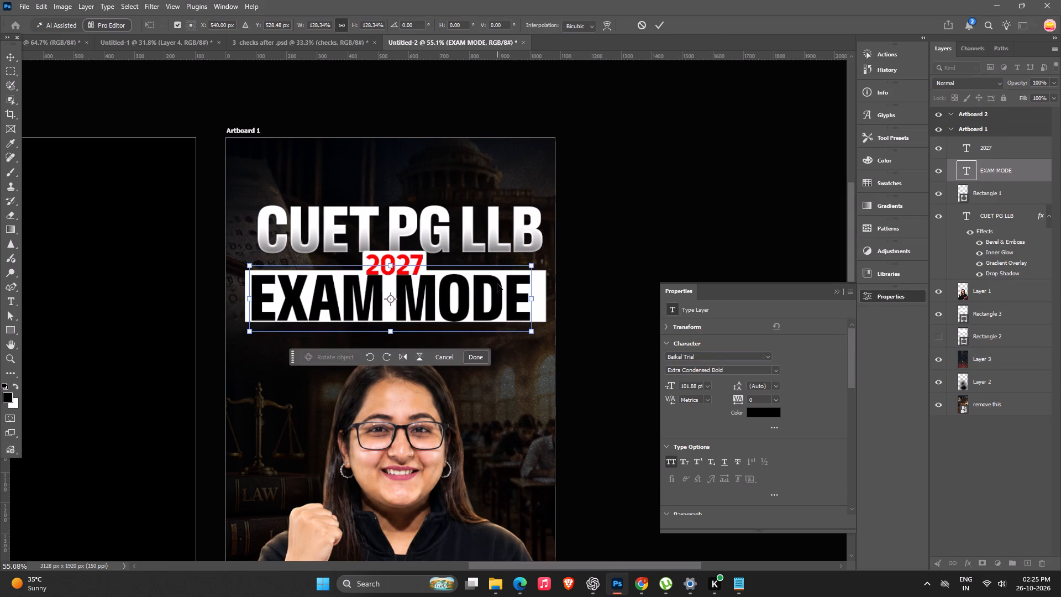
key("Return")
left_click_drag(761, 201, 750, 207)
Centre the "EXAM MODE" text and its white rectangle on each other horizontally and vertically.
scroll(591, 305, "up", 4, "alt")
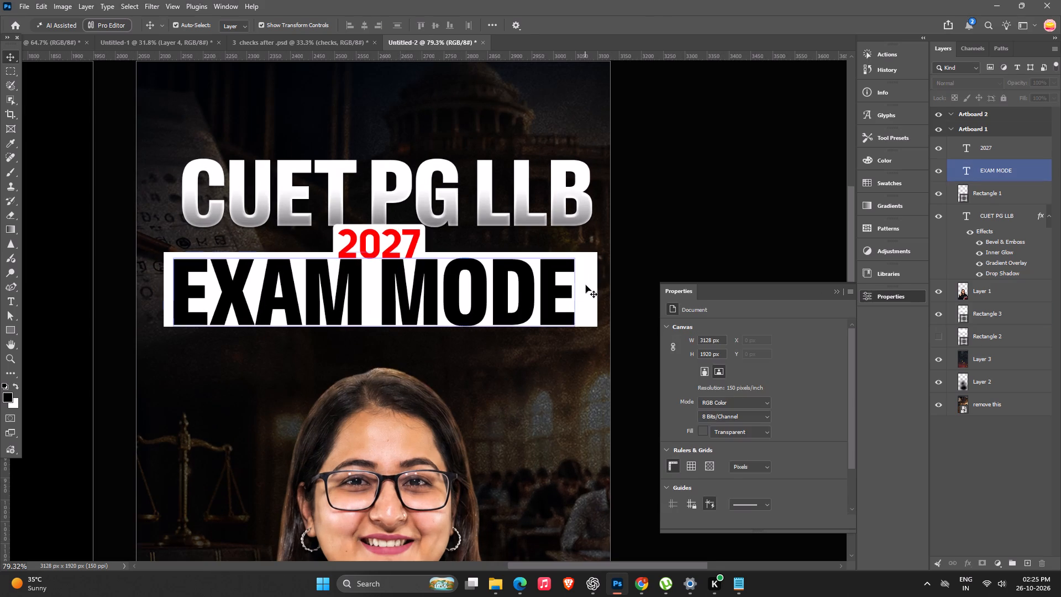
left_click(588, 285)
left_click(548, 282, "shift")
left_click(364, 24)
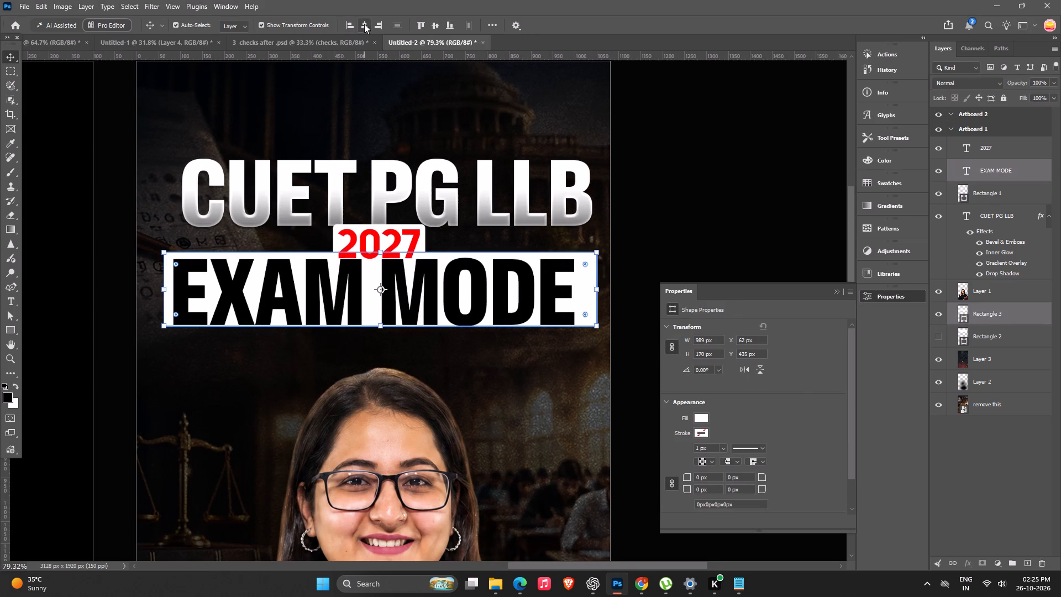
left_click(434, 24)
left_click(705, 194)
Review how the centred "EXAM MODE" headline looks on the Artboard 1 cover.
scroll(702, 195, "down", 7, "alt")
key("space")
key("space")
key("space")
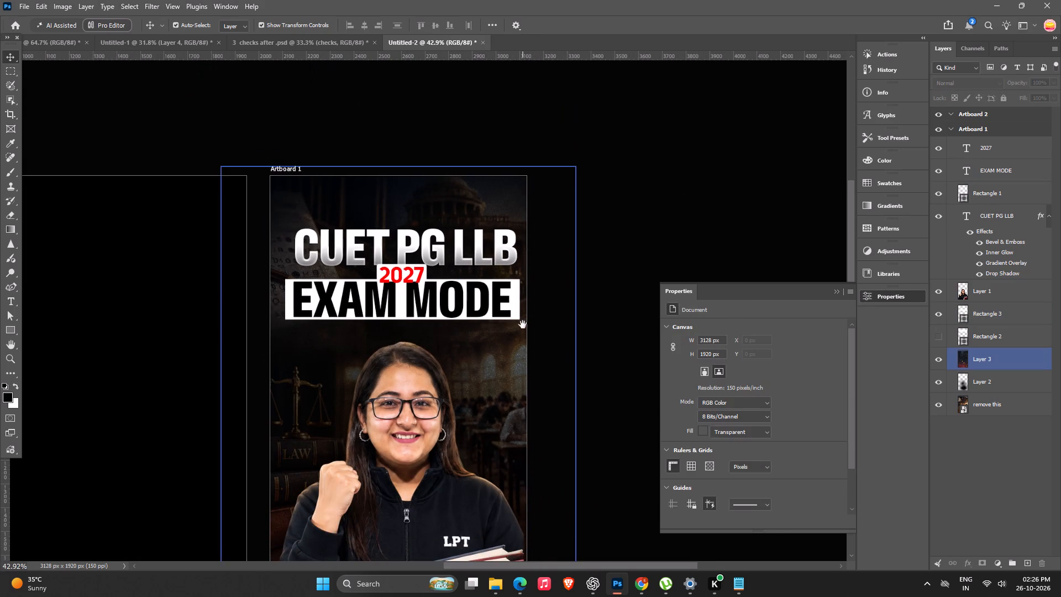
left_click_drag(512, 328, 479, 338)
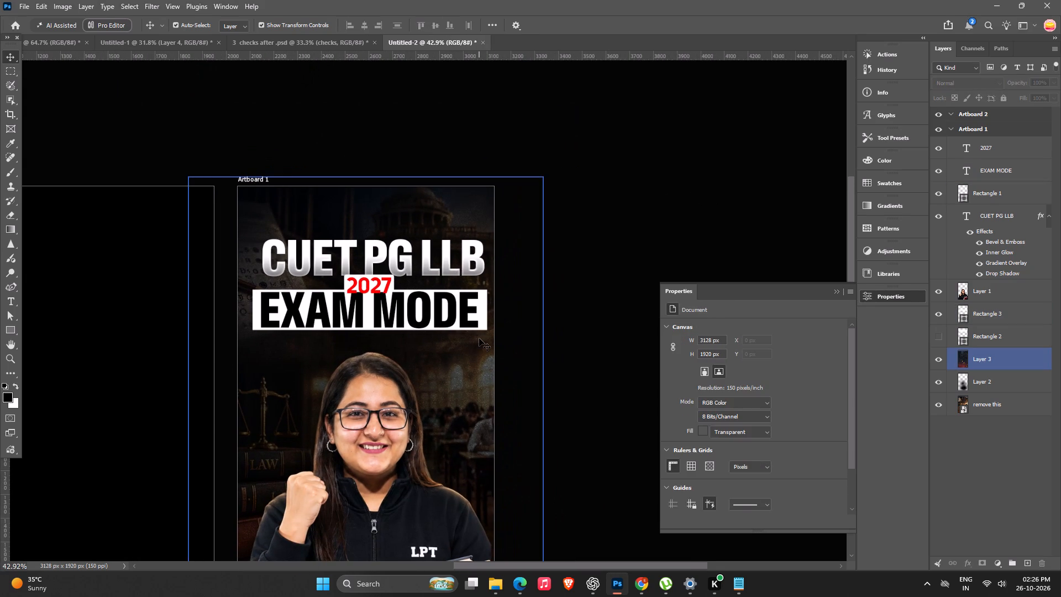
key("space")
key("space")
key("space")
key("space")
key("space")
left_click_drag(379, 386, 418, 385)
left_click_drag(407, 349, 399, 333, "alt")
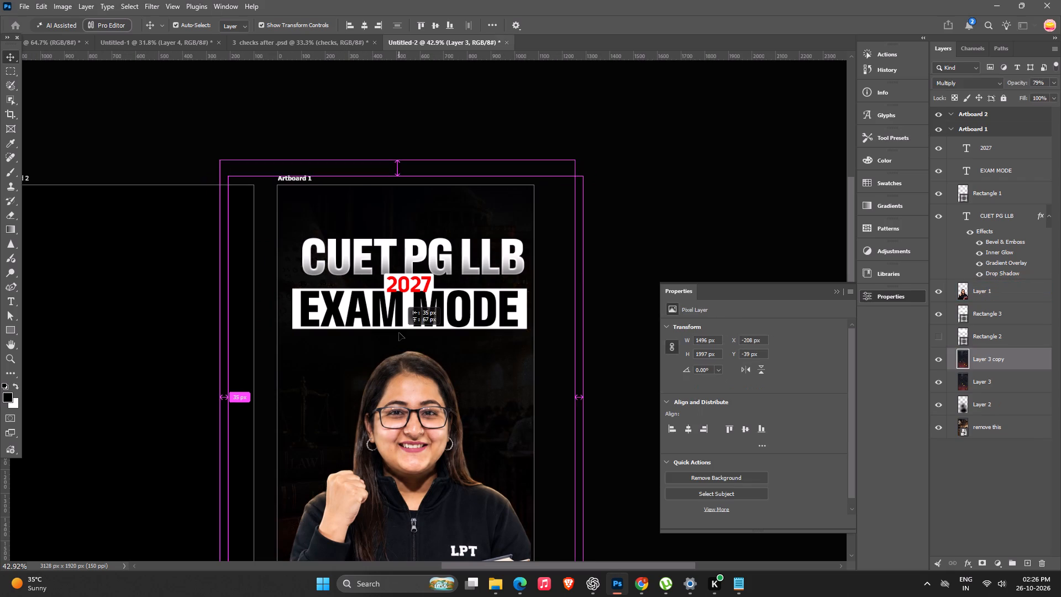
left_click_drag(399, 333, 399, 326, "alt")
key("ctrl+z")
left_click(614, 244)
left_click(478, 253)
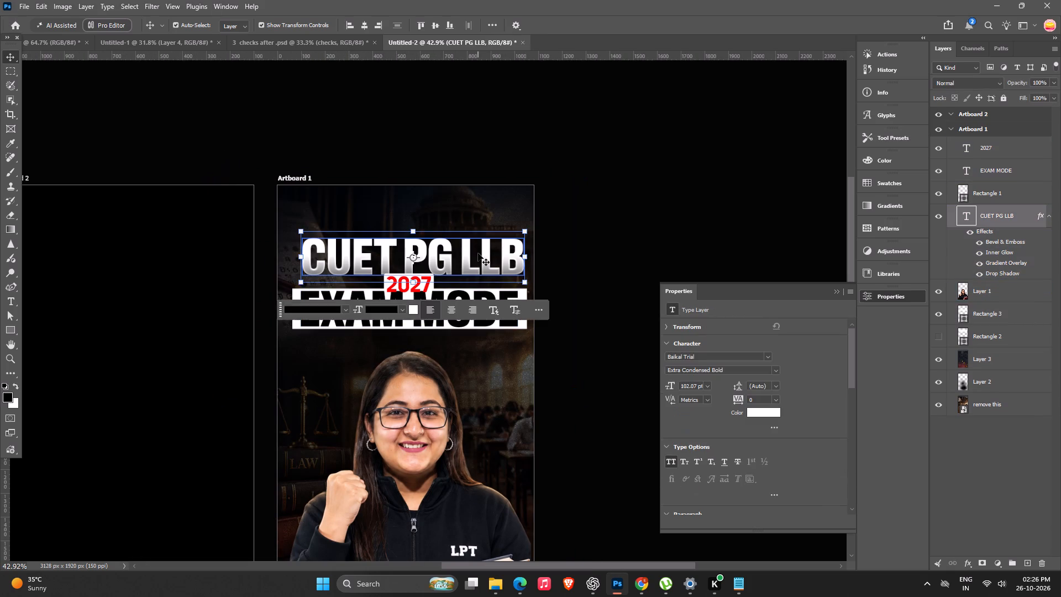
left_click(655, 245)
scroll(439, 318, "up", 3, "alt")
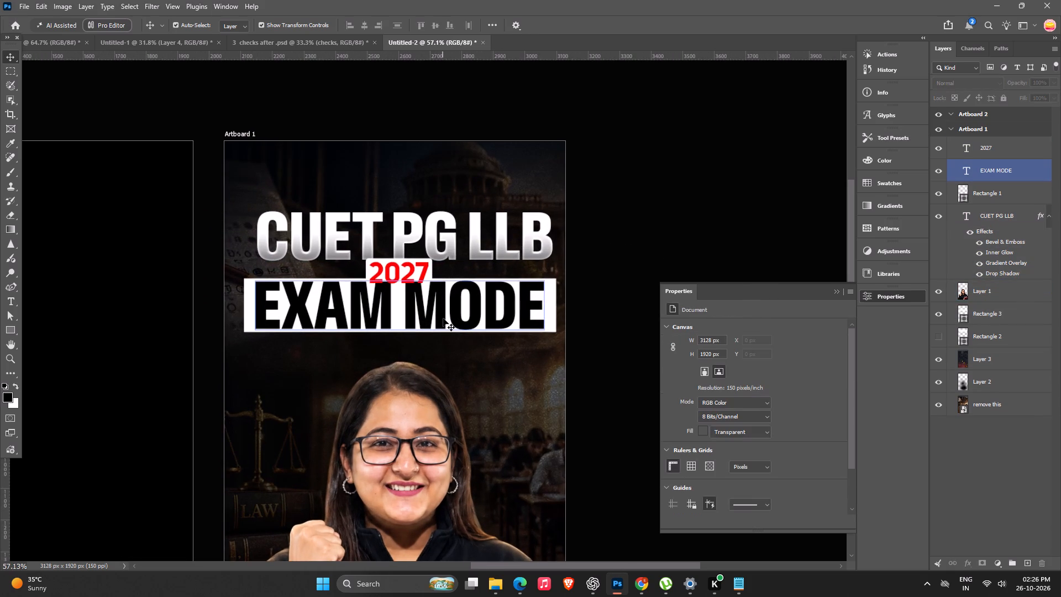
Move the "EXAM MODE" text and its white rectangle down 40 px together.
left_click(653, 242)
left_click(553, 328)
left_click(526, 312, "shift")
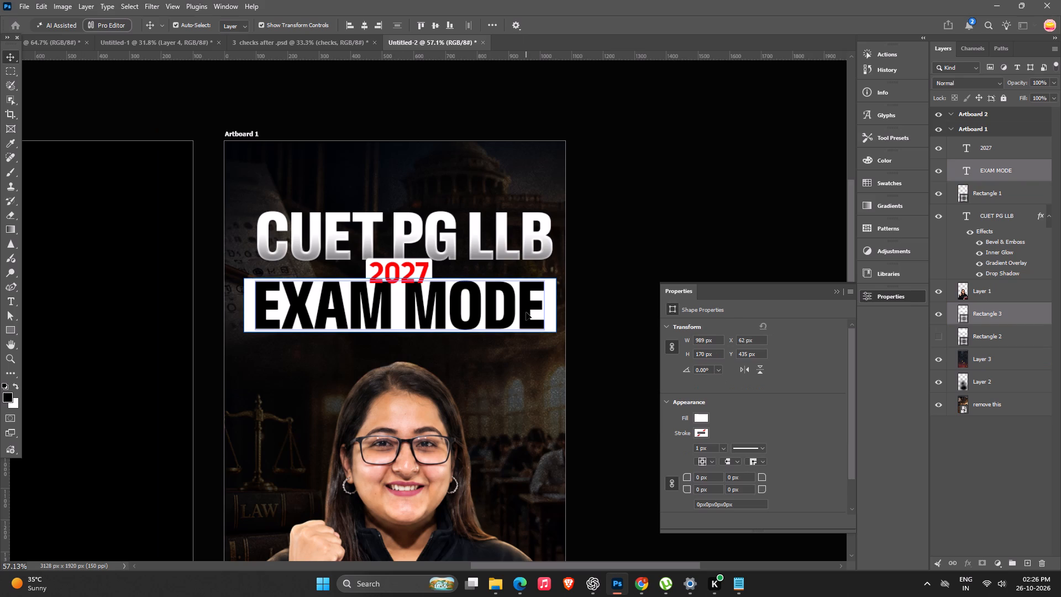
key("shift+Down")
key("shift+Down")
key("shift+Down")
key("shift+Down")
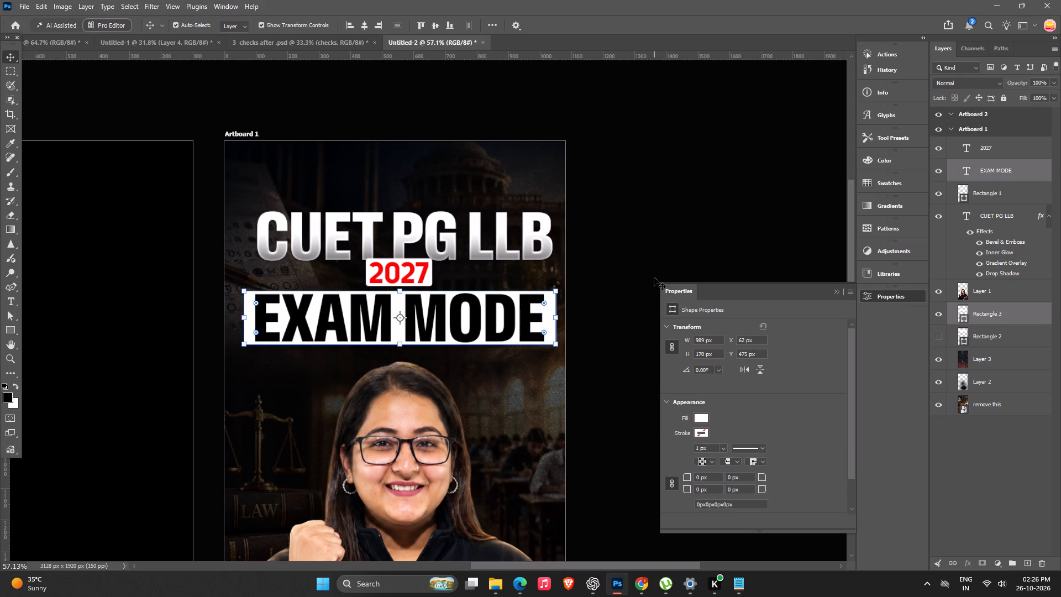
left_click(654, 277)
Review the whole Artboard 1 cover and the spacing between the headline and the portrait.
key("space")
key("space")
key("space")
key("space")
key("space")
key("space")
key("space")
key("space")
left_click_drag(513, 366, 525, 345)
scroll(525, 345, "down", 7, "alt")
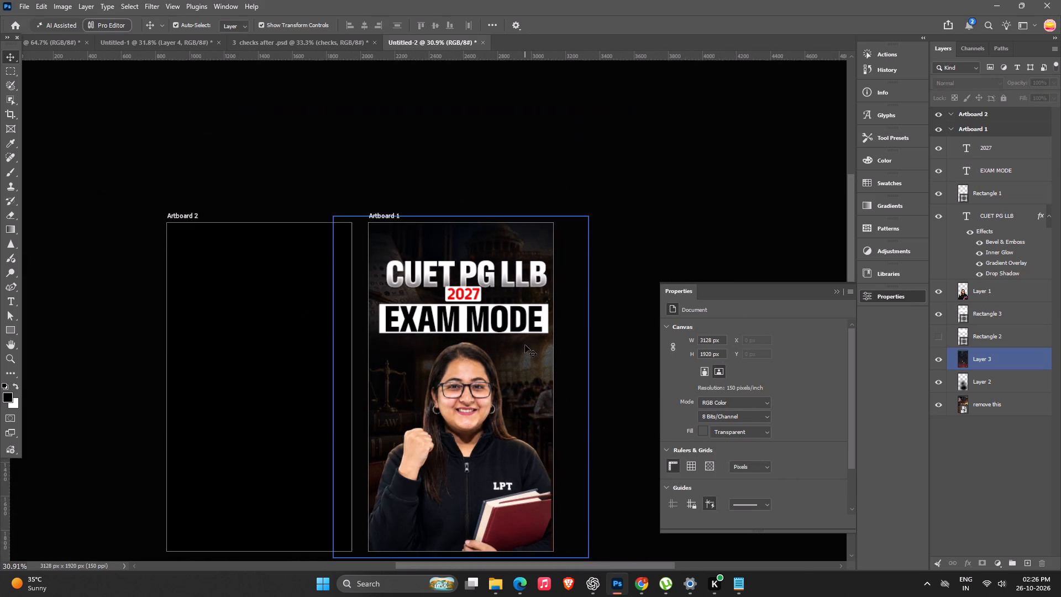
key("space")
key("space")
key("space")
key("space")
key("space")
key("space")
key("space")
key("space")
key("space")
left_click_drag(472, 397, 429, 355)
scroll(468, 306, "up", 5, "alt")
double_click(466, 254)
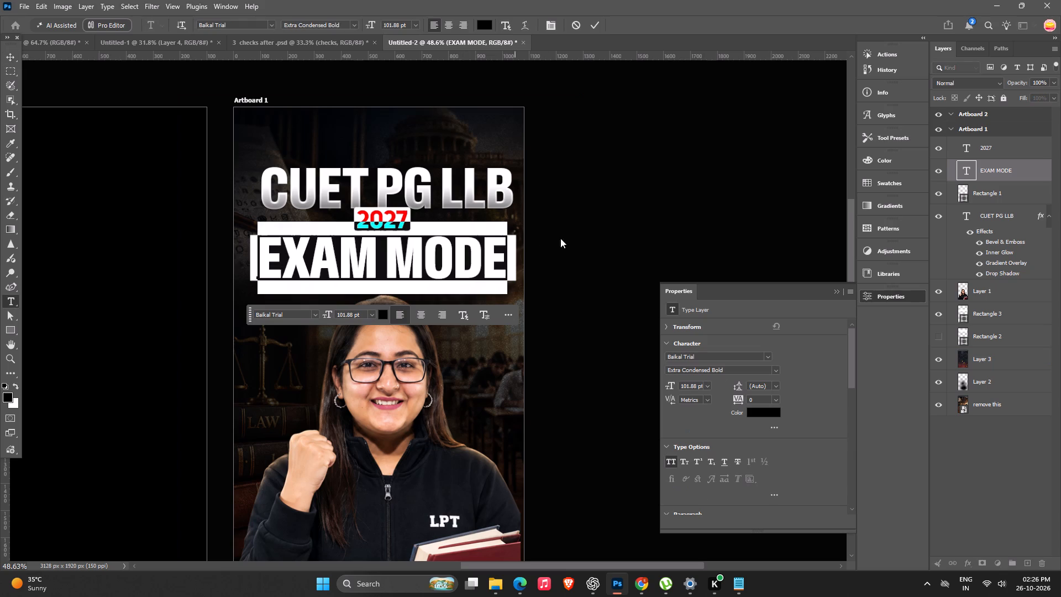
left_click(590, 230)
Place "3 YEAR LLB reel cover size.png" from the All Size Logos folder in File Explorer onto the Photoshop cover.
left_click(498, 579)
left_click(443, 522)
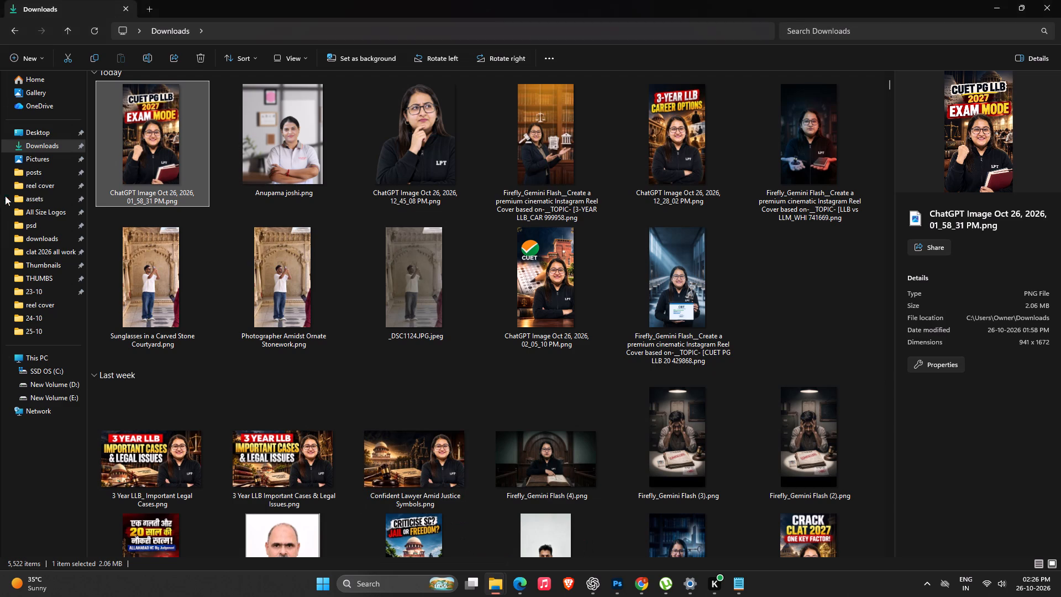
double_click(52, 210)
scroll(423, 378, "down", 18)
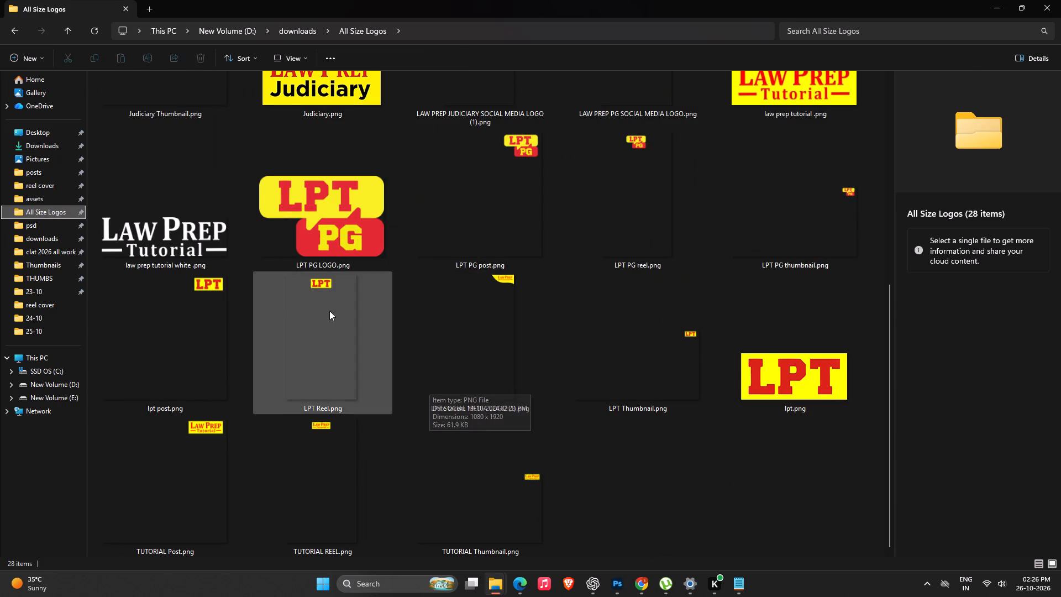
scroll(430, 259, "up", 4)
left_click_drag(324, 93, 572, 454)
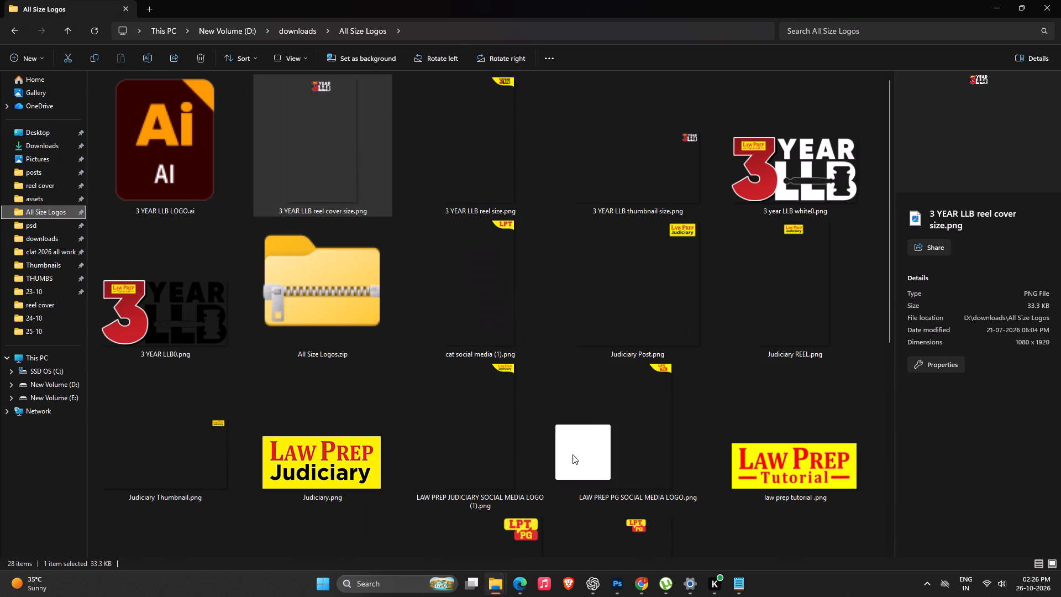
left_click_drag(572, 454, 400, 358)
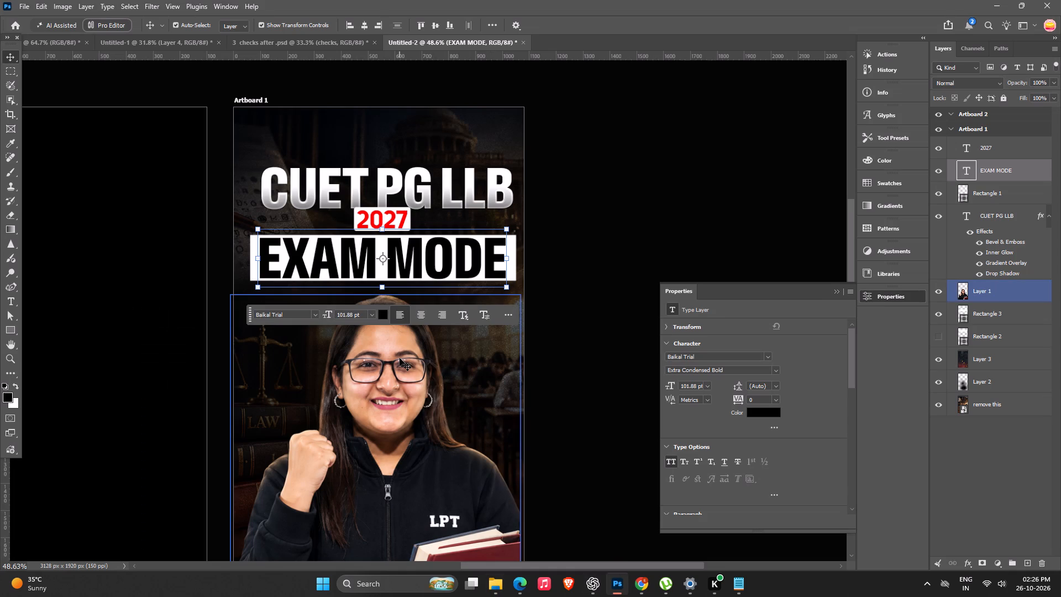
key("Return")
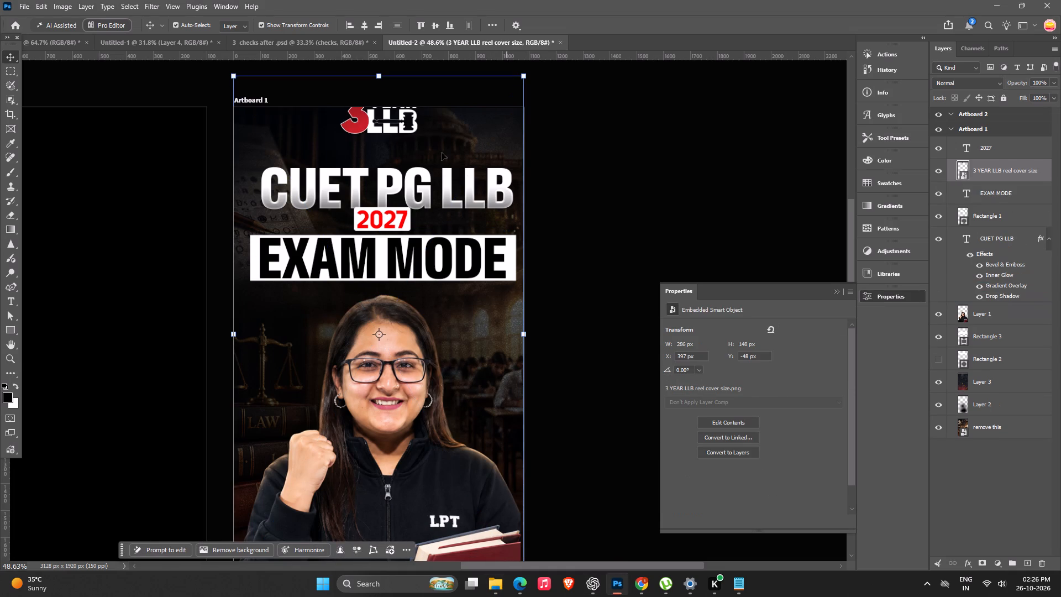
Move the 3 YEAR LLB logo down inside Artboard 1, scale it to about 43.9%, and position it above "CUET PG LLB".
left_click_drag(365, 124, 364, 146)
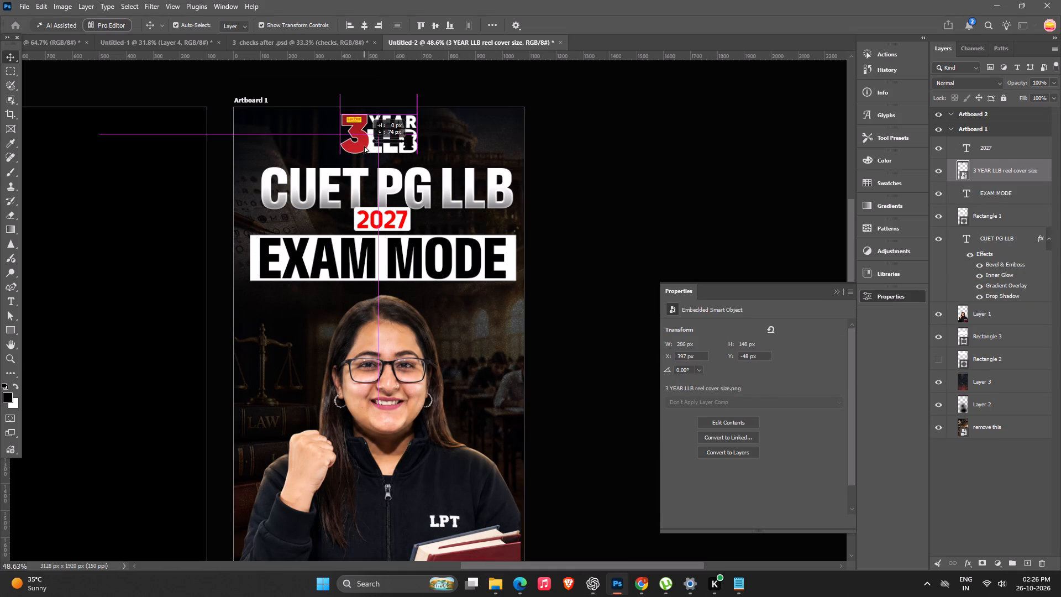
left_click_drag(364, 146, 364, 150)
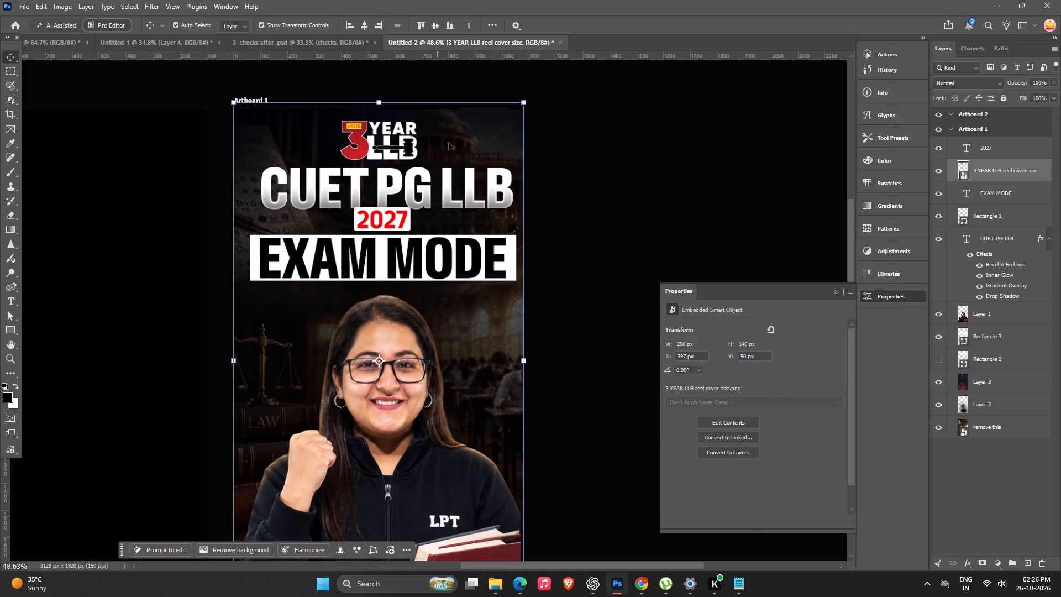
left_click_drag(523, 104, 489, 114, "alt")
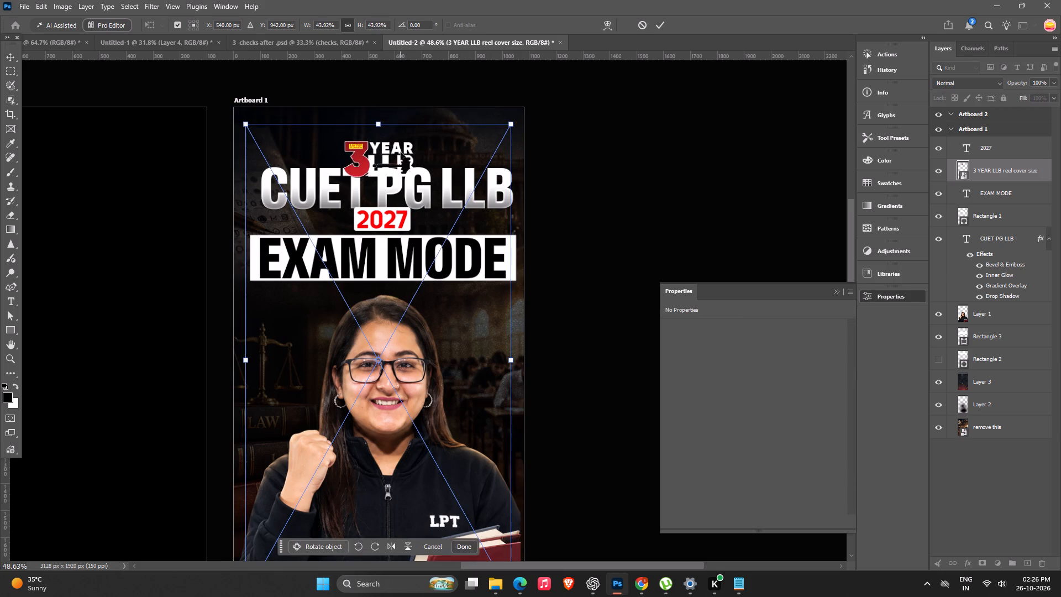
left_click_drag(401, 152, 403, 134)
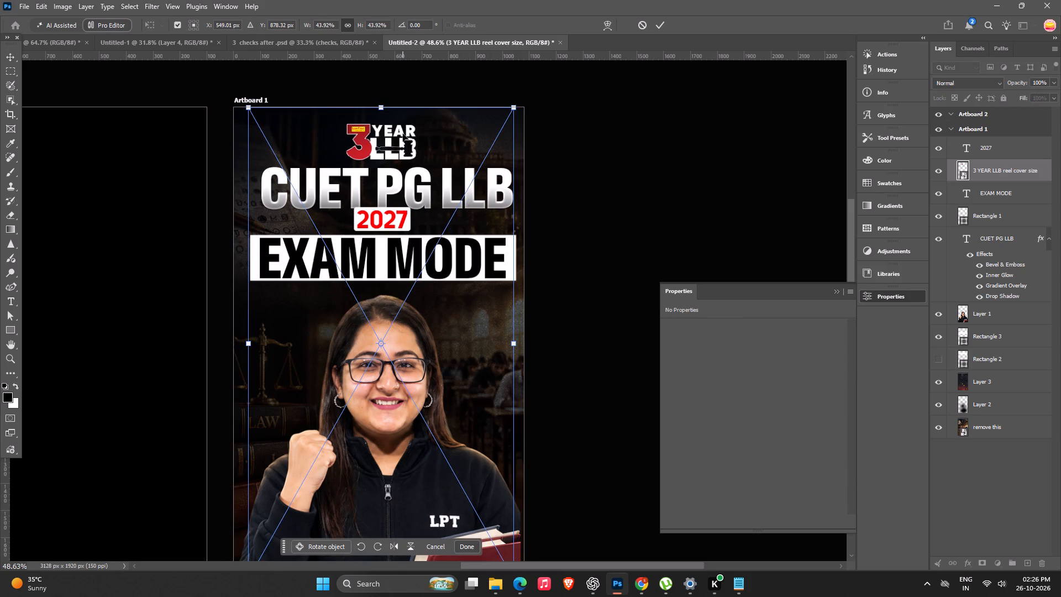
key("Return")
left_click(688, 146)
Move the portrait down and slightly right, about 80 px lower, and scale it up to about 104%.
scroll(602, 190, "down", 6, "alt")
key("space")
left_click_drag(438, 319, 458, 274)
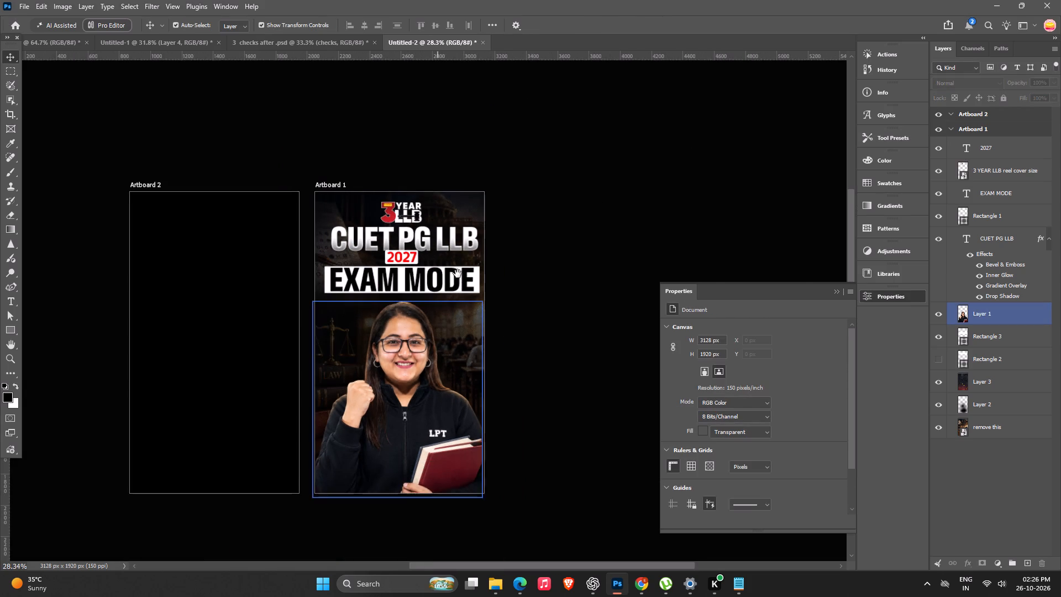
left_click_drag(458, 274, 459, 255)
scroll(430, 305, "up", 4, "alt")
left_click_drag(430, 252, 426, 270)
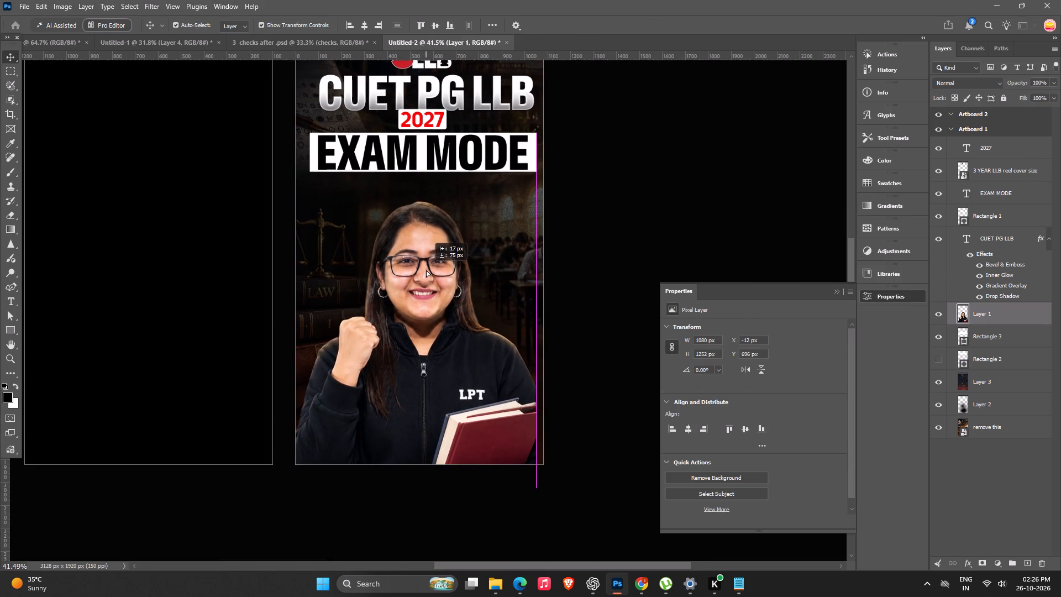
left_click_drag(426, 270, 429, 270)
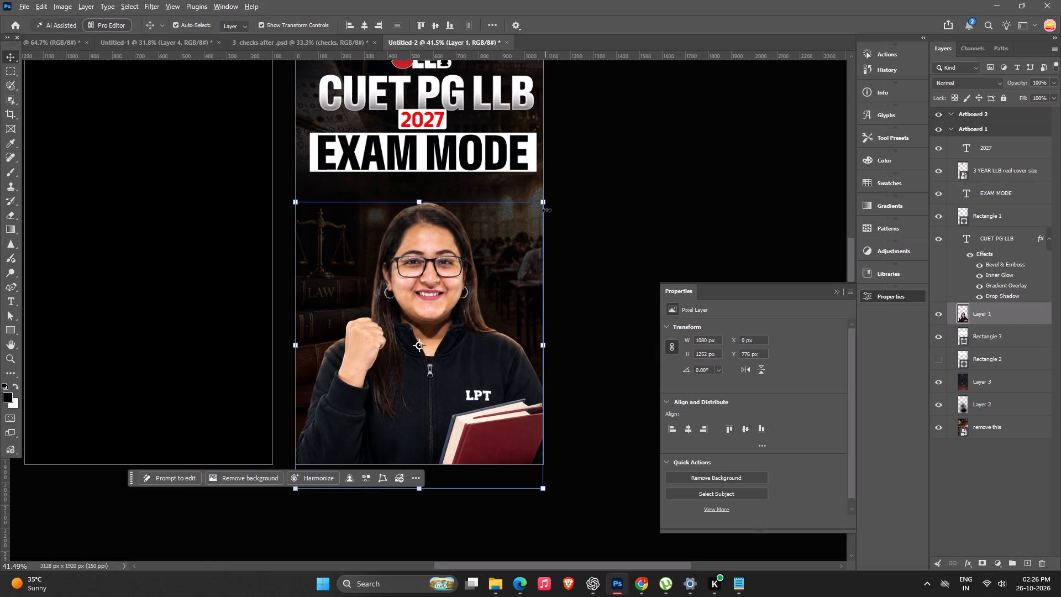
left_click_drag(545, 206, 556, 205, "alt")
left_click_drag(514, 238, 510, 248)
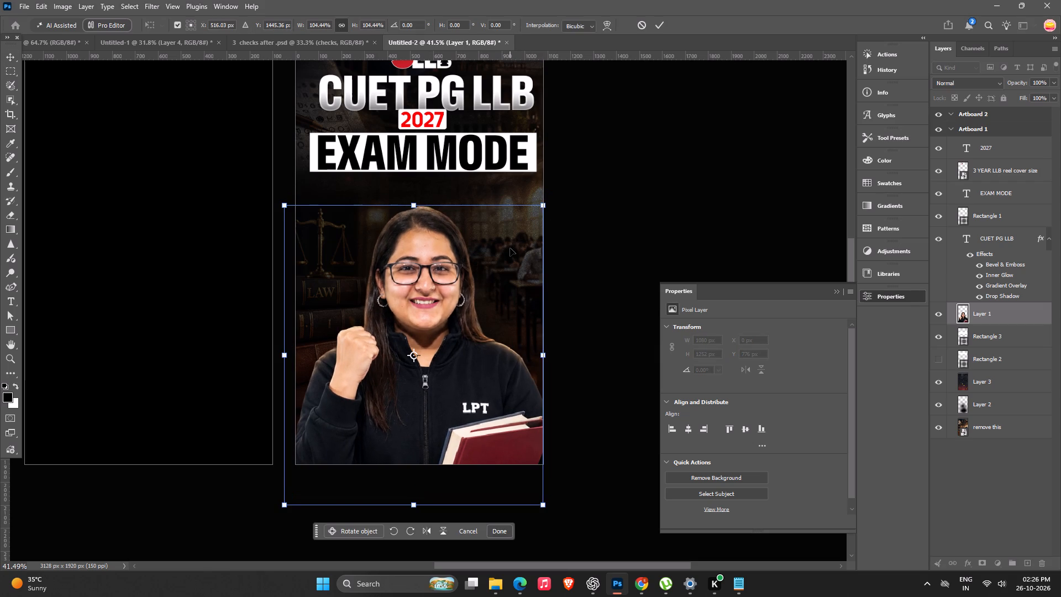
key("Return")
left_click(712, 211)
Move the whole headline block, both text lines plus "2027" and the white boxes, down about 80 px away from the logo.
key("space")
key("space")
key("space")
key("space")
key("space")
left_click_drag(427, 301, 443, 415)
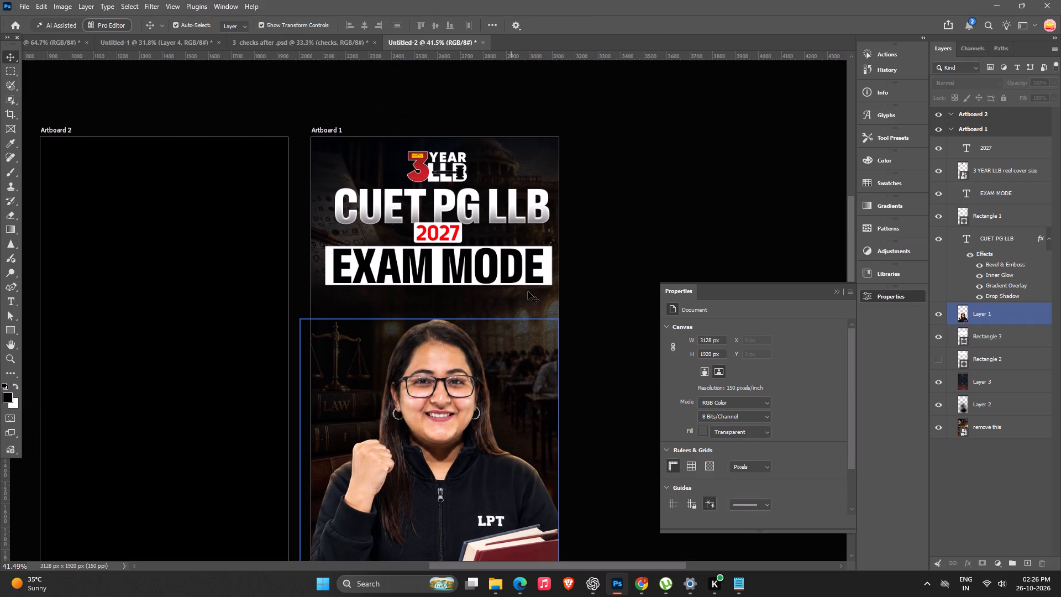
left_click(548, 280)
left_click(521, 265, "shift")
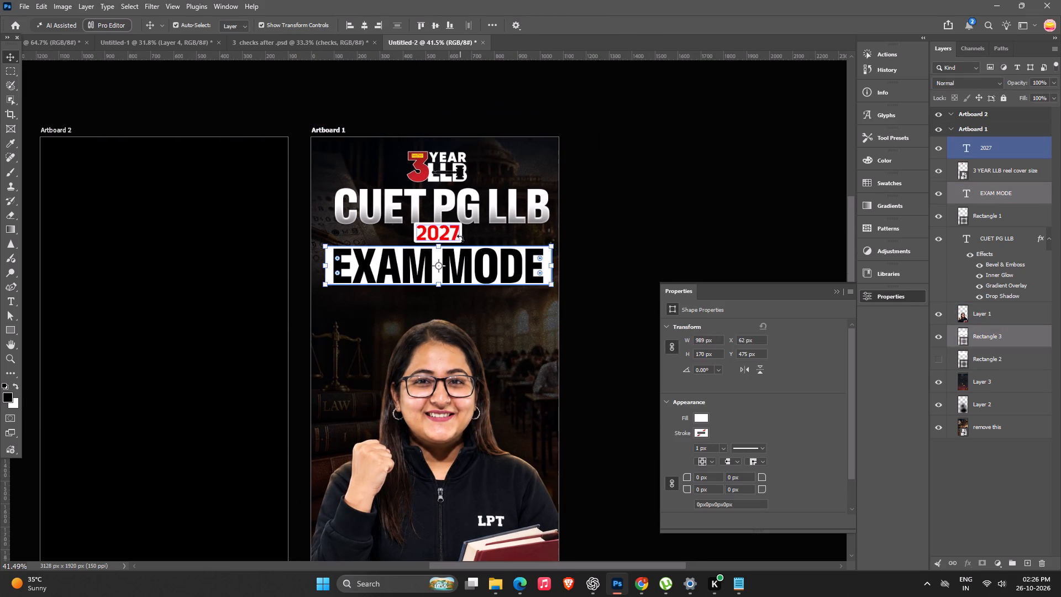
scroll(460, 238, "up", 8, "alt")
left_click(461, 238, "shift")
left_click(444, 228, "shift")
left_click(441, 172, "shift")
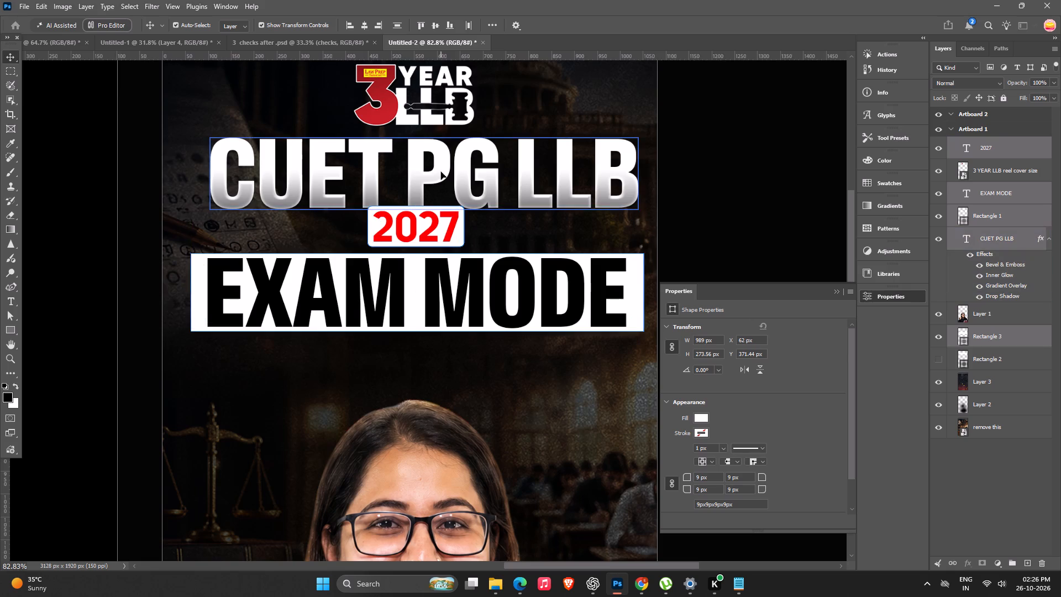
scroll(441, 175, "down", 12, "alt")
key("shift+Down")
key("shift+Down")
key("shift+Down")
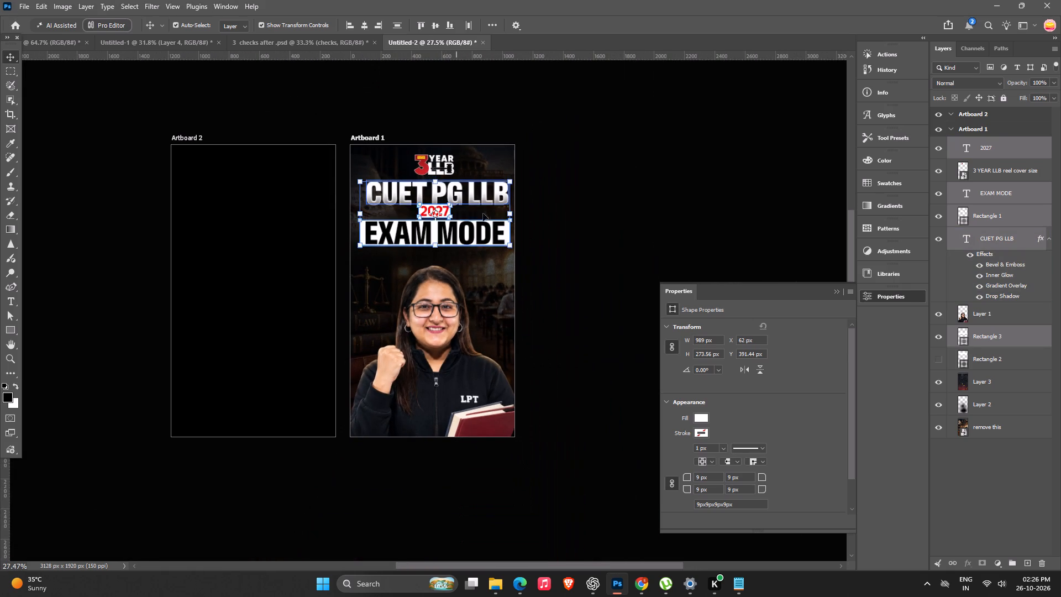
key("shift+Down")
key("shift+Down")
key("shift+Down")
key("shift+Down")
key("shift+Down")
Scale the headline block down to about 98% and again to about 93%, and centre it horizontally at X 540 px.
left_click(510, 192, "alt")
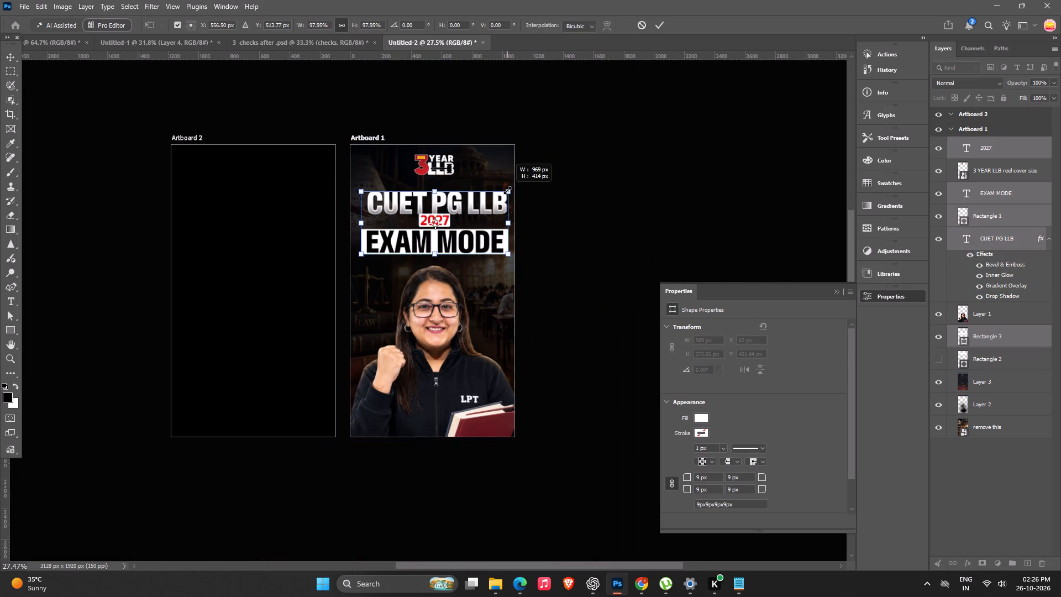
left_click(472, 223)
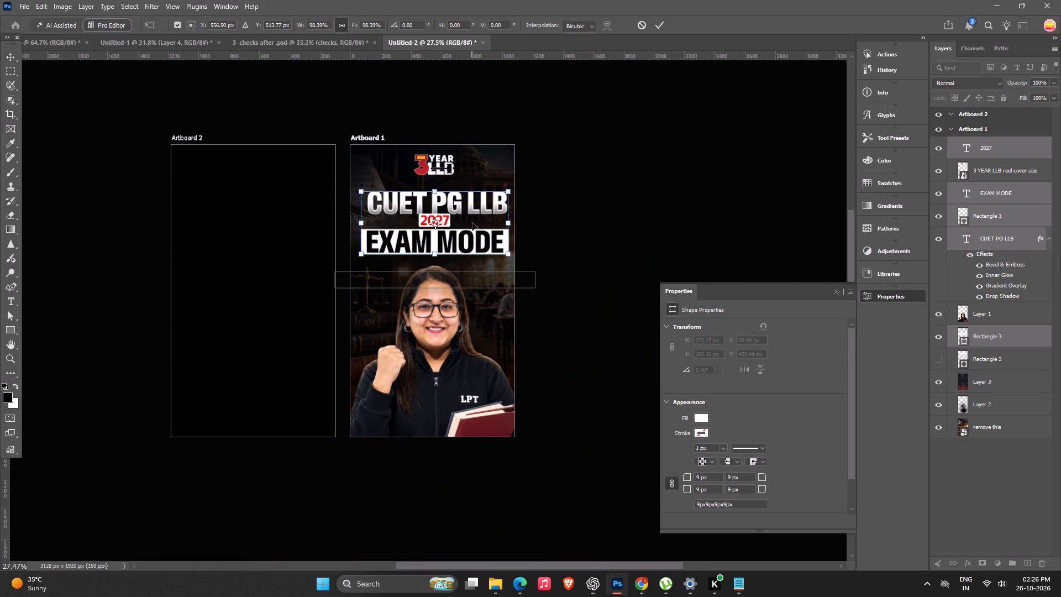
key("Return")
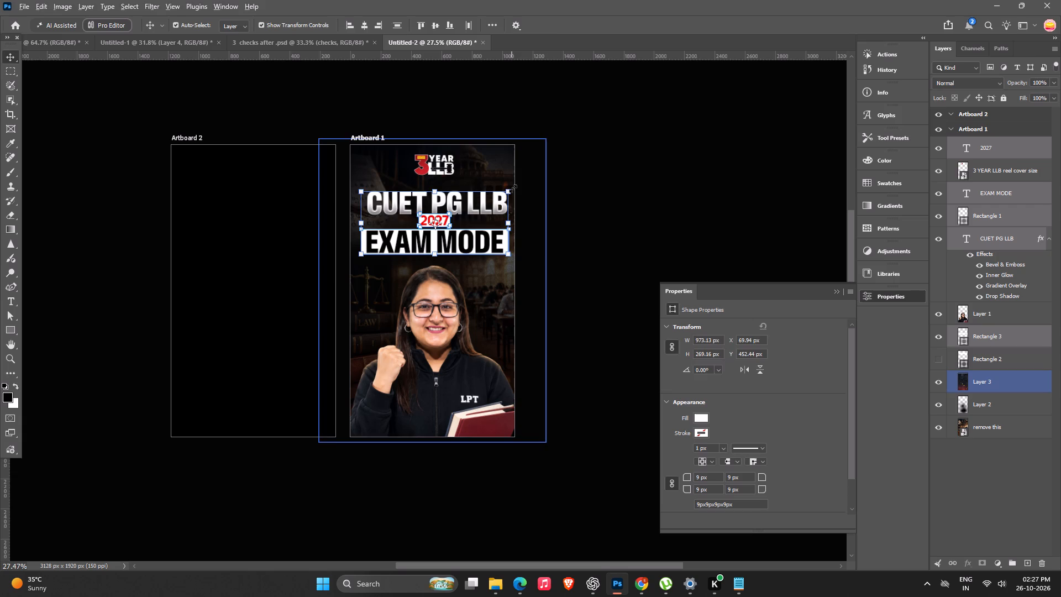
left_click(513, 188, "alt")
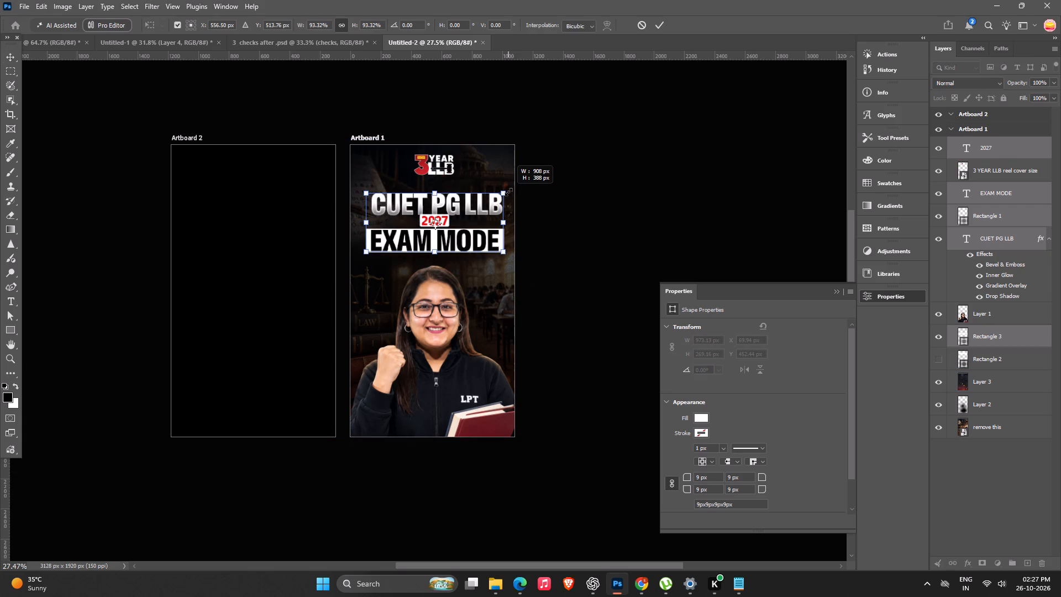
left_click(483, 234)
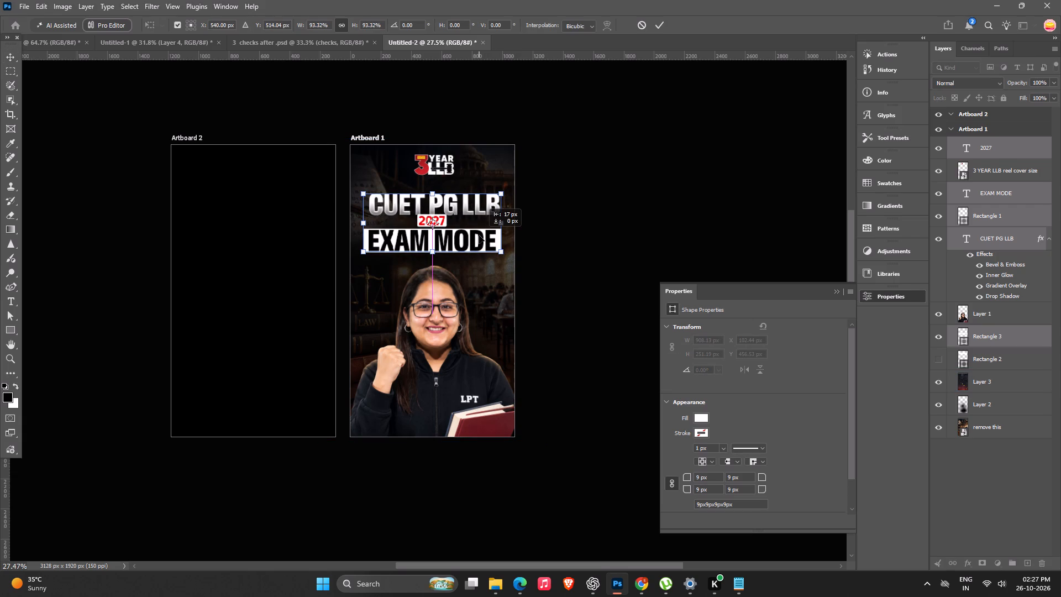
key("Return")
left_click(656, 238)
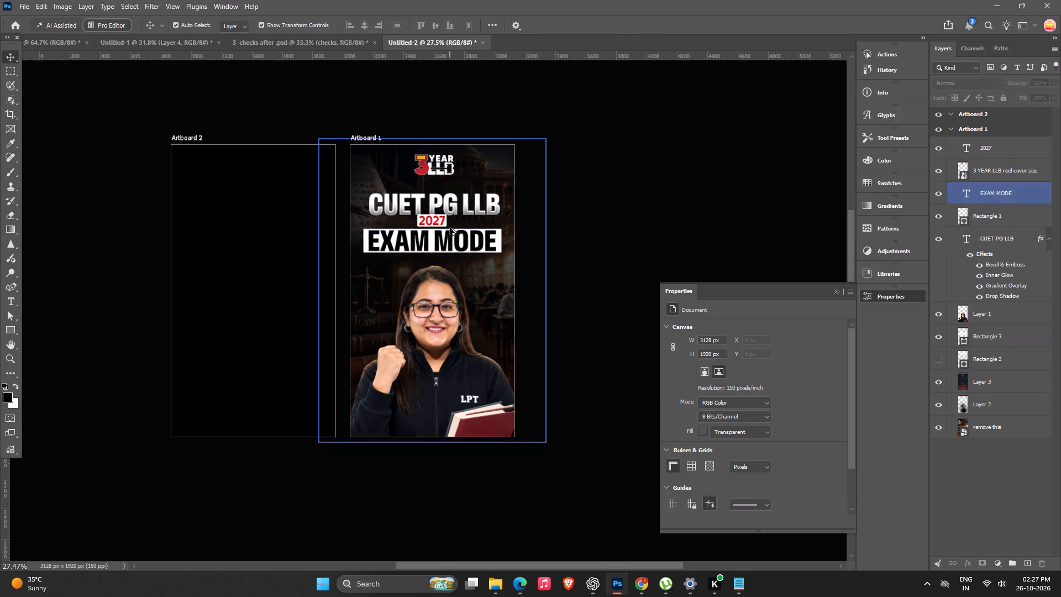
Recolour only the word "MODE" in yellow fbe106, sampled from the 3 YEAR LLB logo.
scroll(450, 228, "up", 5, "alt")
key("space")
left_click_drag(465, 252, 449, 306)
scroll(459, 303, "up", 4)
triple_click(459, 303)
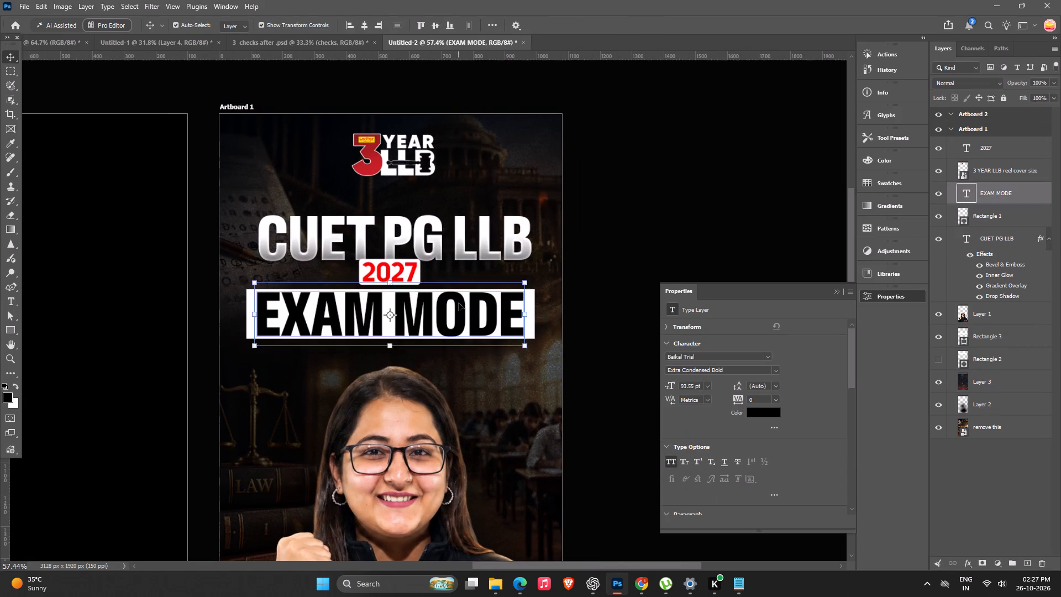
left_click_drag(397, 307, 542, 312)
left_click(770, 417)
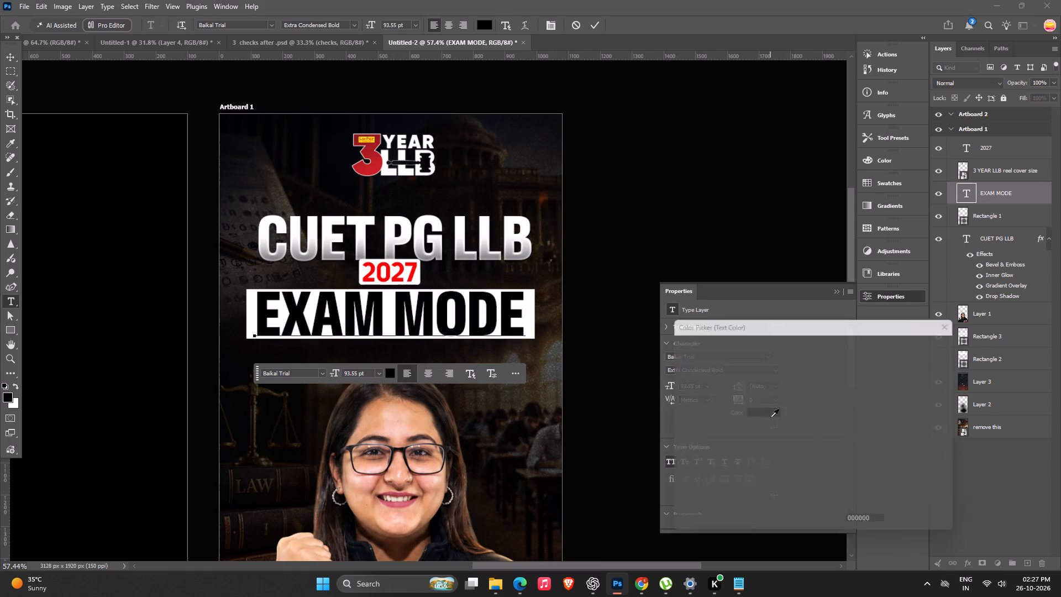
left_click(366, 139)
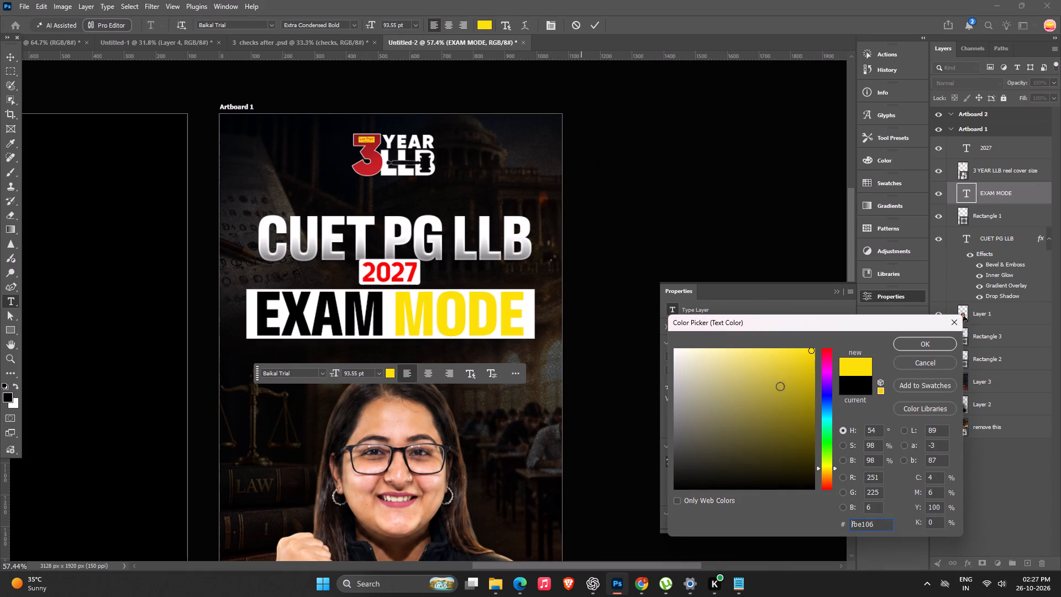
left_click_drag(916, 345, 894, 347)
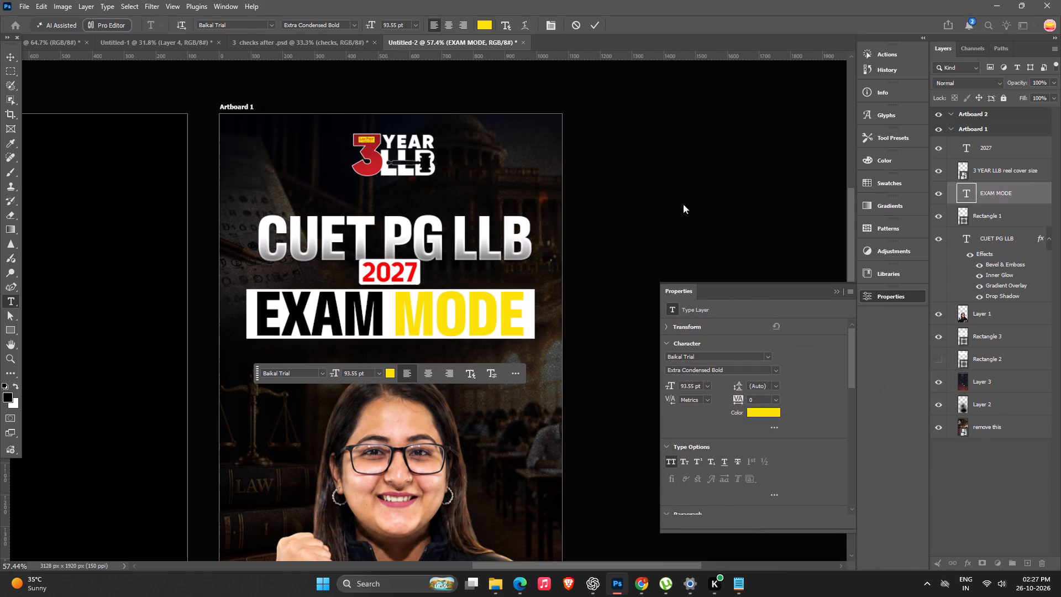
left_click(680, 187)
left_click(676, 196)
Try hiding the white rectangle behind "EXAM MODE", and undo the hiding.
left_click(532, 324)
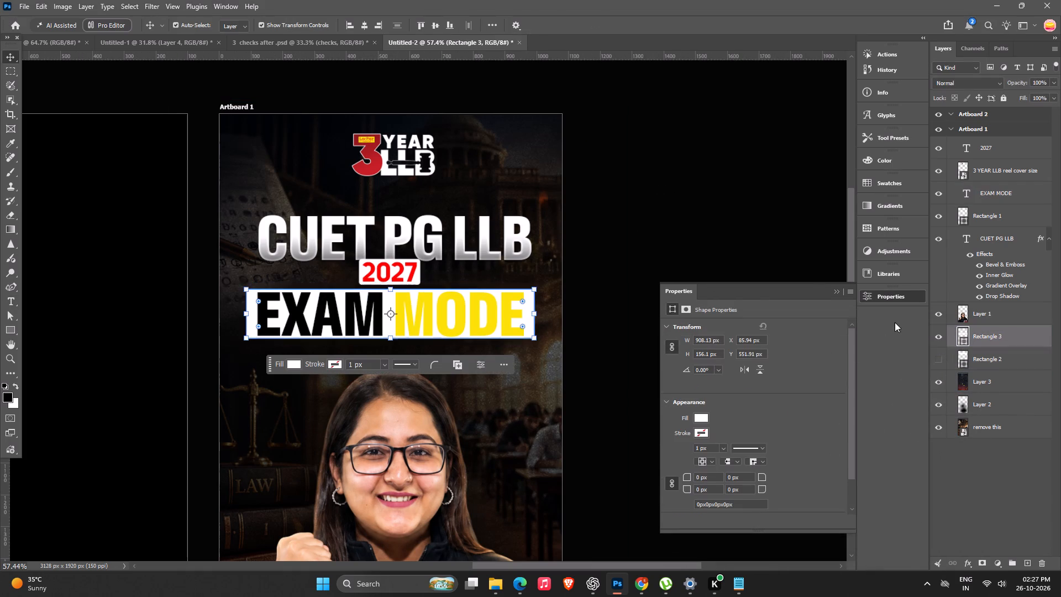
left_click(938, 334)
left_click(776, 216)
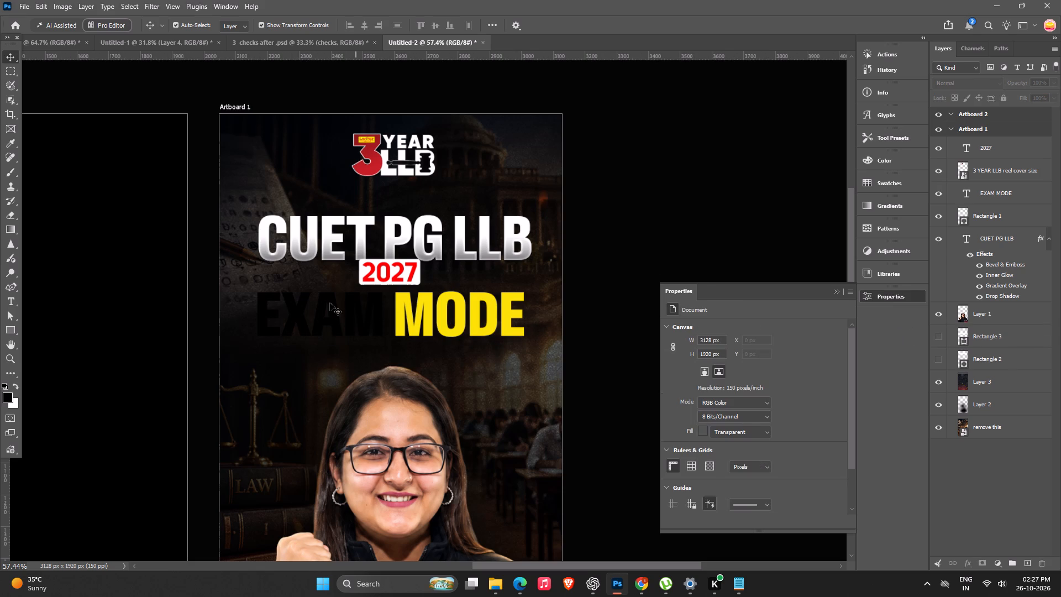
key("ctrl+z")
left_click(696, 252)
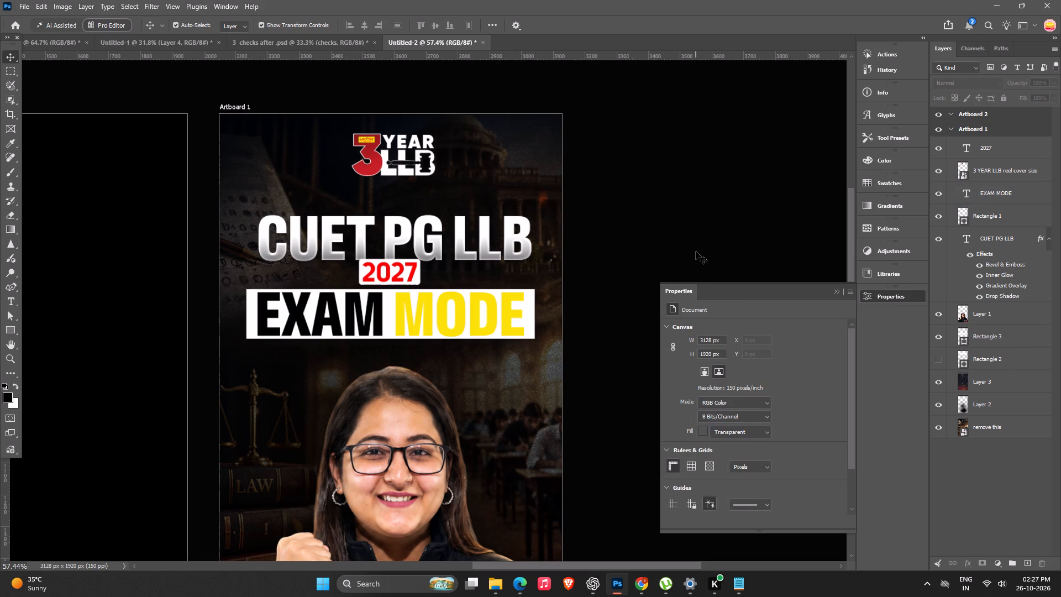
Recolour only the word "MODE" in red c82027, sampled from the 3 in the 3 YEAR LLB logo.
triple_click(451, 316)
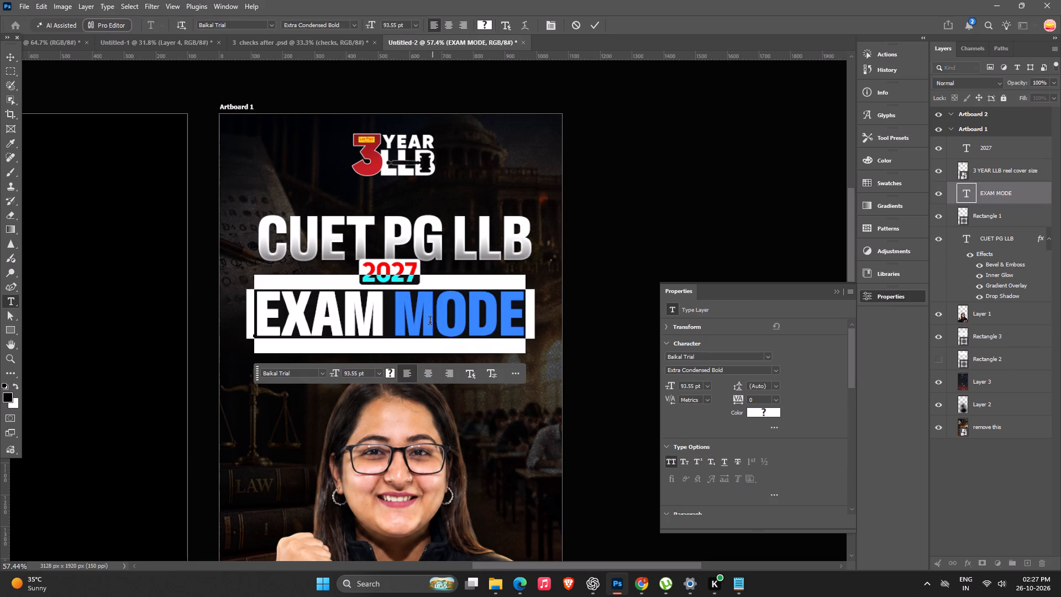
left_click_drag(400, 321, 605, 335)
left_click(762, 413)
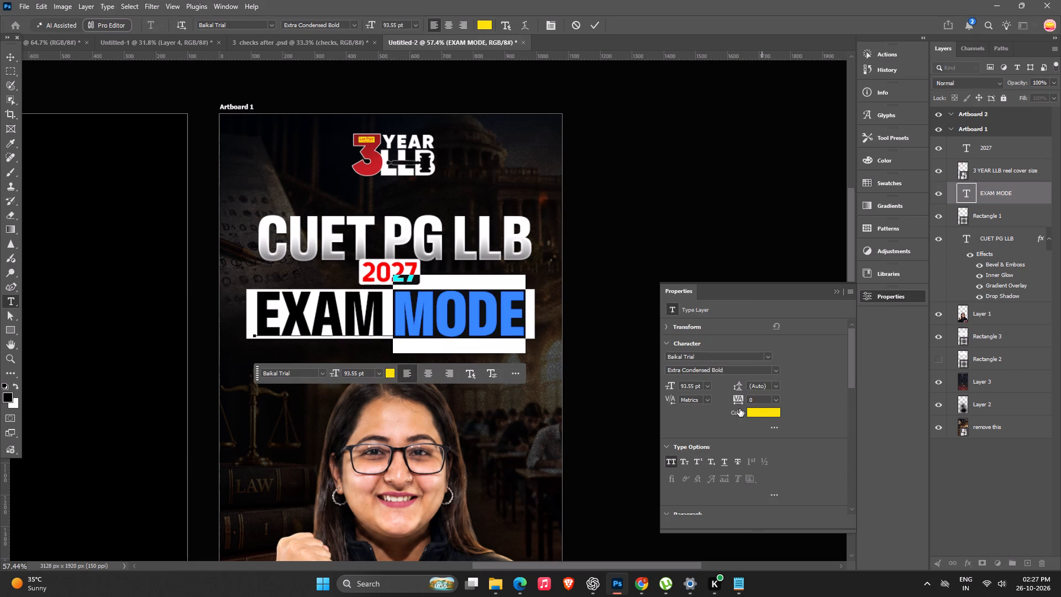
left_click(376, 167)
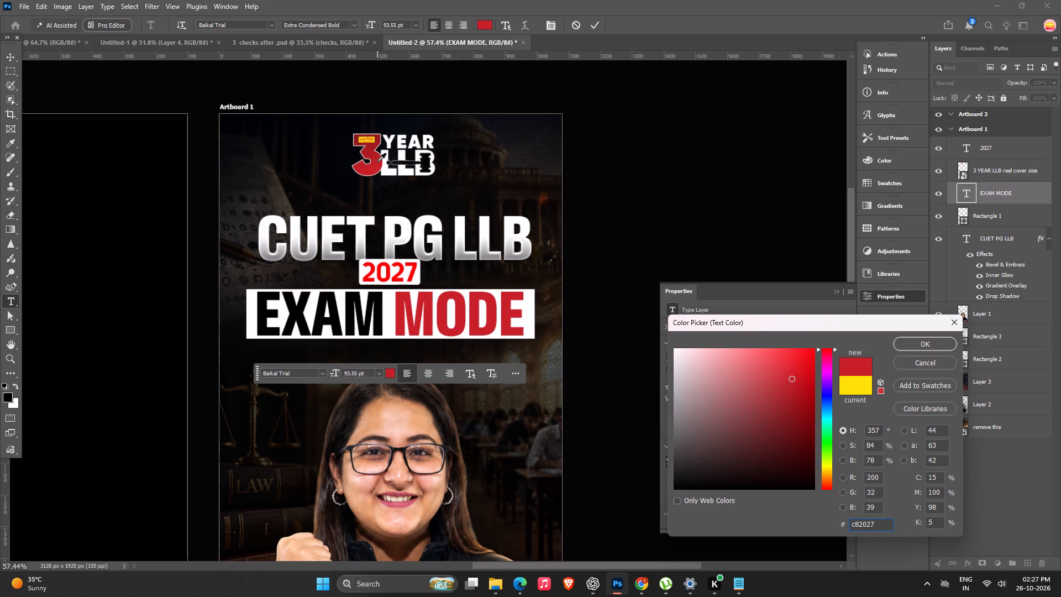
left_click(374, 154)
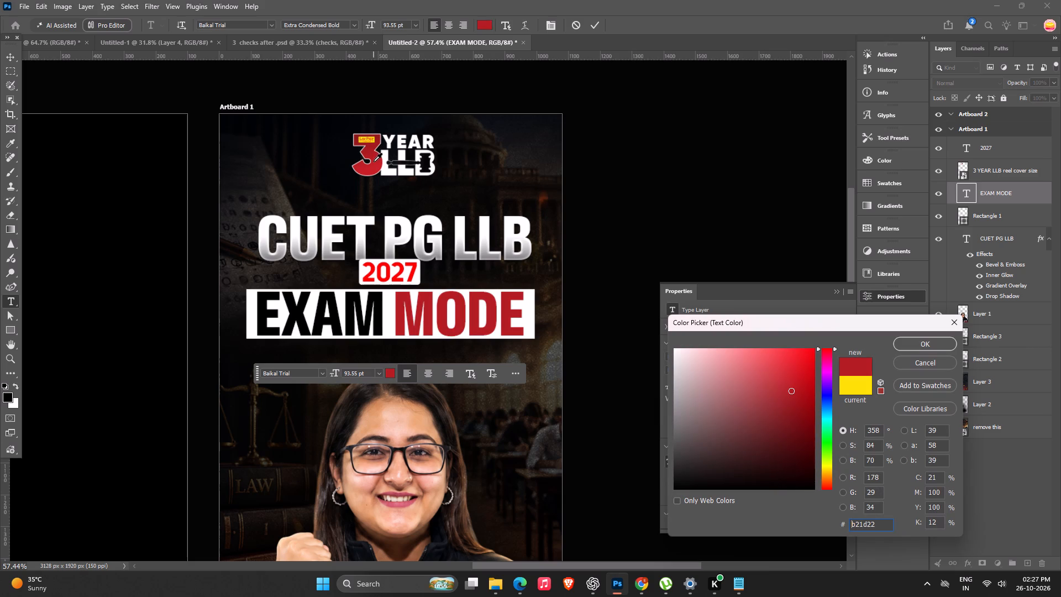
left_click(374, 161)
left_click(377, 167)
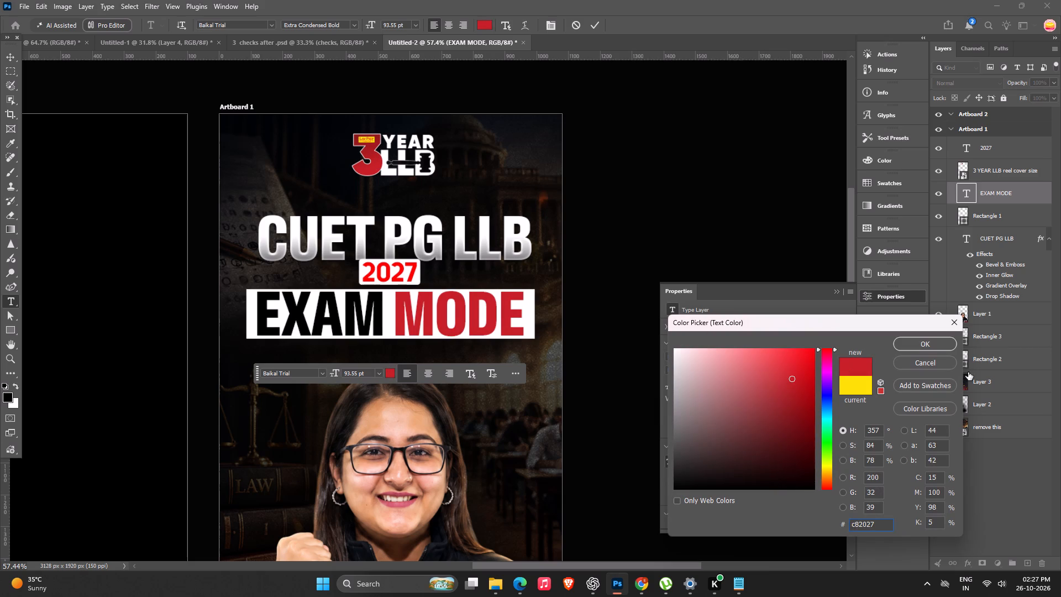
left_click(921, 340)
left_click(759, 227)
left_click(759, 227)
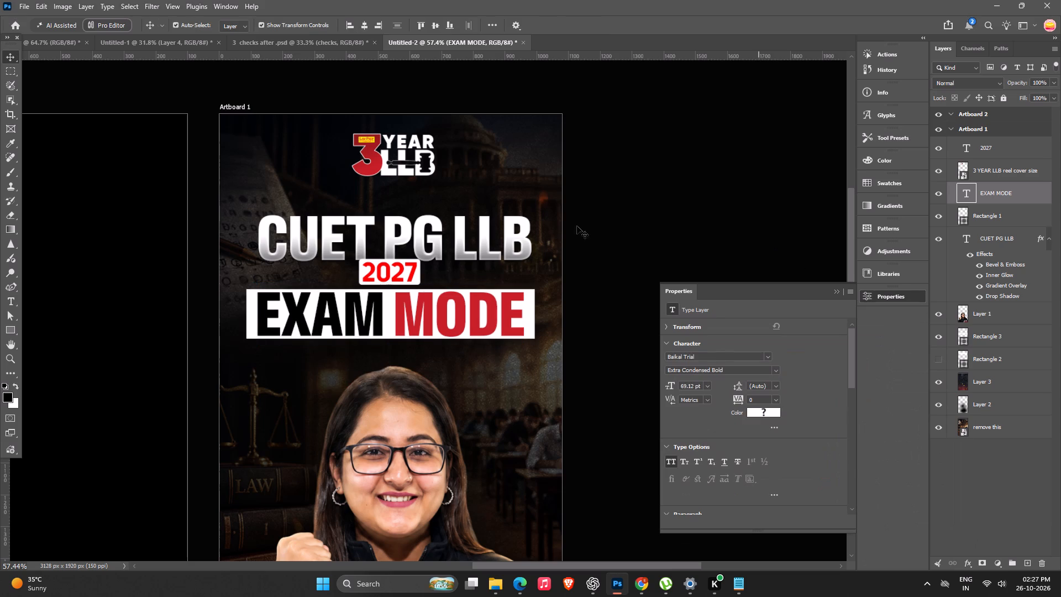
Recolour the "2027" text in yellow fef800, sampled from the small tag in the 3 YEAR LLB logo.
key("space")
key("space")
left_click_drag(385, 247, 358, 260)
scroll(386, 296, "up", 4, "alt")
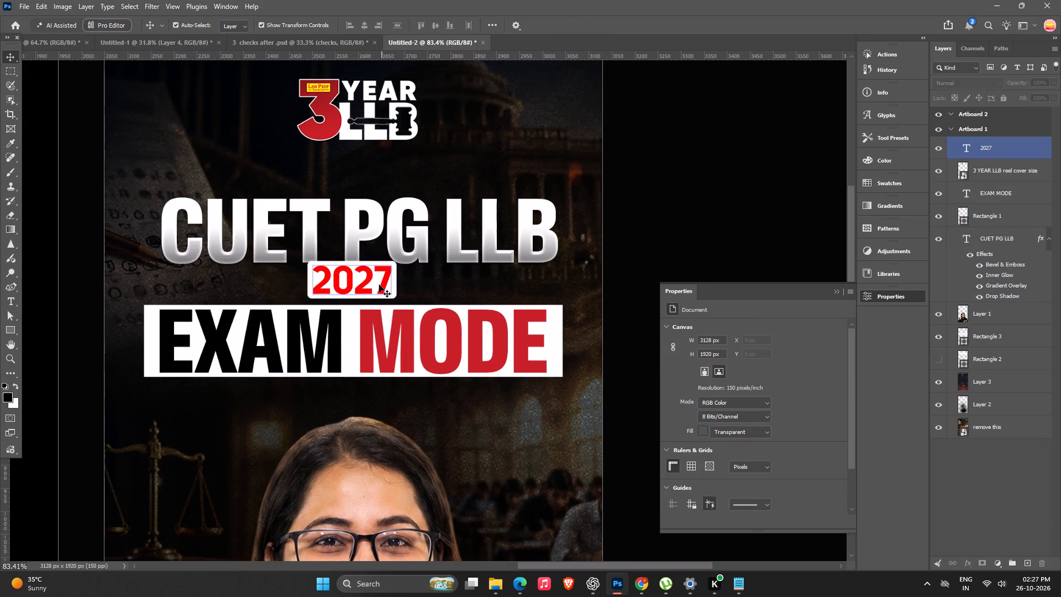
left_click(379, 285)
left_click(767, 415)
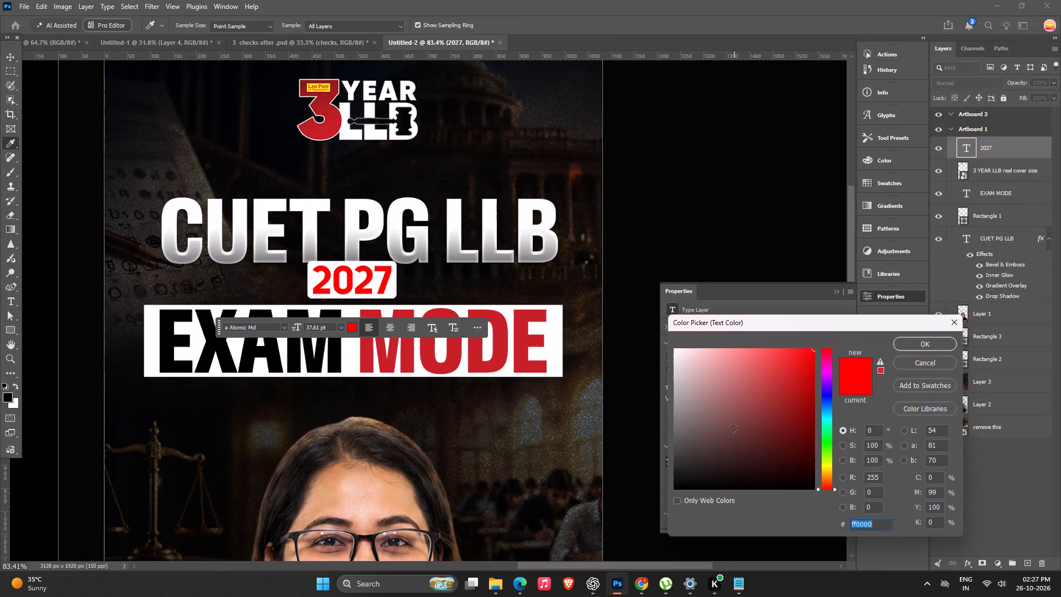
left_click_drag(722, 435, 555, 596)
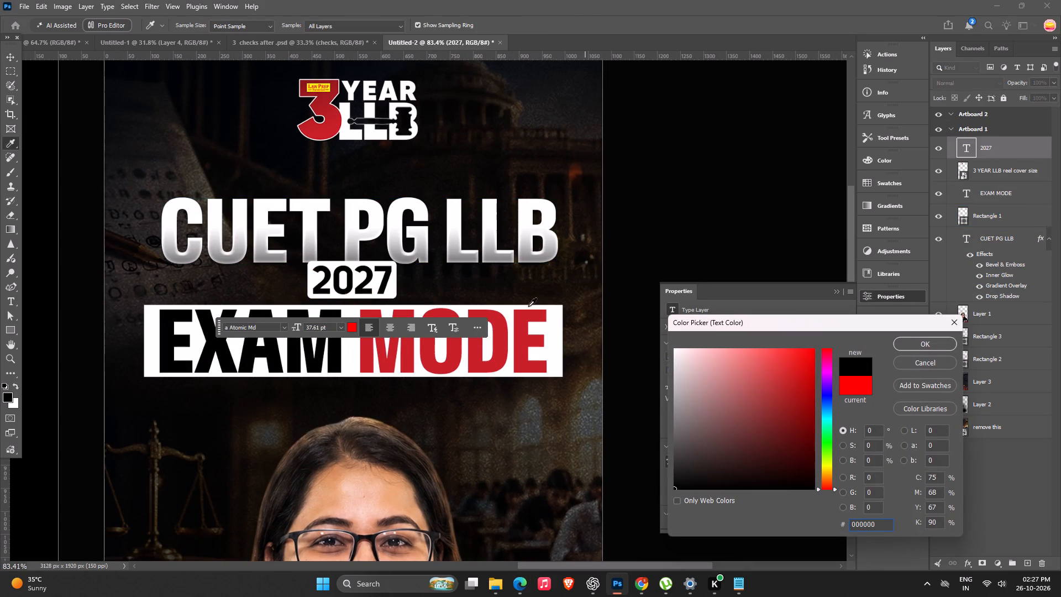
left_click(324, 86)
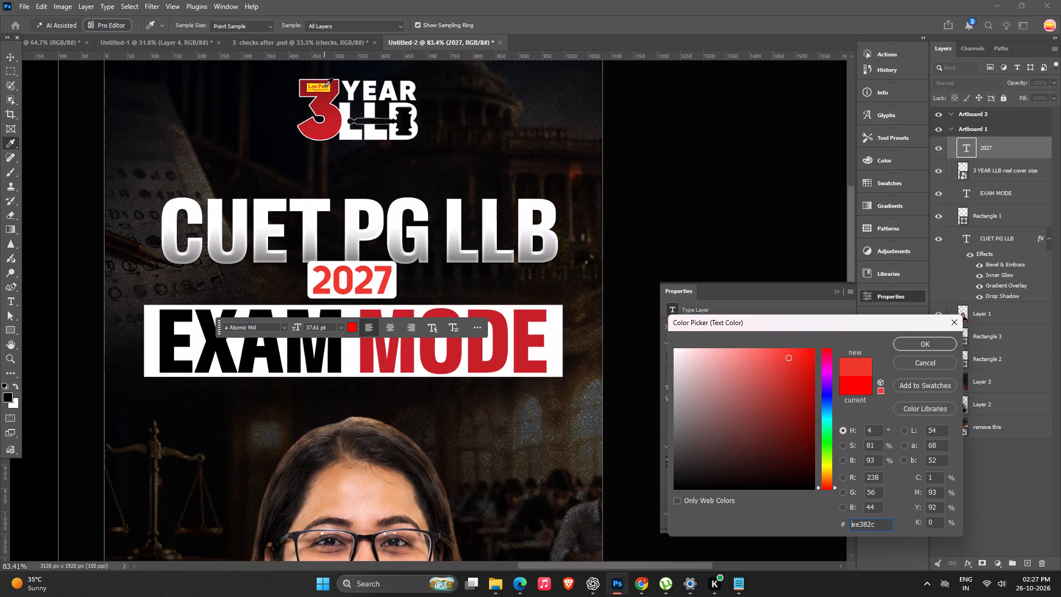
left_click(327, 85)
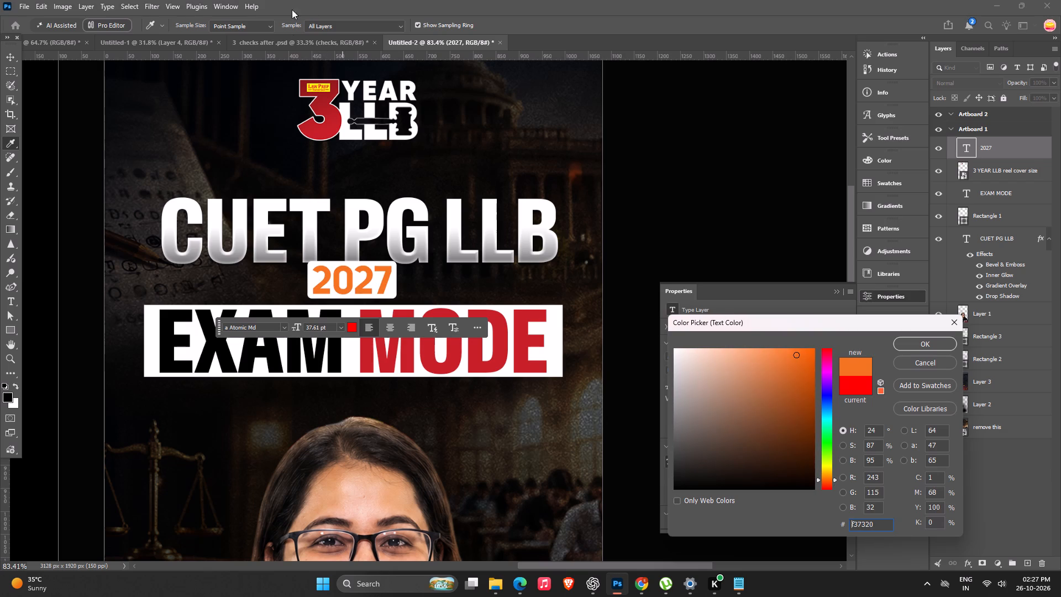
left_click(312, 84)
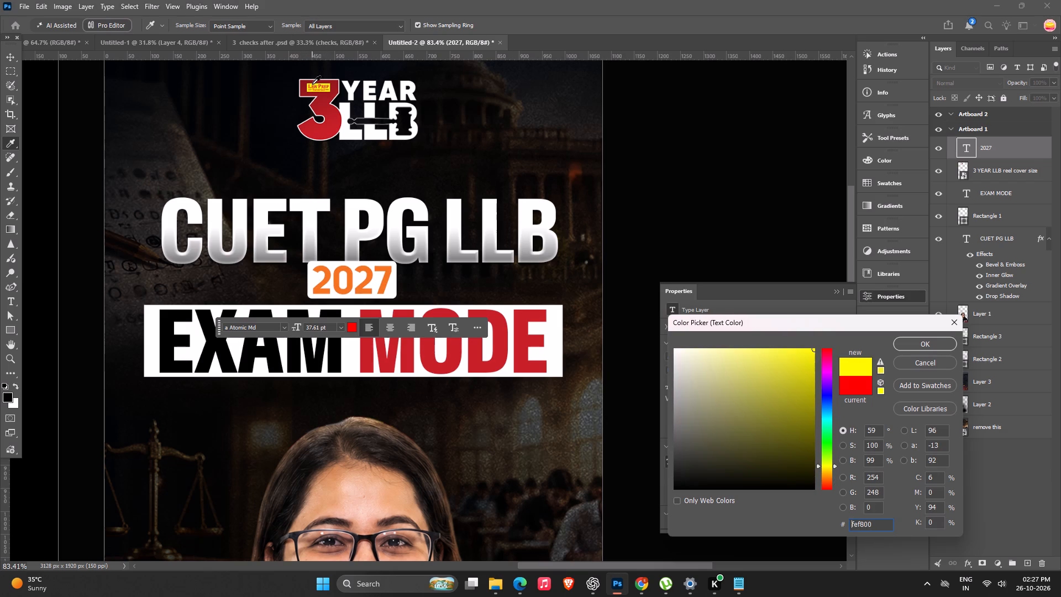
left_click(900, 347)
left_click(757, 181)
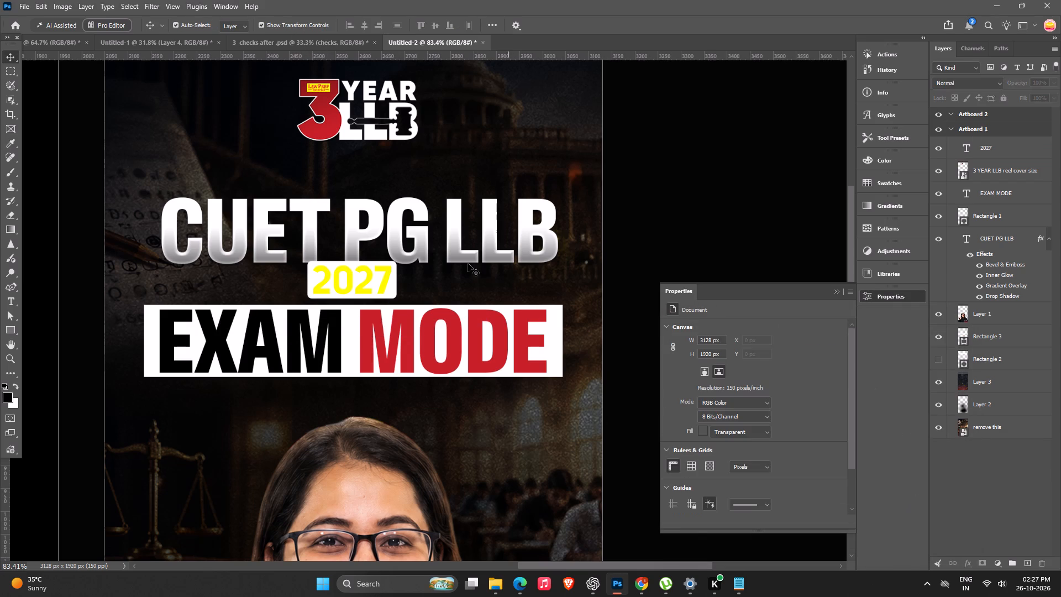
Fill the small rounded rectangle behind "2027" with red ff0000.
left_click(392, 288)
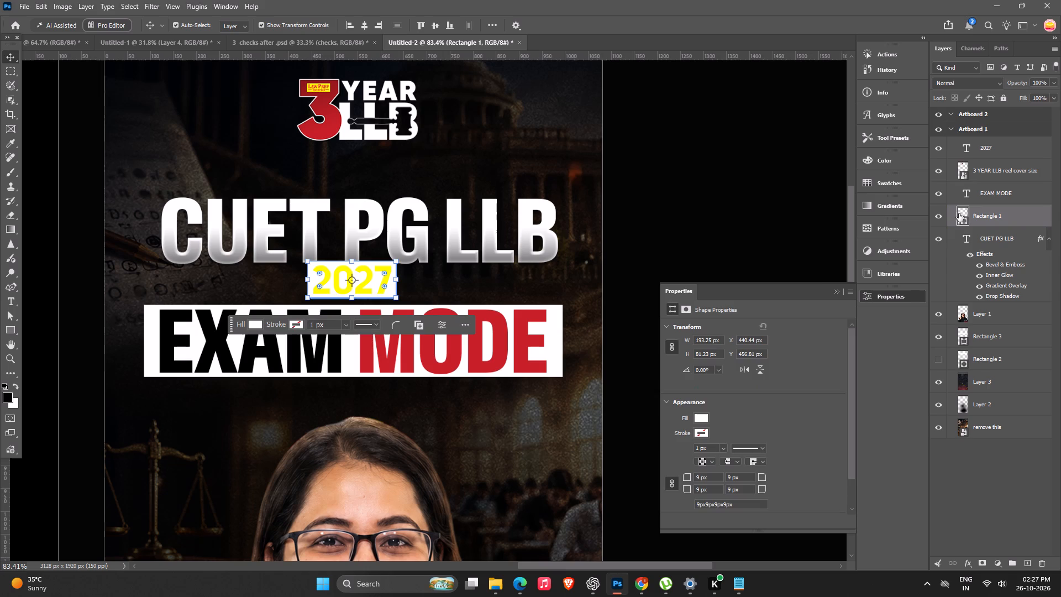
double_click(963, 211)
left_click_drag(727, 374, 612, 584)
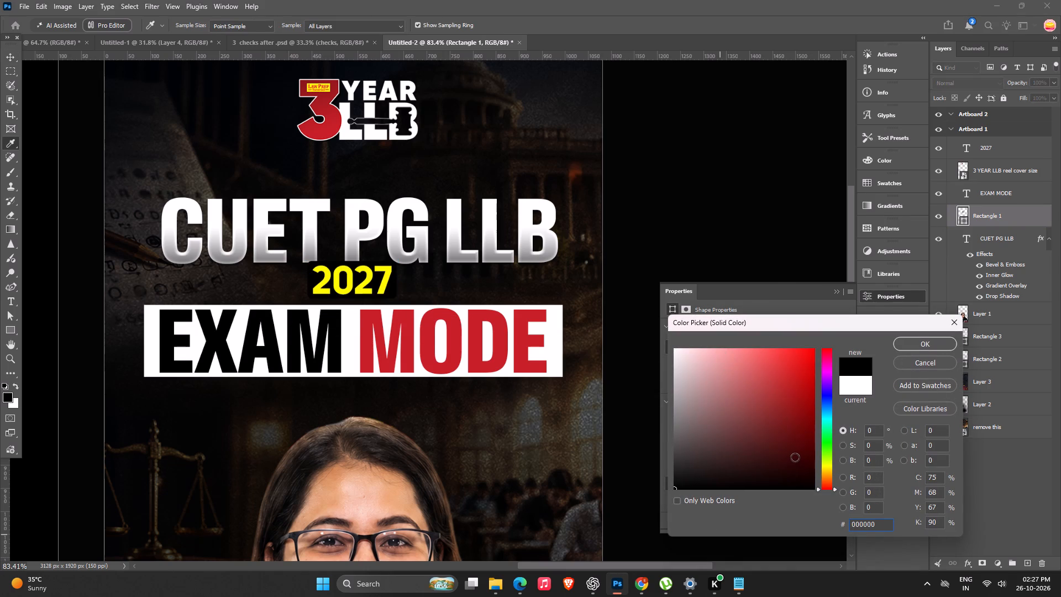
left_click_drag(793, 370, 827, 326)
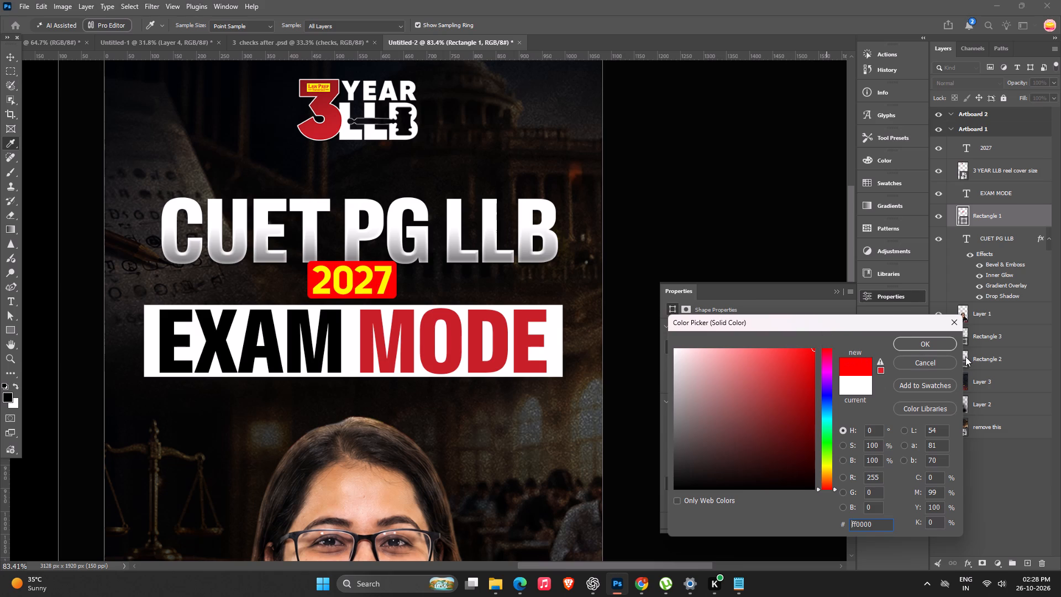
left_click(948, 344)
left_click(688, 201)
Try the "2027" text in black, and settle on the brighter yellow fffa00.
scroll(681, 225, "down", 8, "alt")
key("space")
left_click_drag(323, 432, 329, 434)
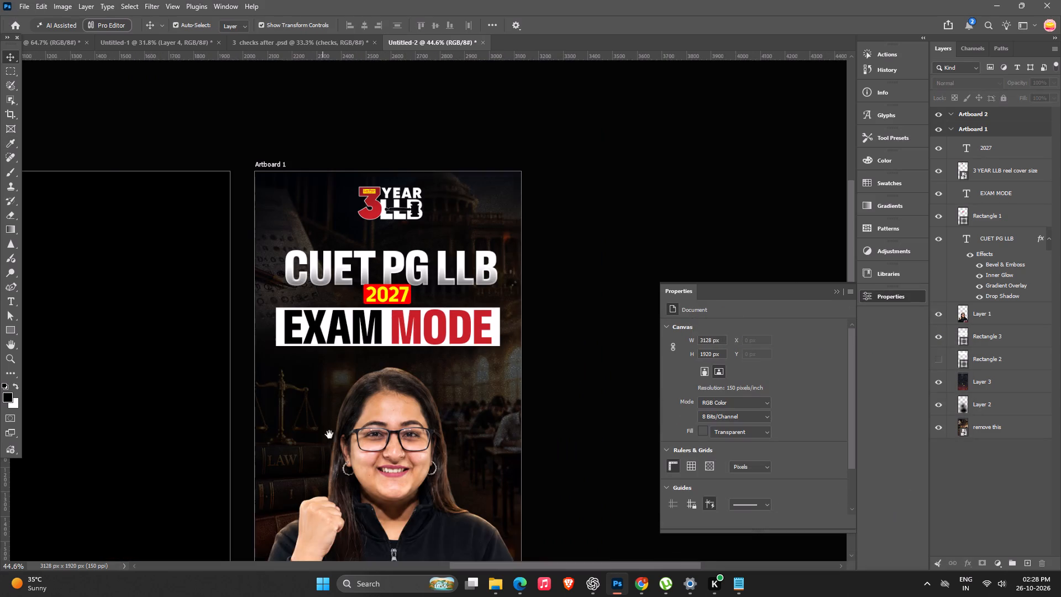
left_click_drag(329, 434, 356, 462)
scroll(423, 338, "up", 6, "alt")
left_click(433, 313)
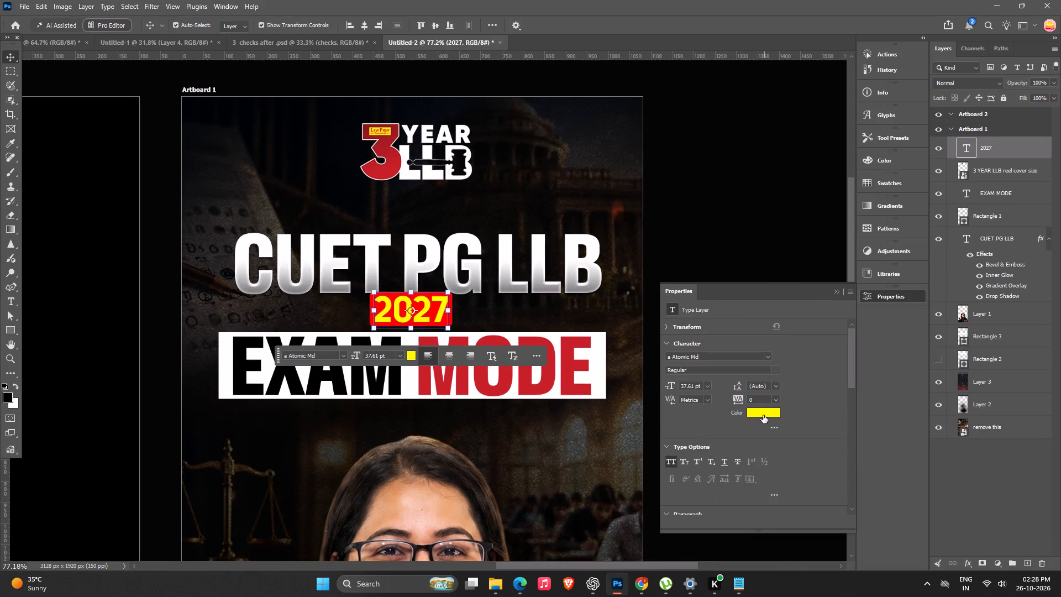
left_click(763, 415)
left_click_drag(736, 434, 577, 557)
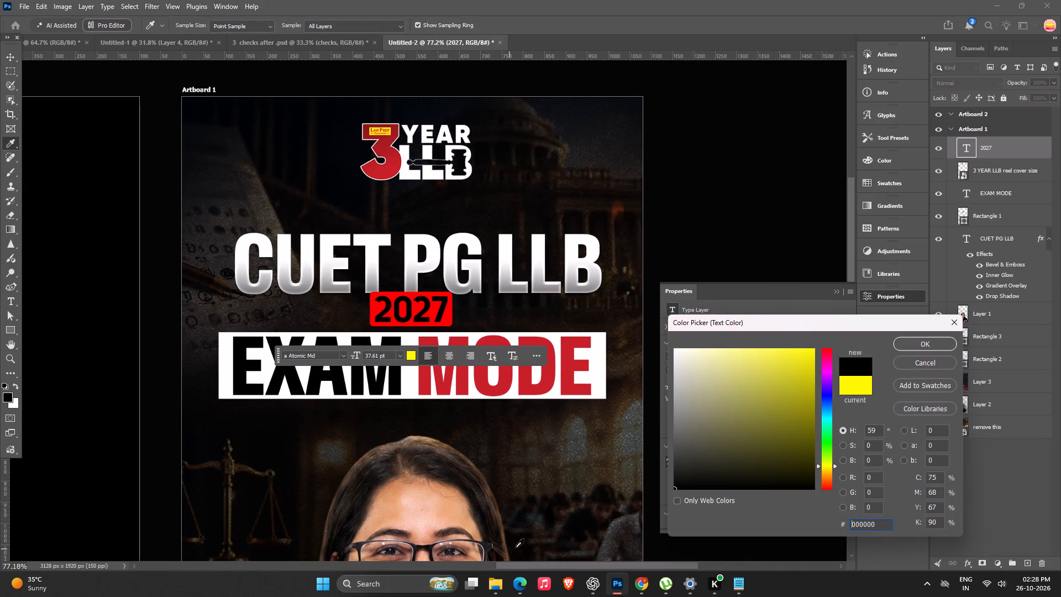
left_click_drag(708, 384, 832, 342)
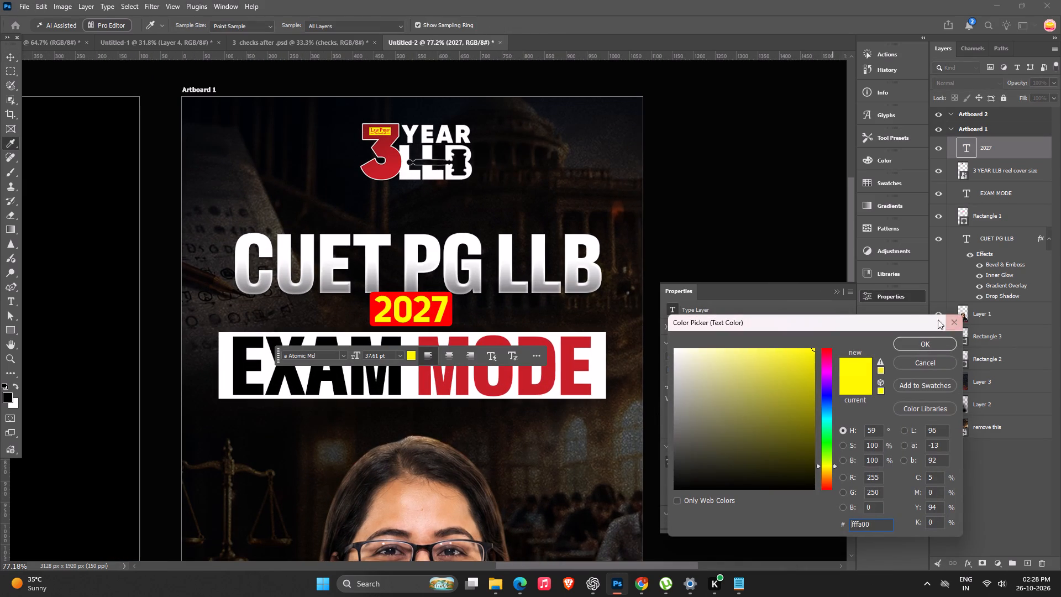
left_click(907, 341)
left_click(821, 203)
Scale "2027" and the rectangle behind it together to about 109%, and centre them horizontally at X 540 px.
scroll(648, 265, "down", 8, "alt")
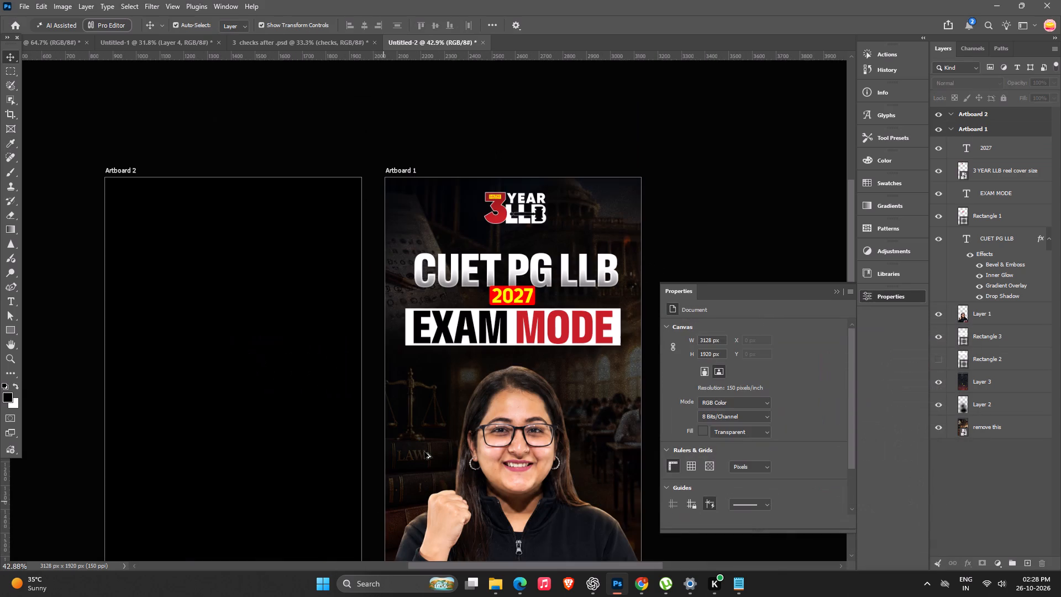
key("space")
key("space")
key("space")
key("space")
key("space")
left_click_drag(523, 384, 460, 399)
scroll(459, 324, "up", 9, "alt")
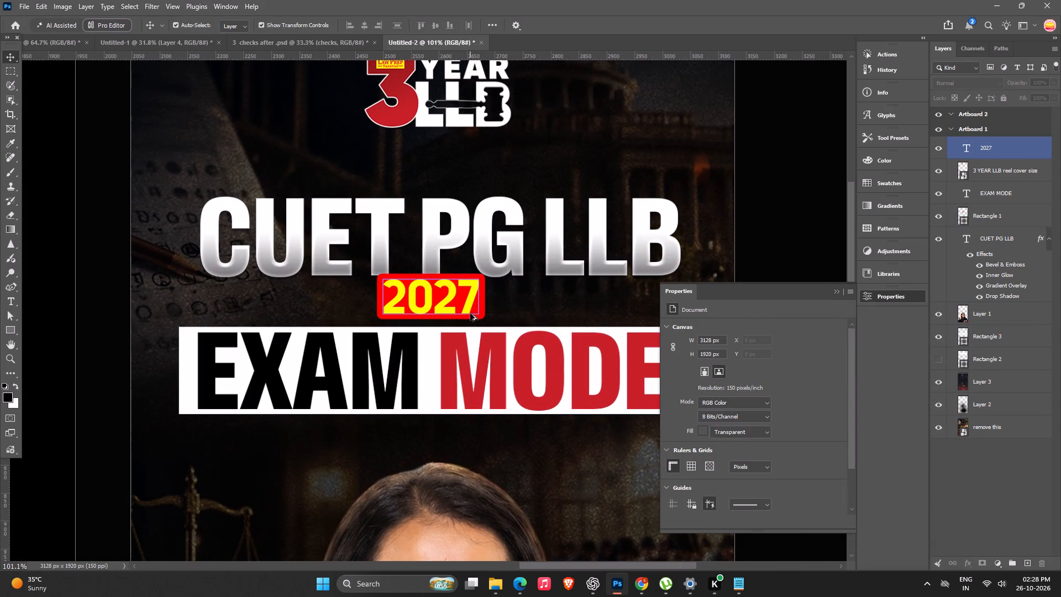
left_click(480, 311)
left_click(464, 306, "shift")
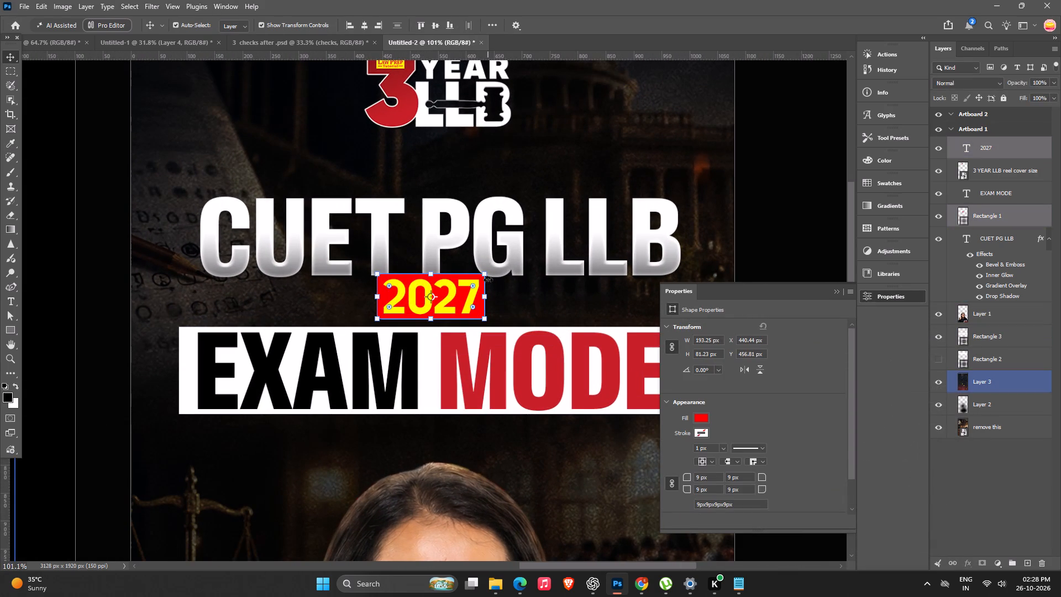
left_click_drag(486, 276, 486, 275, "alt")
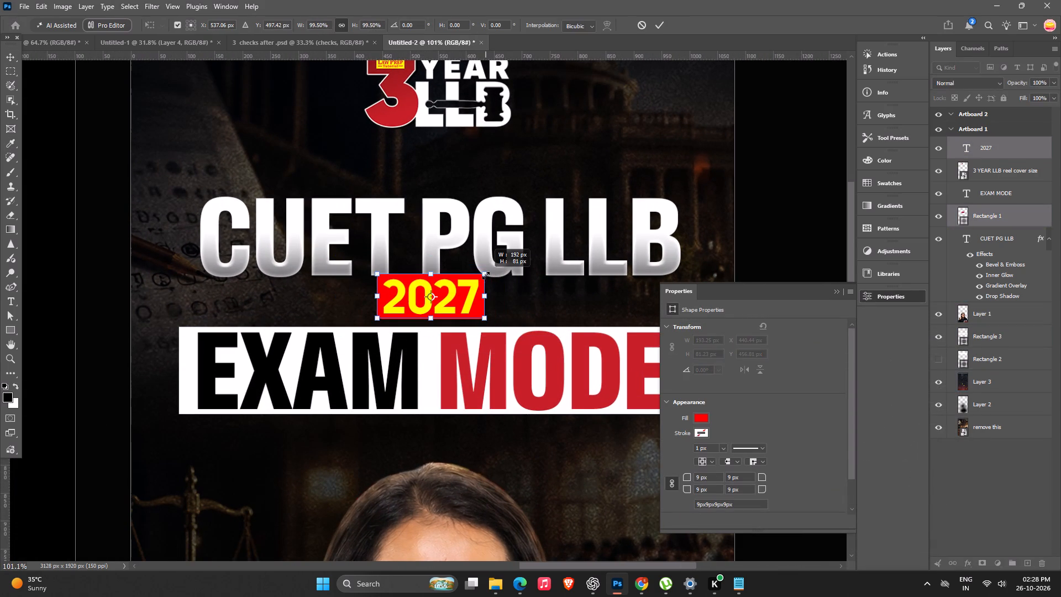
left_click_drag(486, 275, 496, 274, "alt")
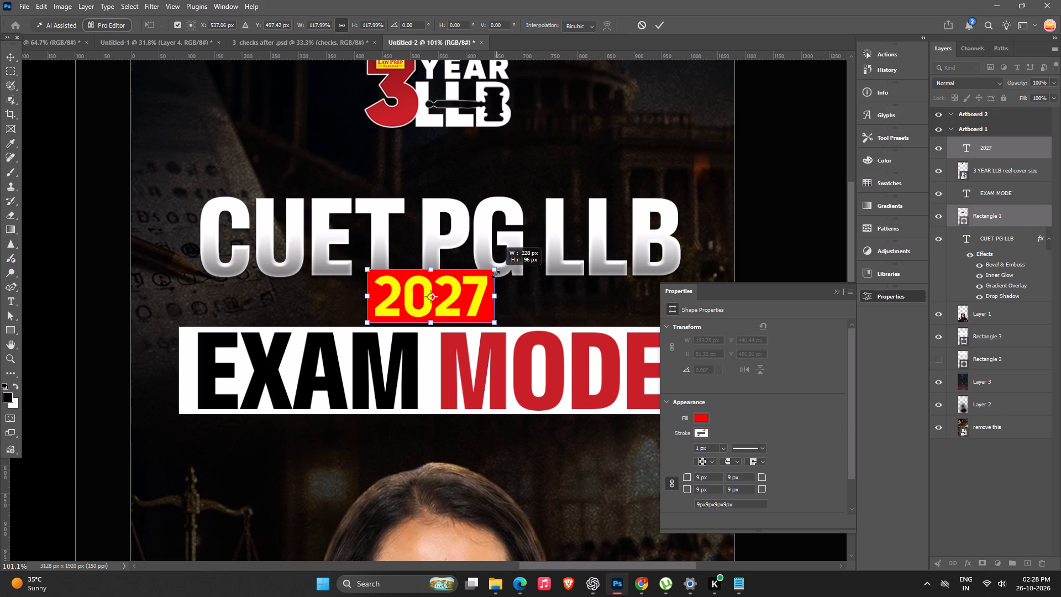
left_click_drag(496, 274, 493, 277, "alt")
left_click(460, 290)
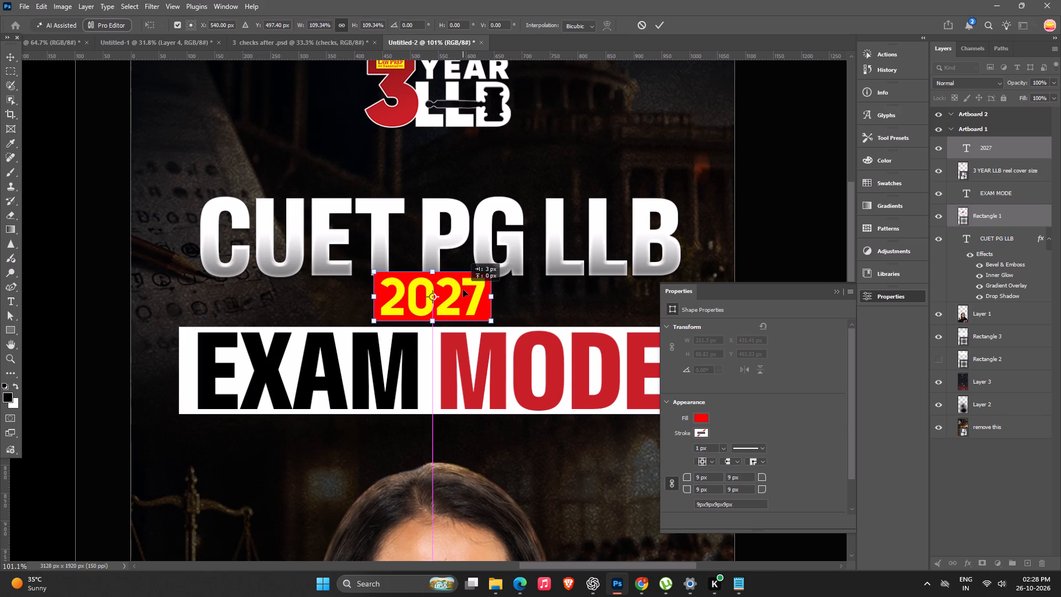
key("Return")
Fill the small rectangle behind "2027" with black 000000.
scroll(459, 322, "down", 14, "alt")
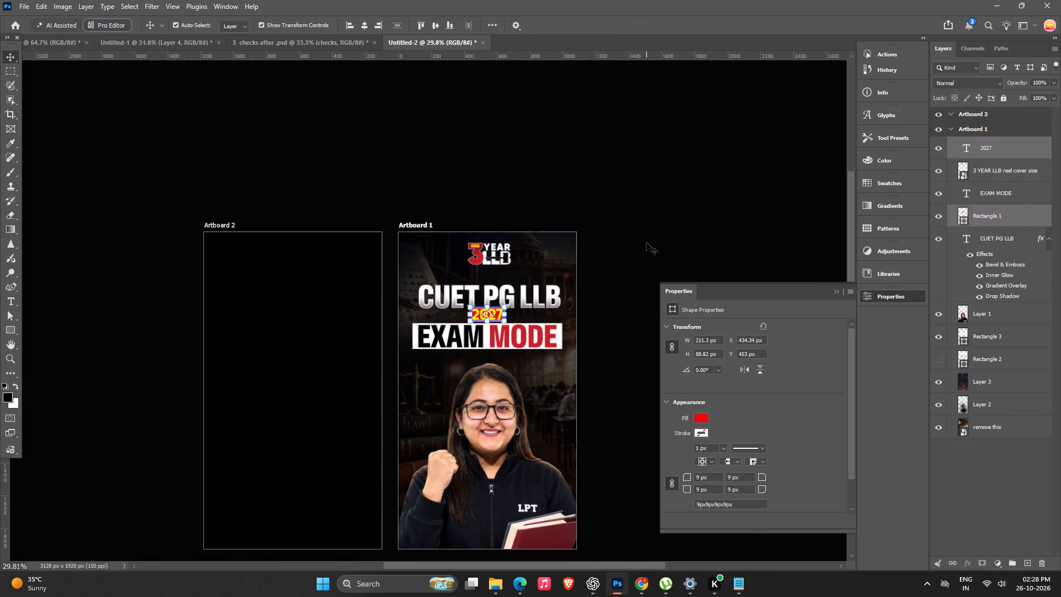
left_click(647, 243)
key("space")
key("space")
key("space")
key("space")
key("space")
left_click_drag(474, 329, 379, 268)
left_click(512, 269)
scroll(394, 245, "up", 7, "alt")
left_click(736, 207)
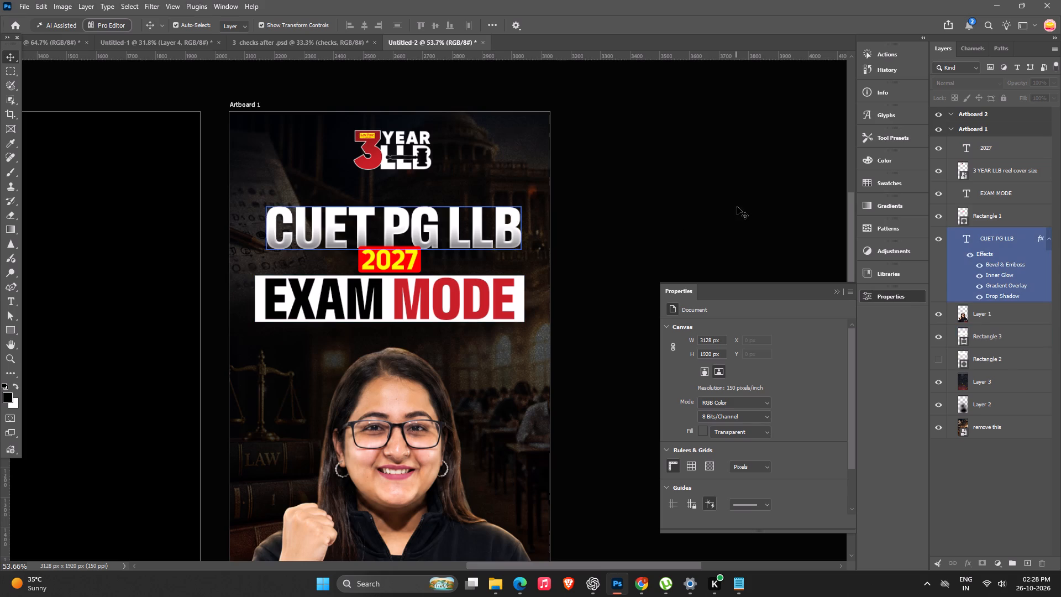
scroll(427, 258, "up", 5, "alt")
left_click(414, 260)
double_click(960, 214)
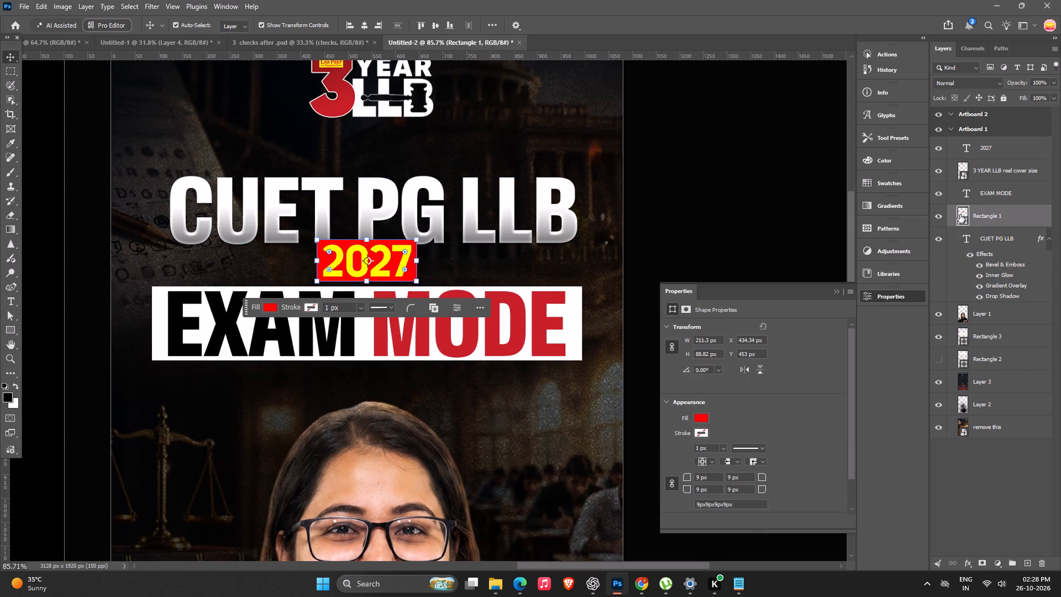
left_click_drag(772, 423, 591, 491)
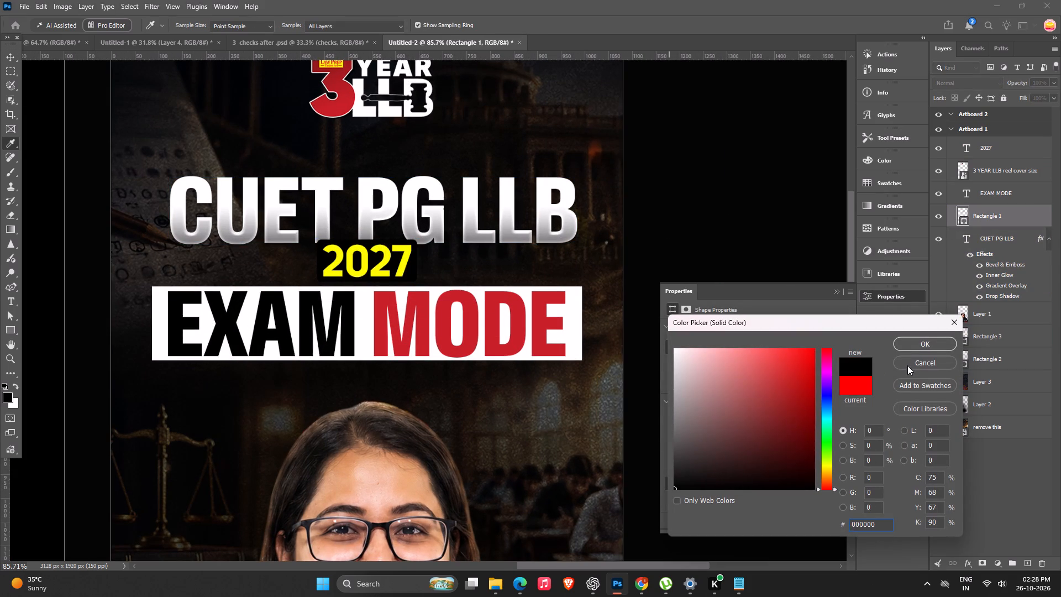
left_click(913, 348)
left_click(772, 216)
Recolour the "2027" text in the slightly warmer yellow fff600.
left_click(369, 248)
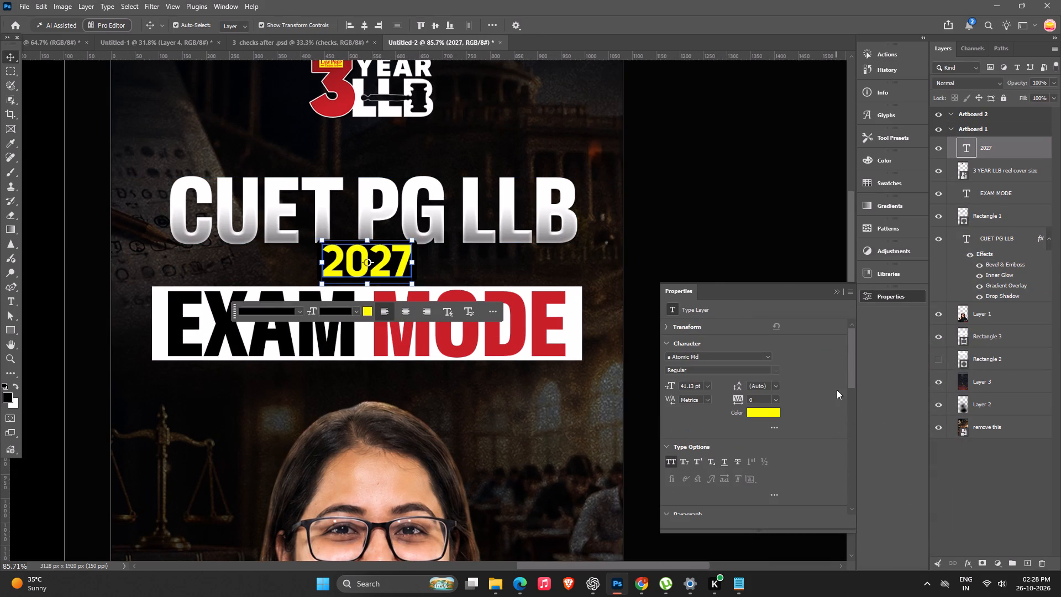
left_click(765, 417)
left_click_drag(799, 394, 816, 334)
left_click(828, 467)
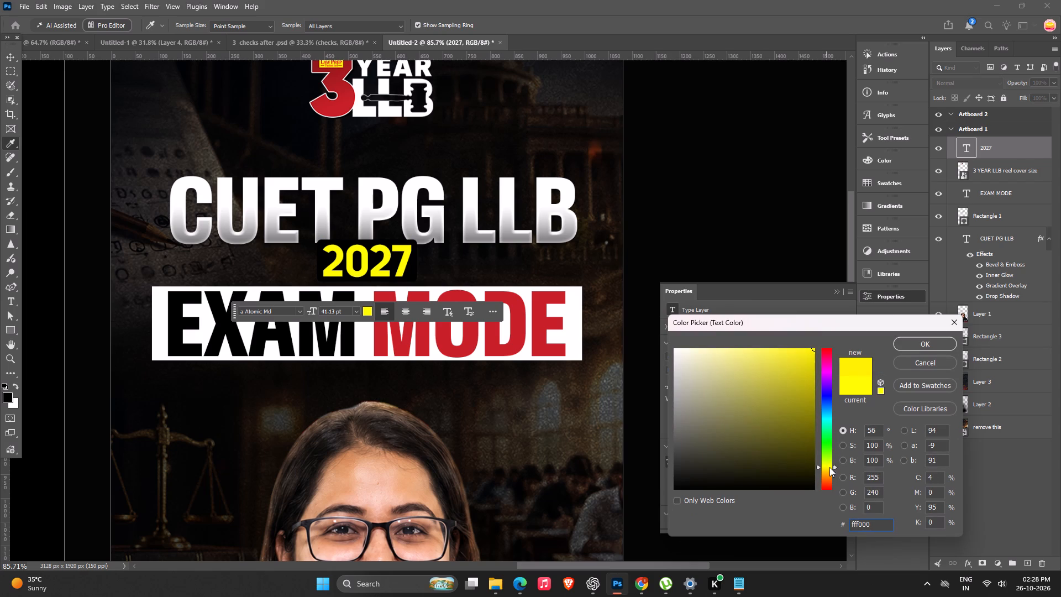
left_click(933, 347)
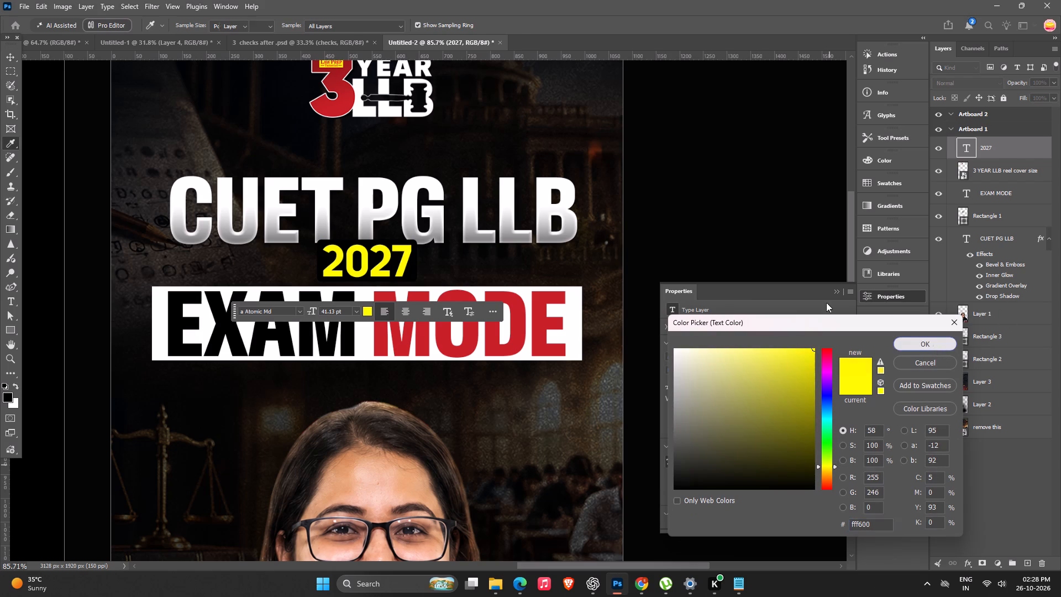
left_click(760, 245)
Examine the recoloured headline against the portrait and background, on the whole cover and close up.
scroll(754, 240, "down", 8, "alt")
scroll(574, 357, "down", 8, "alt")
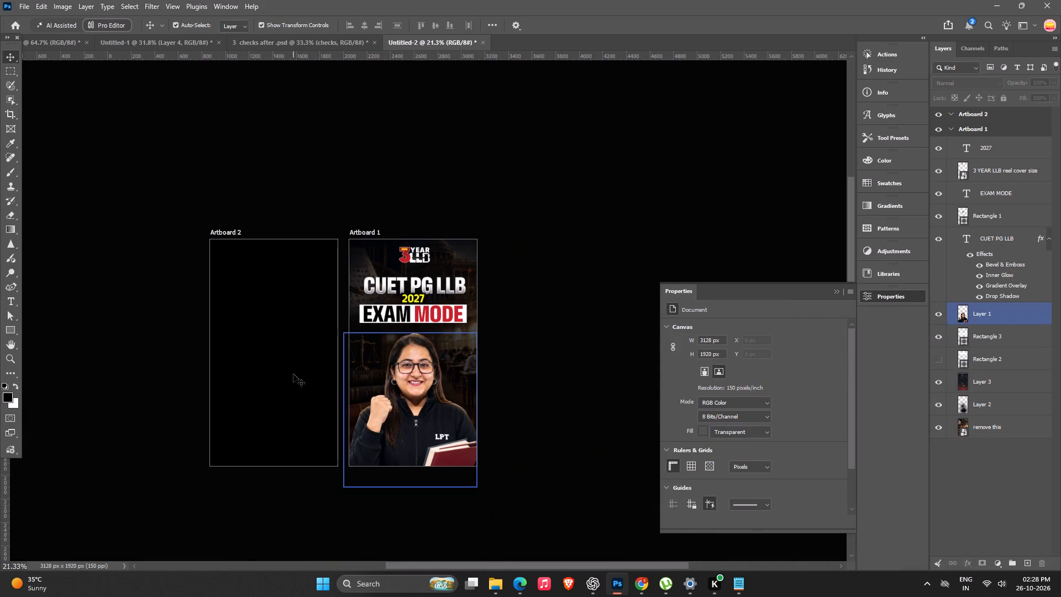
scroll(402, 379, "up", 6, "alt")
key("space")
key("space")
key("space")
left_click_drag(414, 321, 371, 358)
scroll(440, 349, "up", 5, "alt")
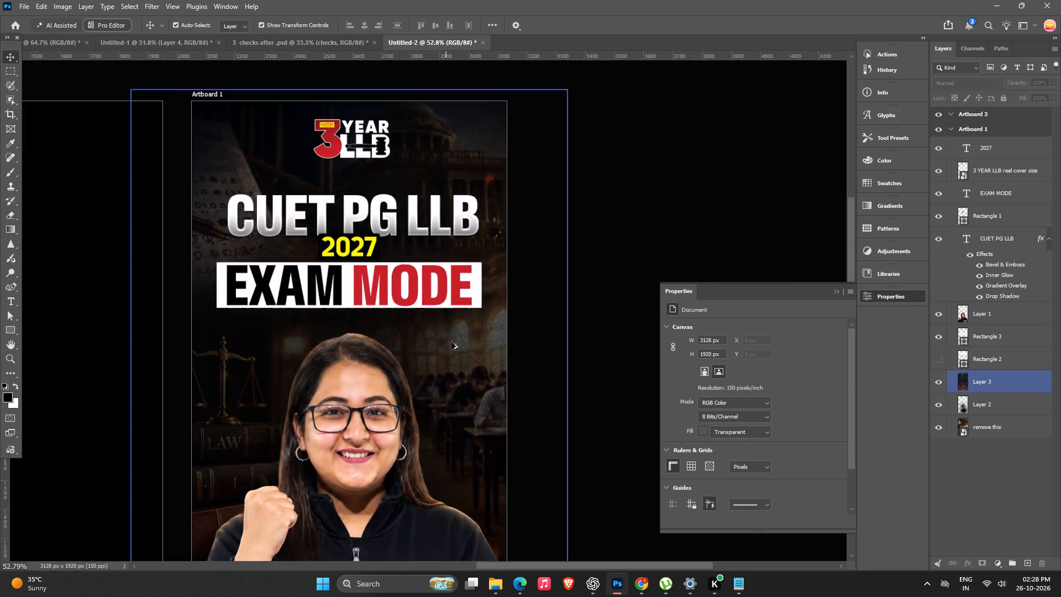
Round the corners of the white rectangle behind "EXAM MODE".
scroll(468, 274, "up", 6, "alt")
left_click(485, 266)
scroll(475, 257, "up", 4, "alt")
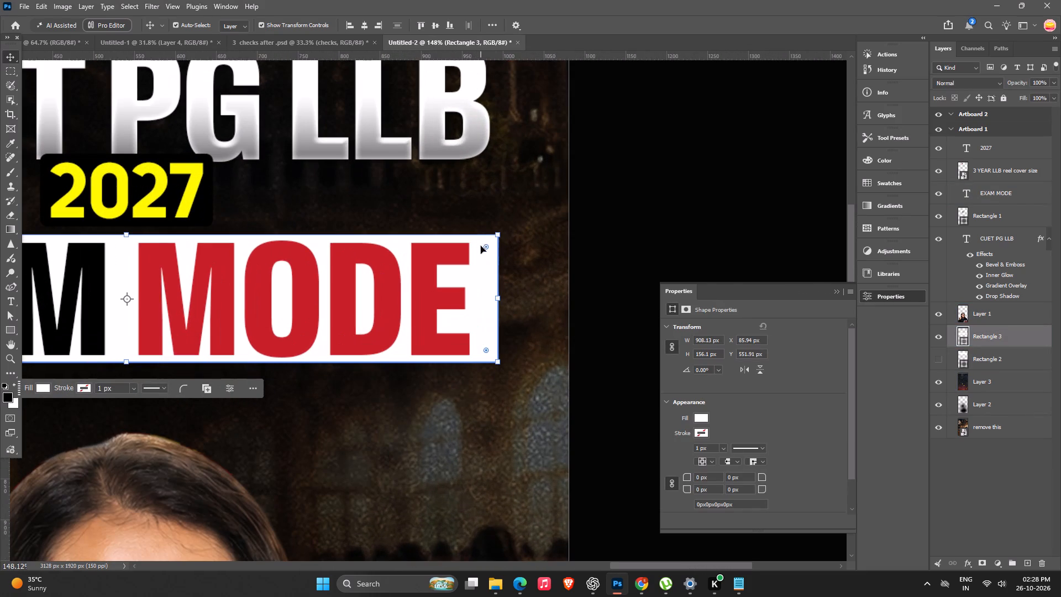
left_click(486, 248)
left_click(677, 214)
scroll(659, 243, "down", 7, "alt")
scroll(548, 274, "down", 8, "alt")
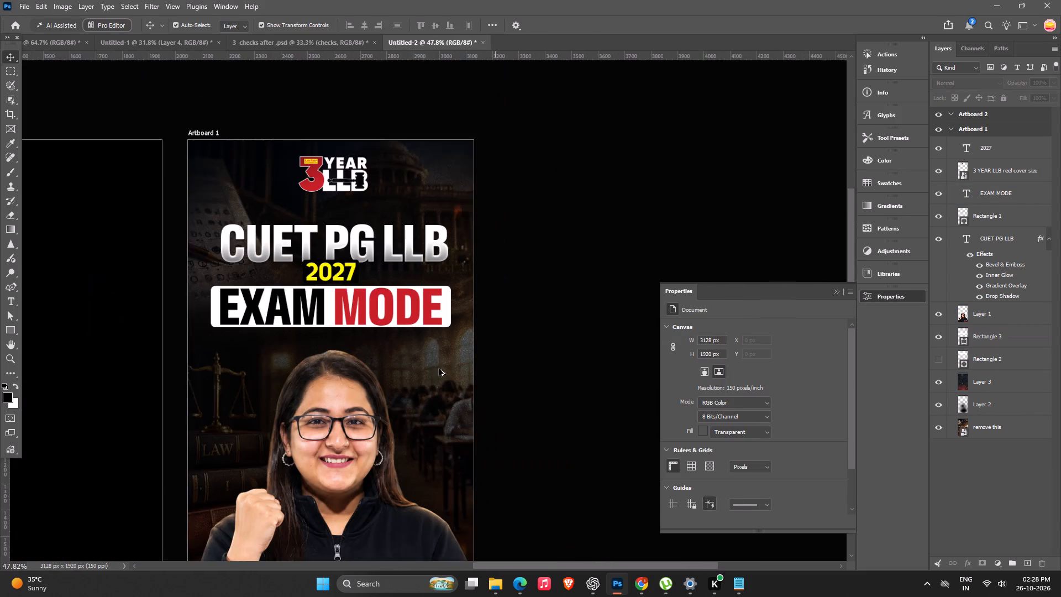
Add a default drop shadow to the "EXAM MODE" text, at 35% opacity and 4 px size, and set its distance to 4 px.
left_click(427, 306)
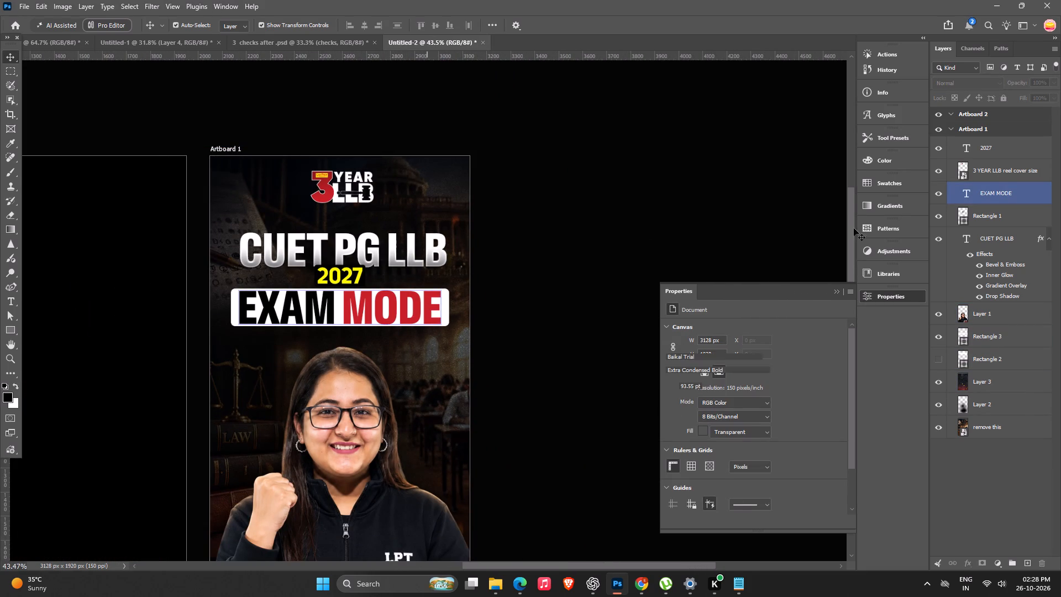
double_click(1031, 195)
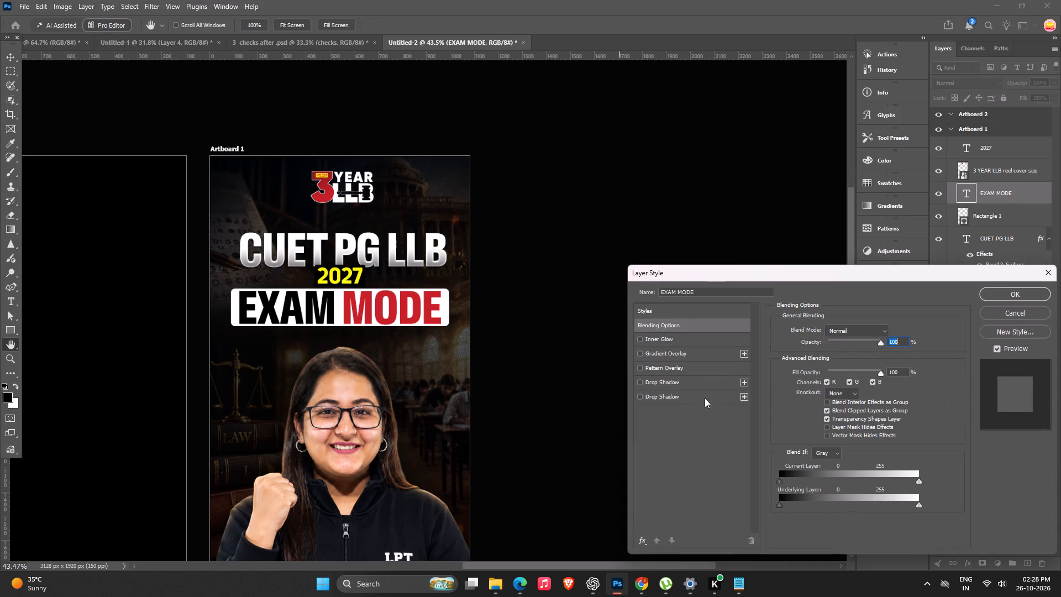
left_click(700, 396)
double_click(904, 485, "alt")
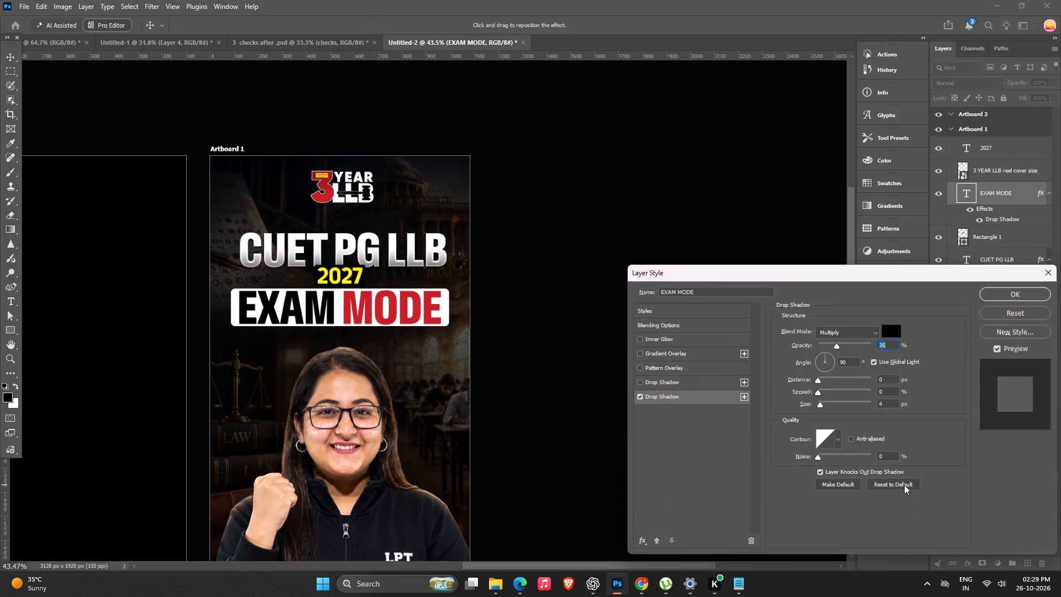
left_click(817, 379)
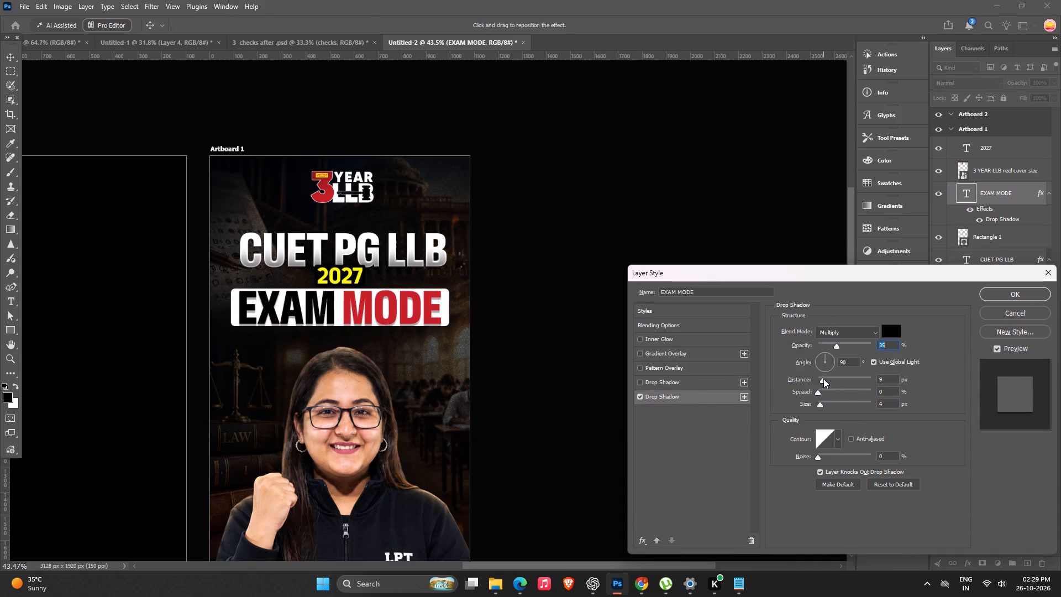
key("Return")
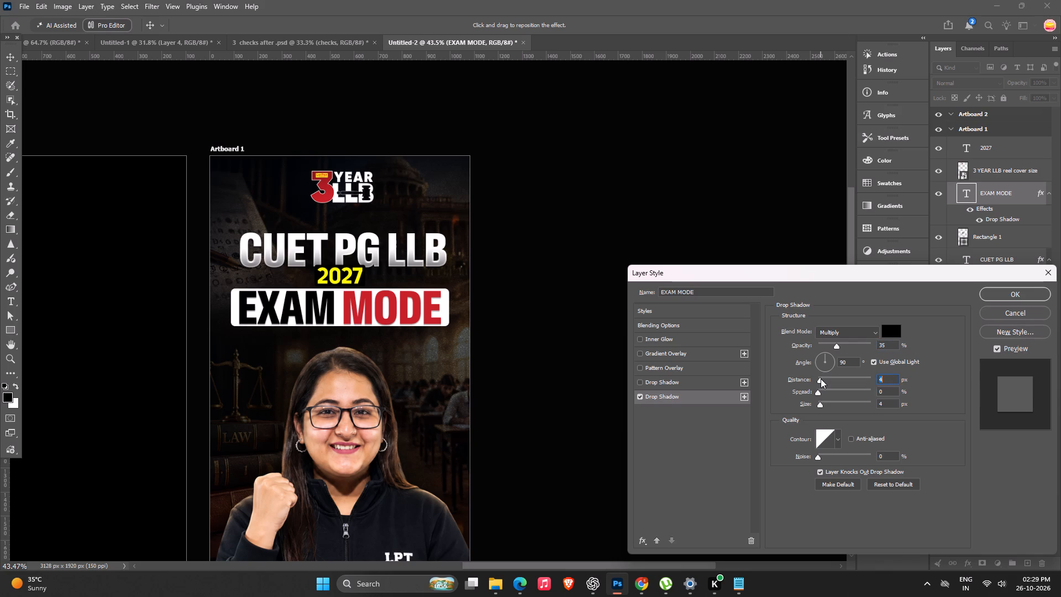
left_click(628, 231)
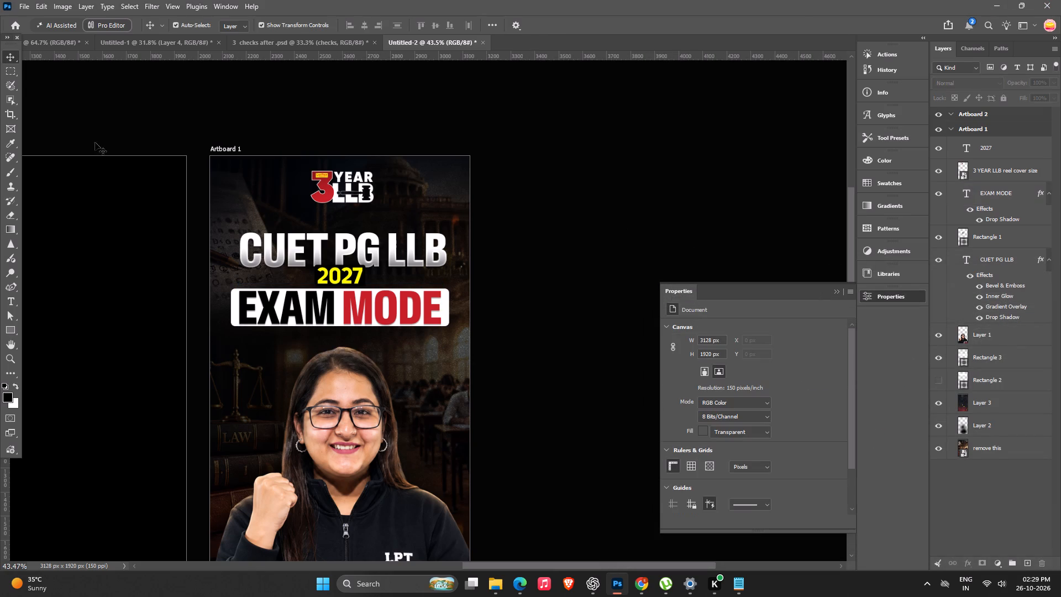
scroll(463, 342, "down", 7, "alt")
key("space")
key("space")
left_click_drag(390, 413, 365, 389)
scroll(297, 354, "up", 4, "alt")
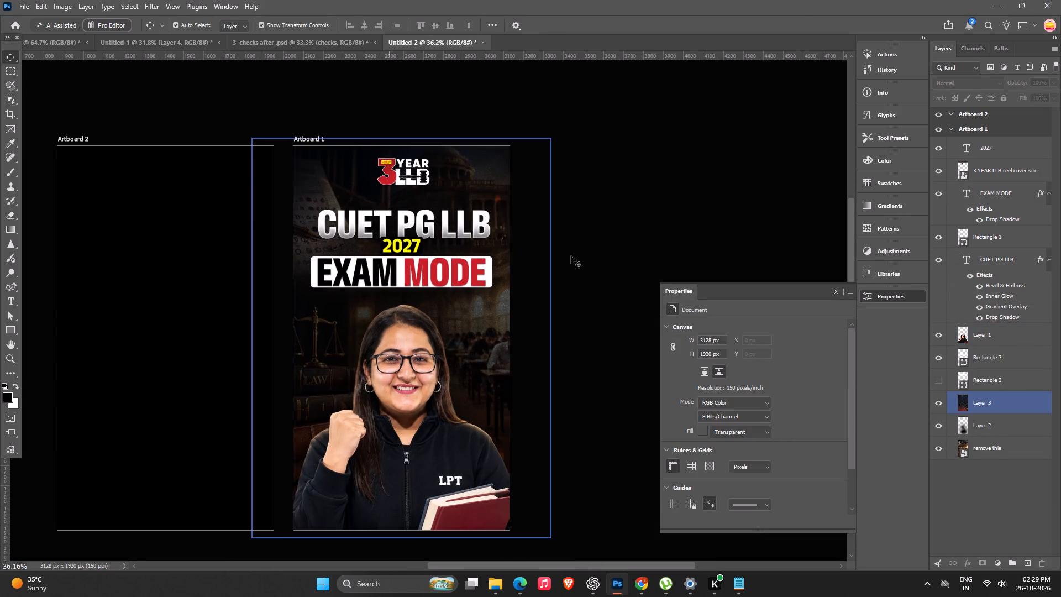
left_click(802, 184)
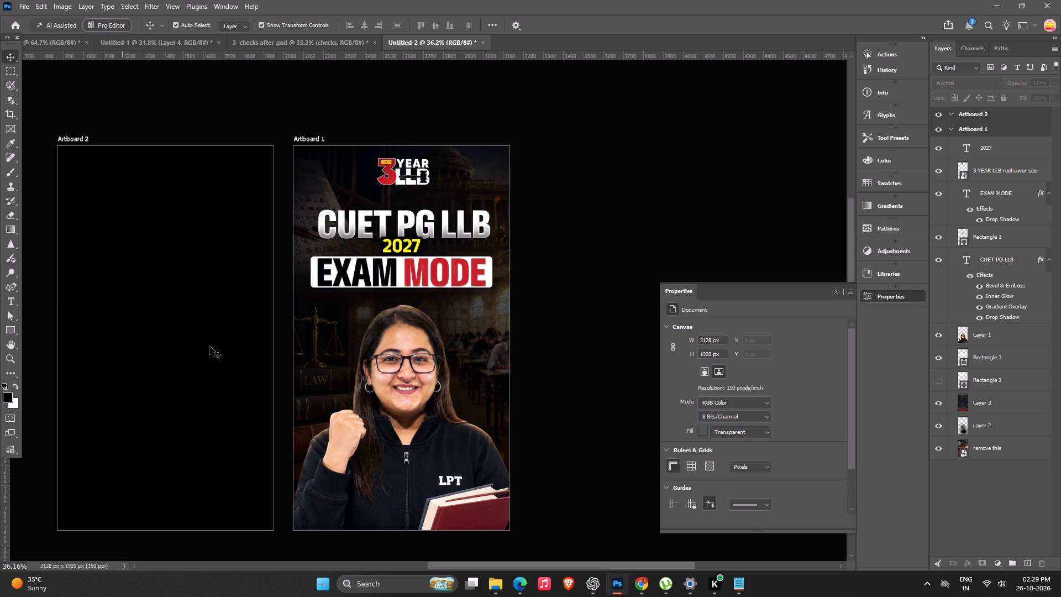
Switch to the Pinterest tabs in Chrome, find the maroon texture with yellow brush strokes and copy its image.
key("alt+Tab")
key("alt+Tab")
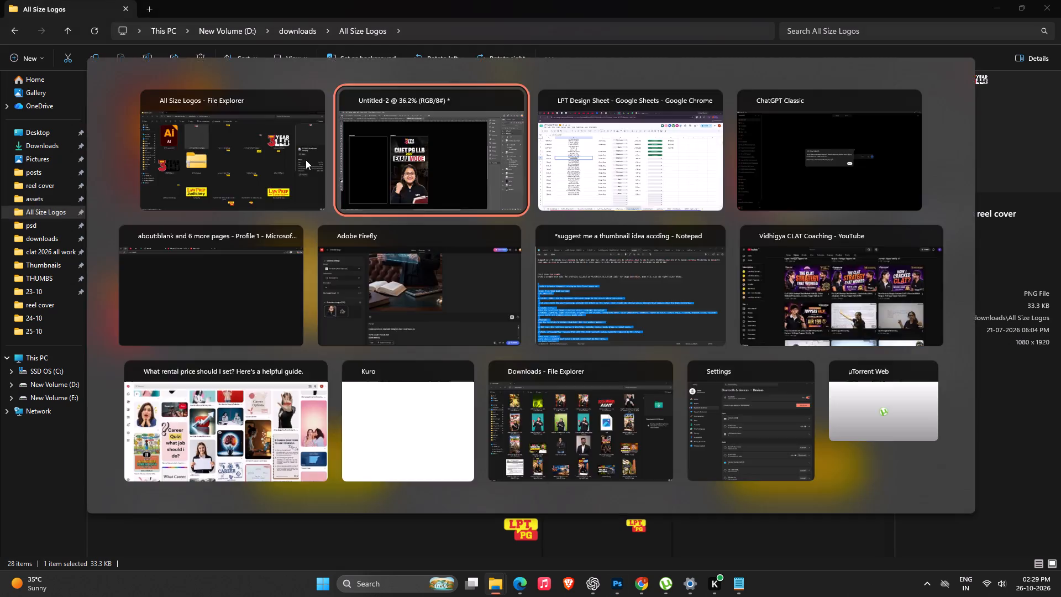
key("alt+Tab")
key("alt+Tab")
left_click(60, 0)
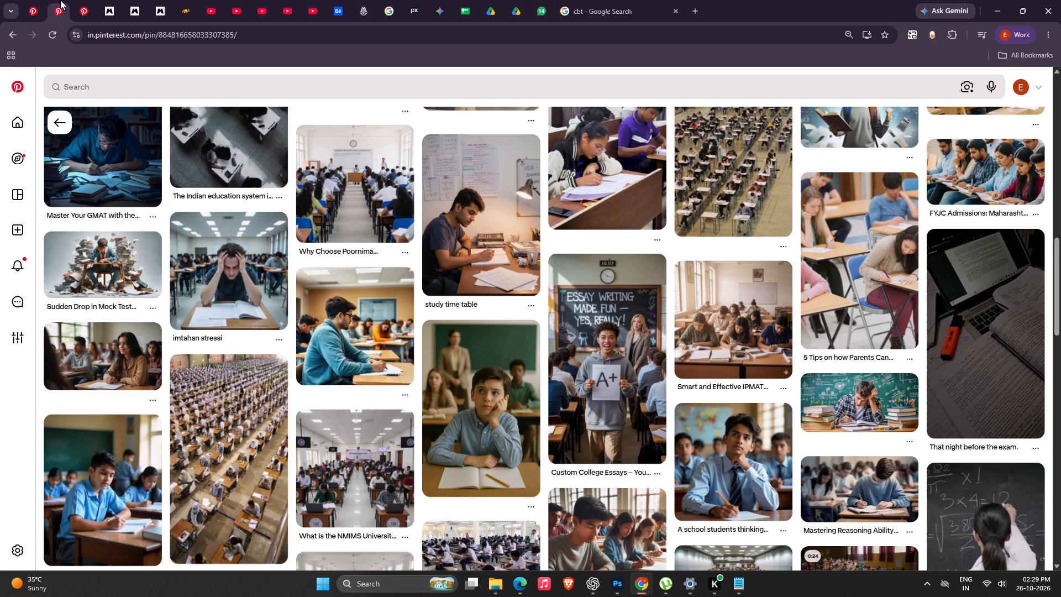
left_click(29, 3)
scroll(443, 417, "down", 7)
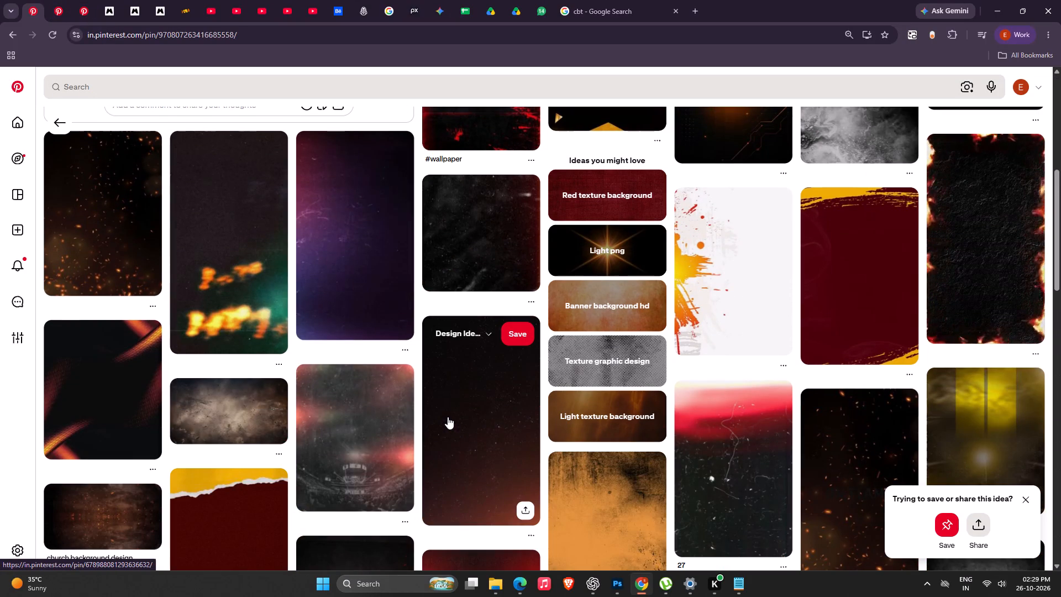
left_click(871, 275)
right_click(138, 247)
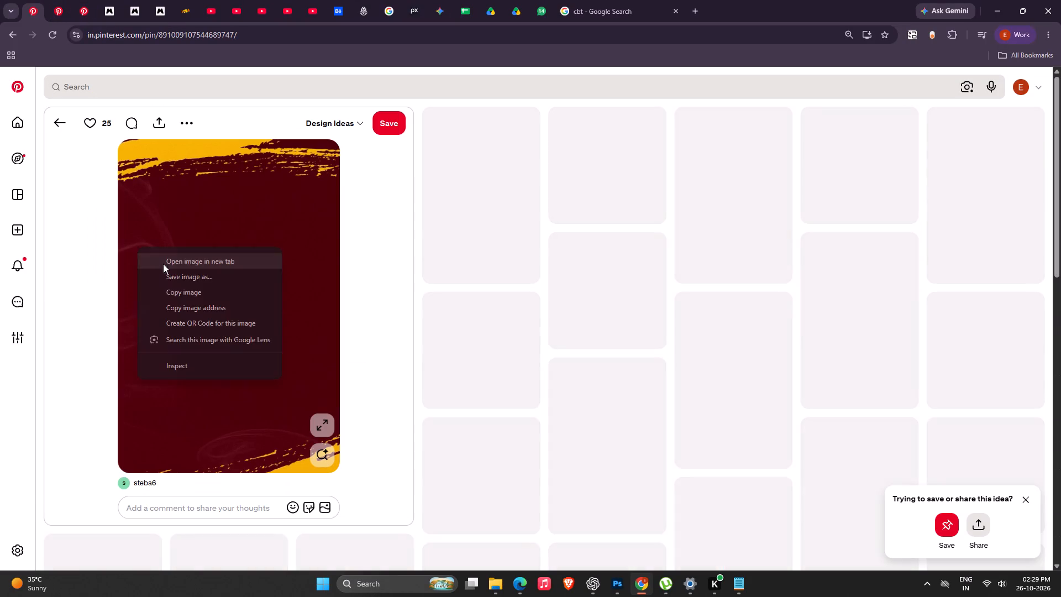
left_click(178, 290)
Paste the maroon texture into the Photoshop cover, move it onto Artboard 1 and enlarge it to 1302 x 1952 px, covering the artboard.
key("alt+Tab")
key("ctrl+v")
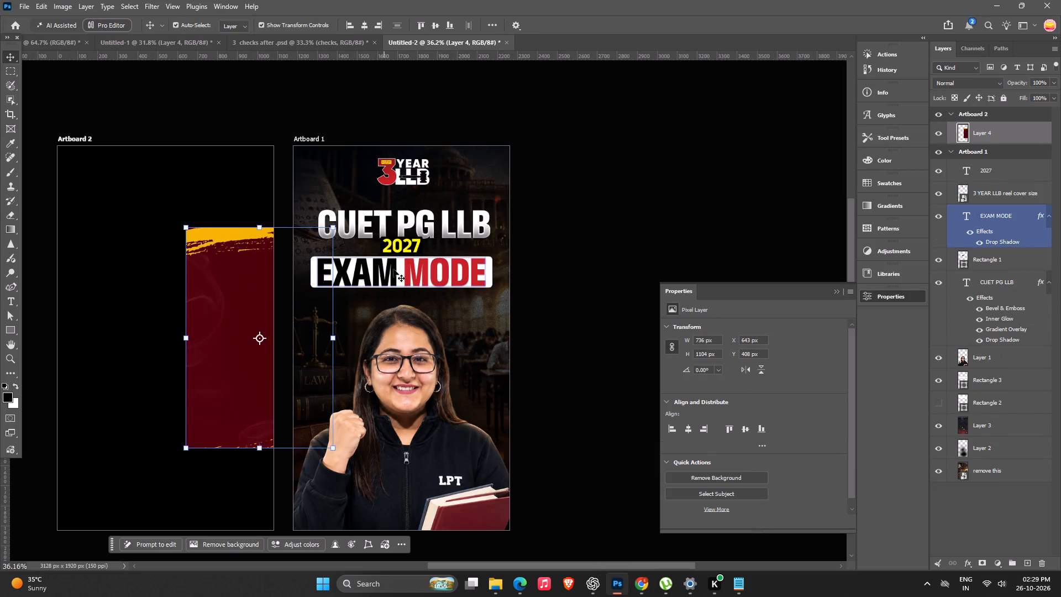
left_click_drag(227, 274, 365, 277)
left_click_drag(472, 229, 522, 182, "alt")
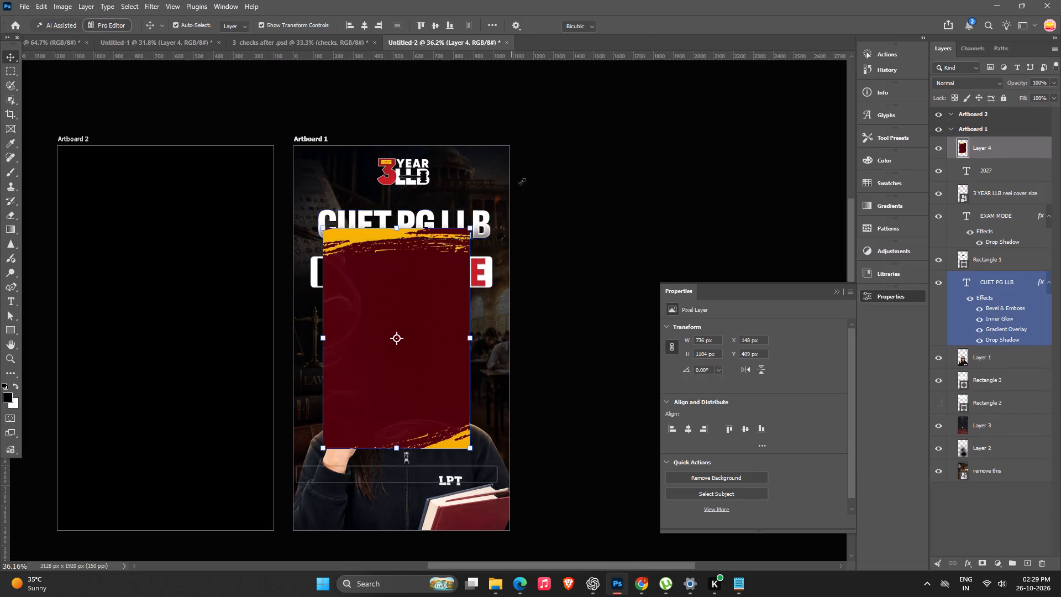
left_click_drag(522, 182, 556, 162, "alt")
key("Return")
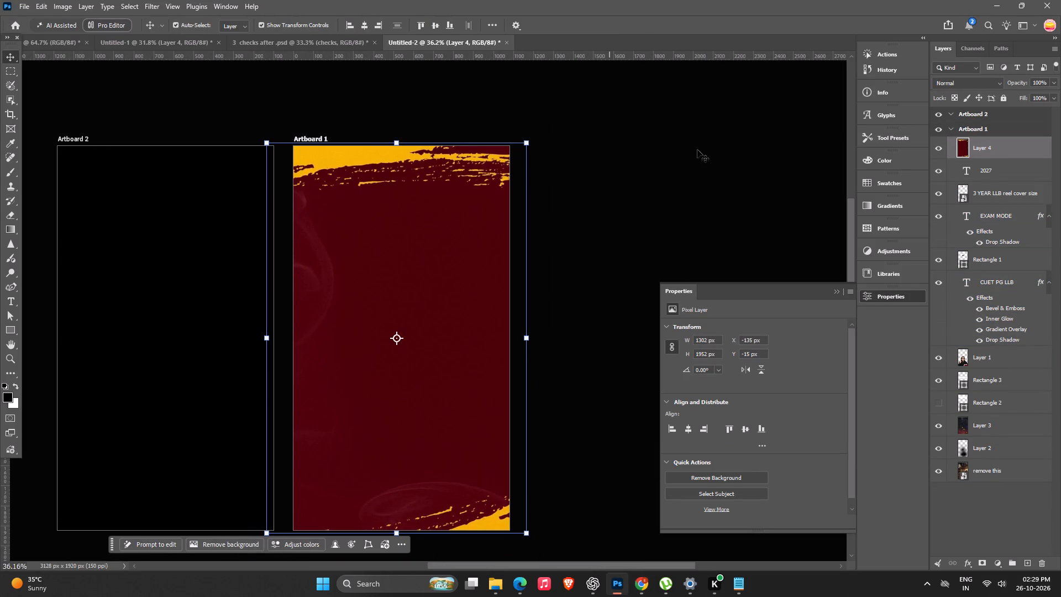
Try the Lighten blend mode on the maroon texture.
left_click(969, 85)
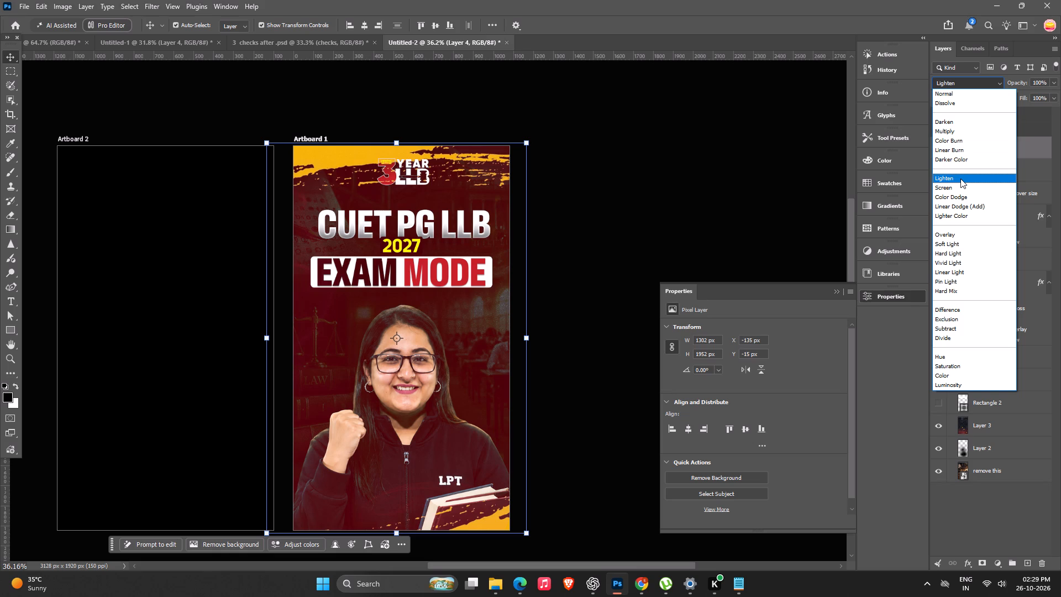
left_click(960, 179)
Move the maroon texture directly above the bottom "remove this" photo and set its blend mode to Multiply.
key("ctrl+shift+bracketleft")
key("ctrl+bracketright")
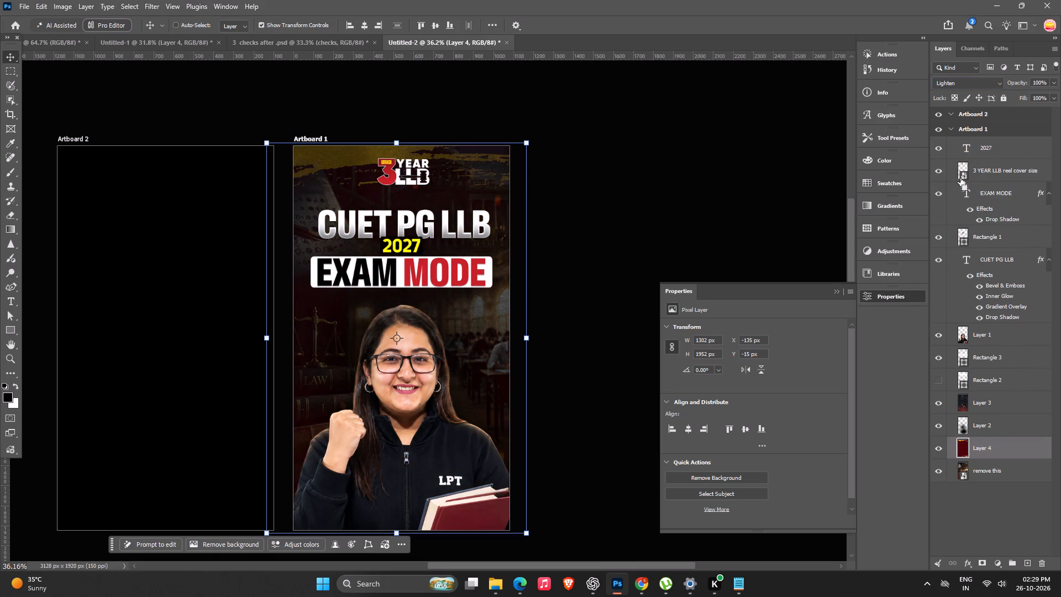
left_click(964, 81)
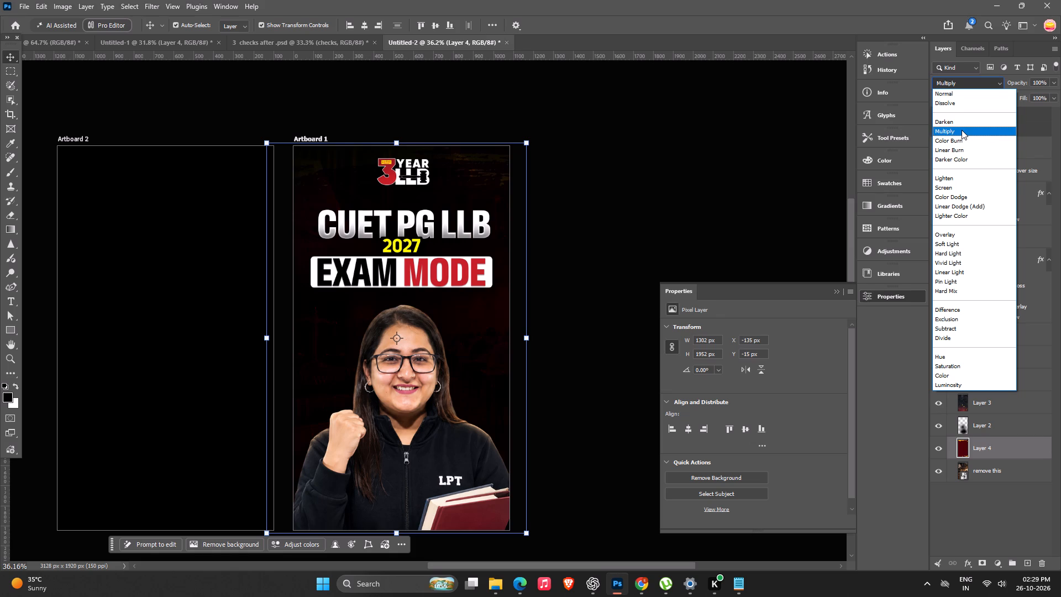
left_click(962, 130)
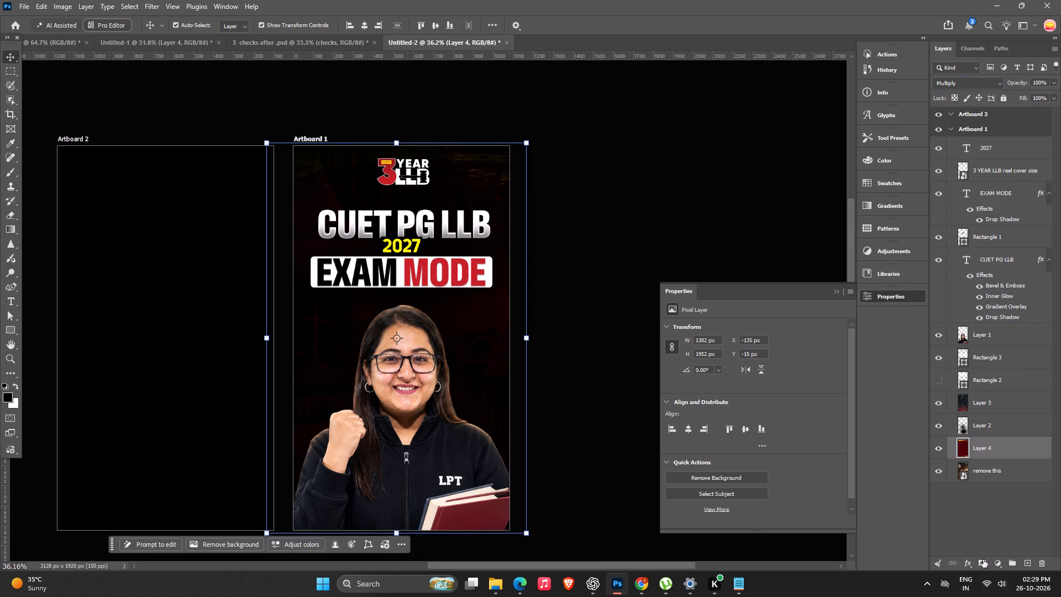
Add a layer mask to the maroon texture and paint black around the portrait and headline with a soft 1000 px brush, reduced to 800 px.
left_click(983, 559)
key("b")
left_click(456, 349)
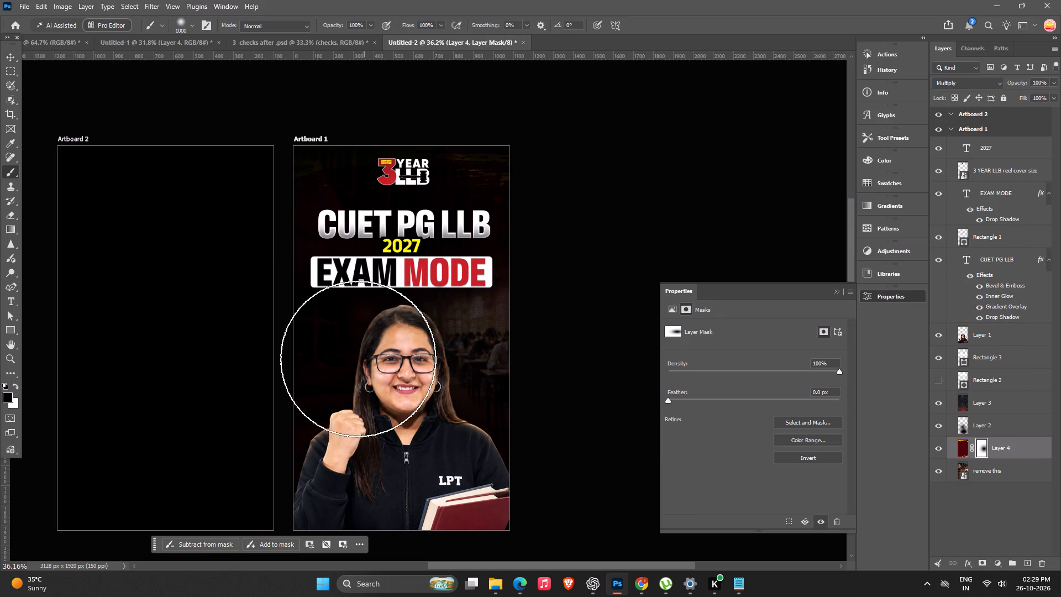
left_click(348, 362)
left_click_drag(397, 373, 507, 387)
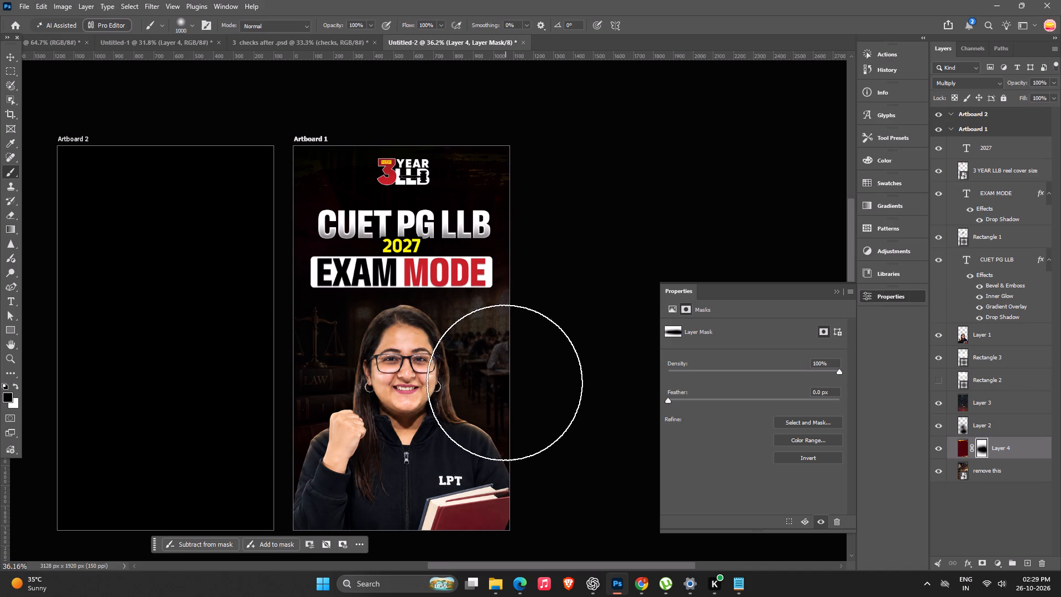
left_click(484, 239)
left_click(477, 218)
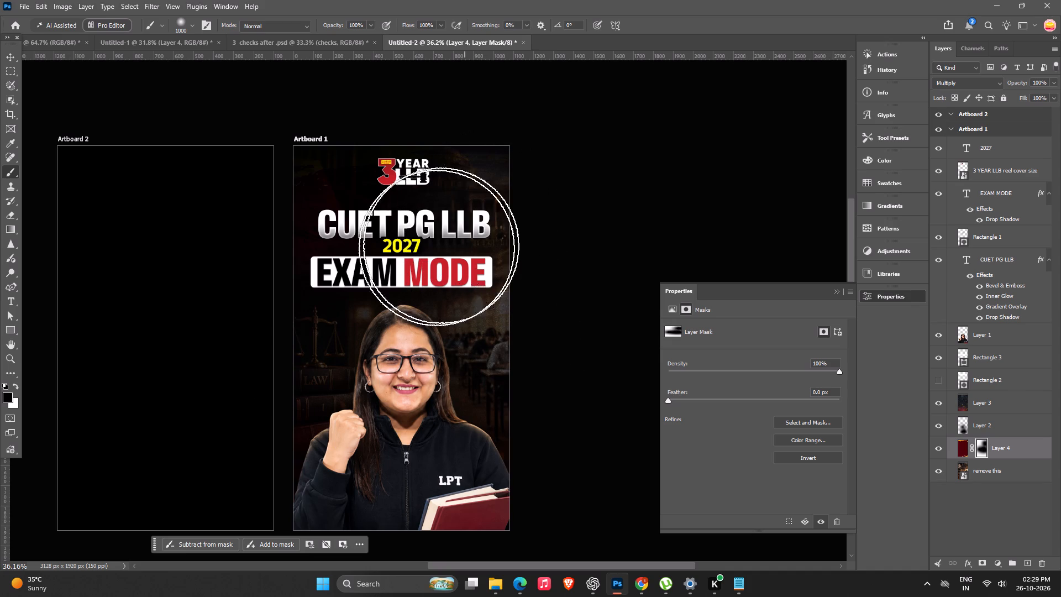
left_click(325, 263)
key("ctrl+z")
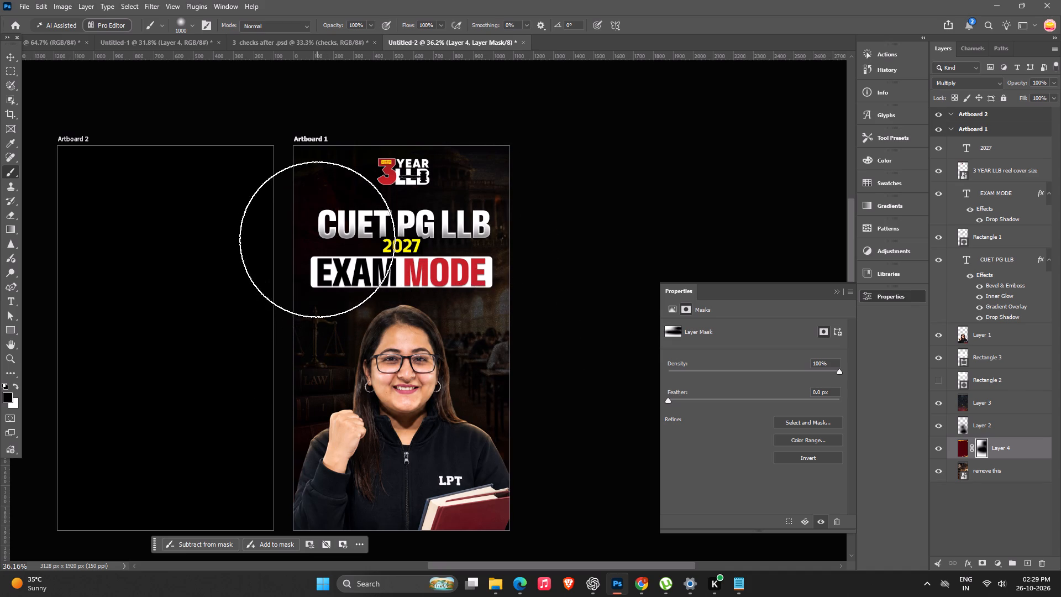
key("bracketleft")
key("bracketleft")
left_click(317, 249)
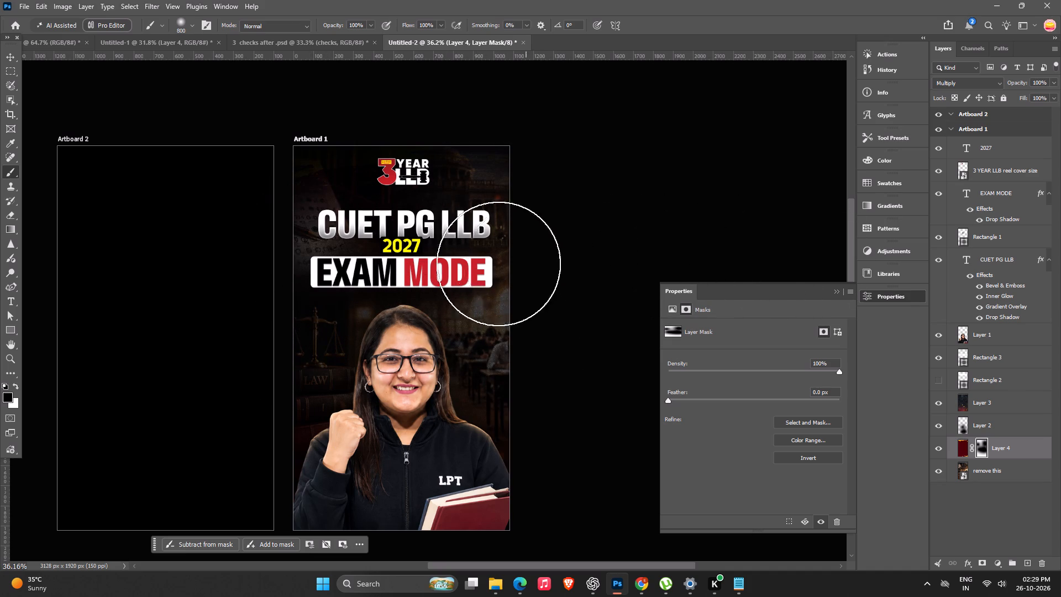
Restore the maroon texture around the headline by painting white across the mask with a 600 px brush.
key("x")
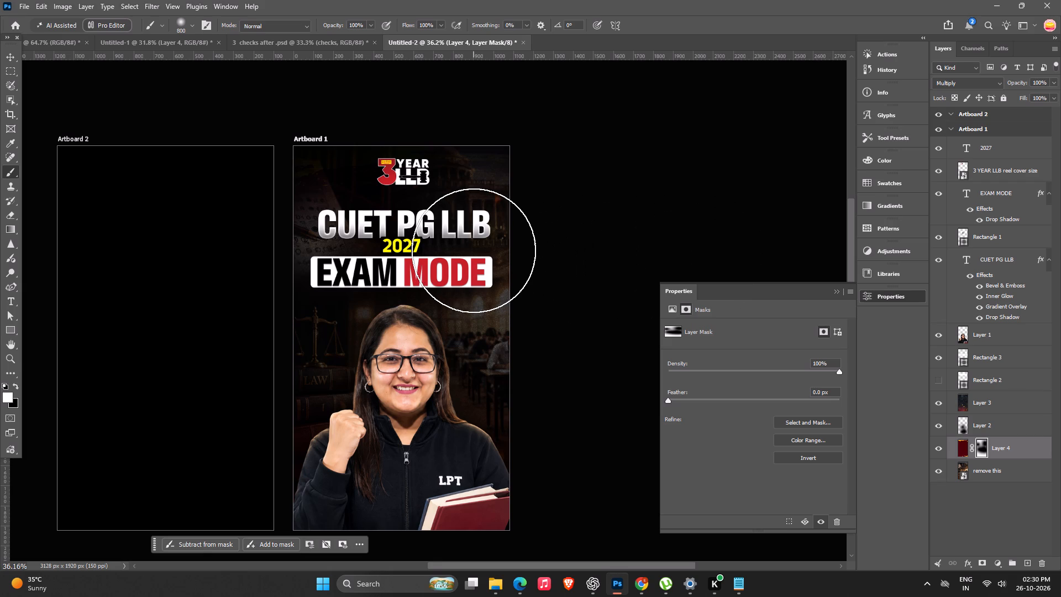
key("bracketleft")
key("bracketleft")
left_click(472, 248)
left_click_drag(507, 249, 495, 247)
left_click(343, 247)
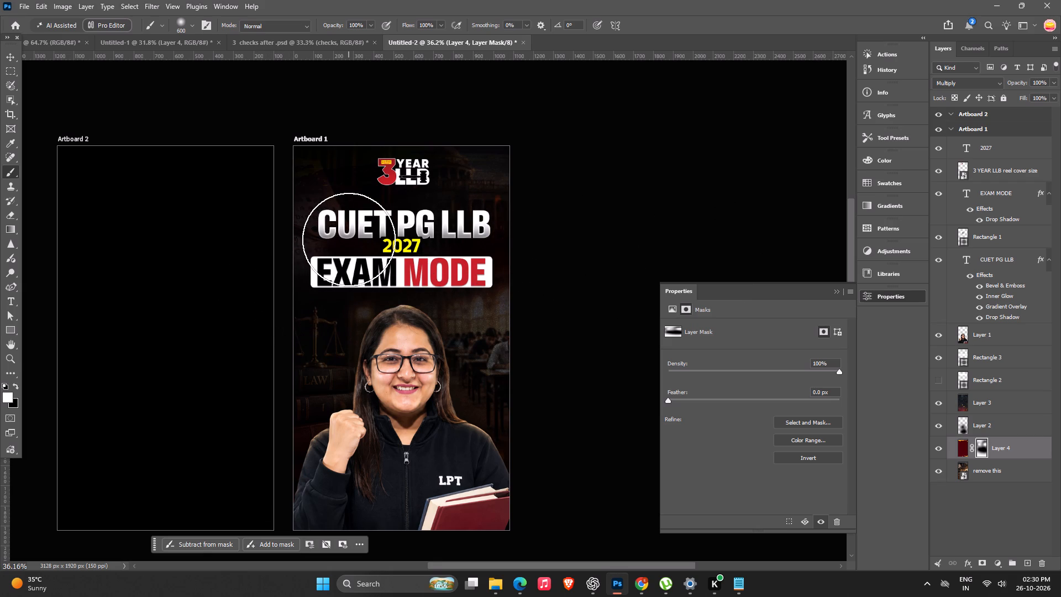
left_click_drag(349, 239, 812, 249)
Examine how the masked texture blends with the background across the whole cover.
scroll(450, 303, "down", 6, "alt")
scroll(351, 353, "up", 5, "alt")
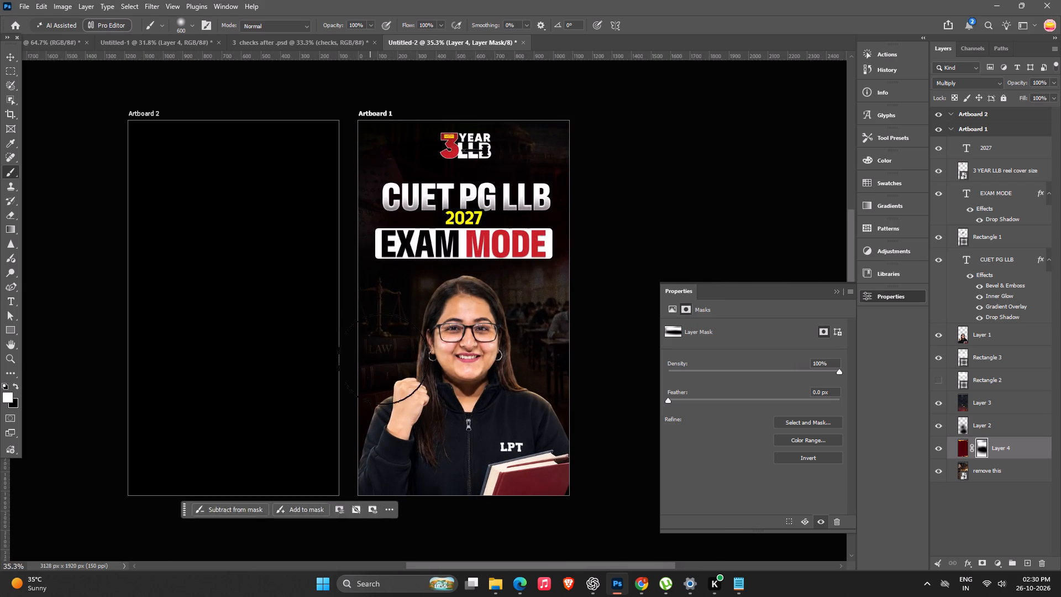
key("space")
left_click_drag(386, 359, 361, 348)
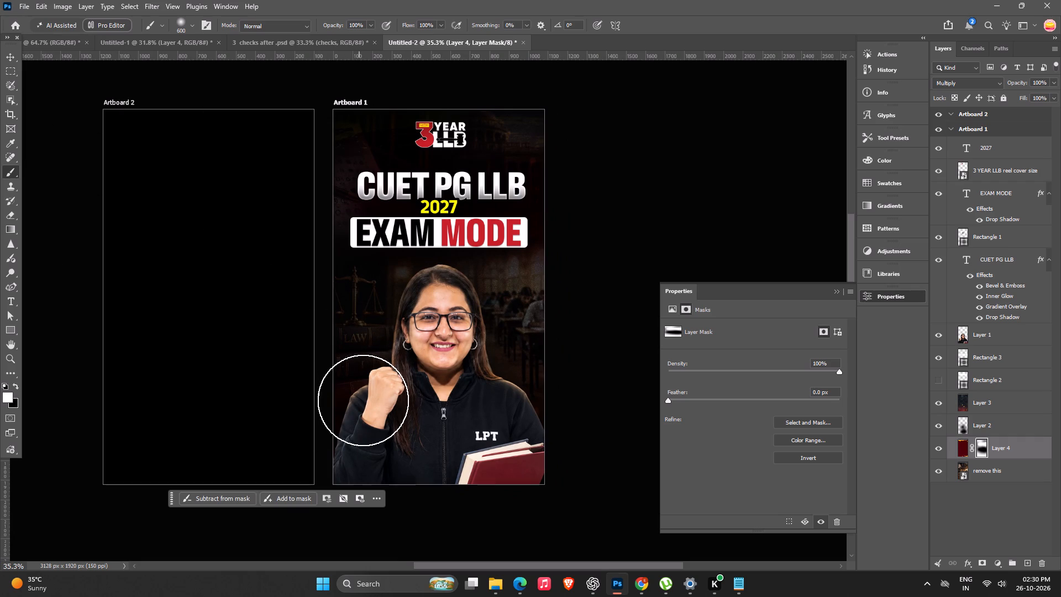
key("space")
key("space")
key("space")
left_click_drag(486, 337, 443, 350)
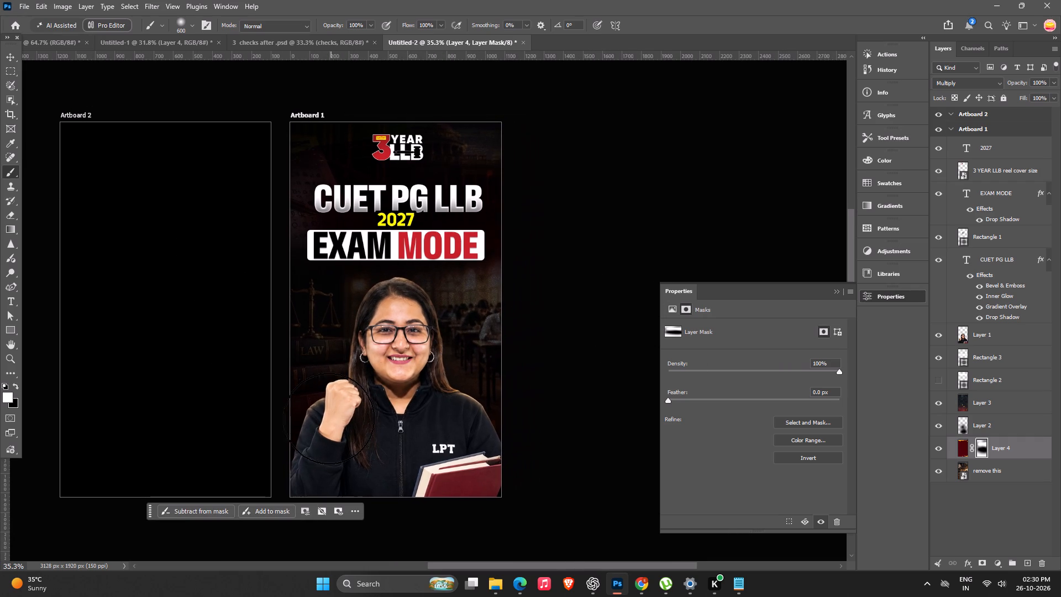
Dab white on the texture mask near the raised fist, then paint black over the portrait's body and both sides of the face.
left_click(329, 418)
key("x")
left_click(391, 417)
left_click_drag(397, 416, 458, 472)
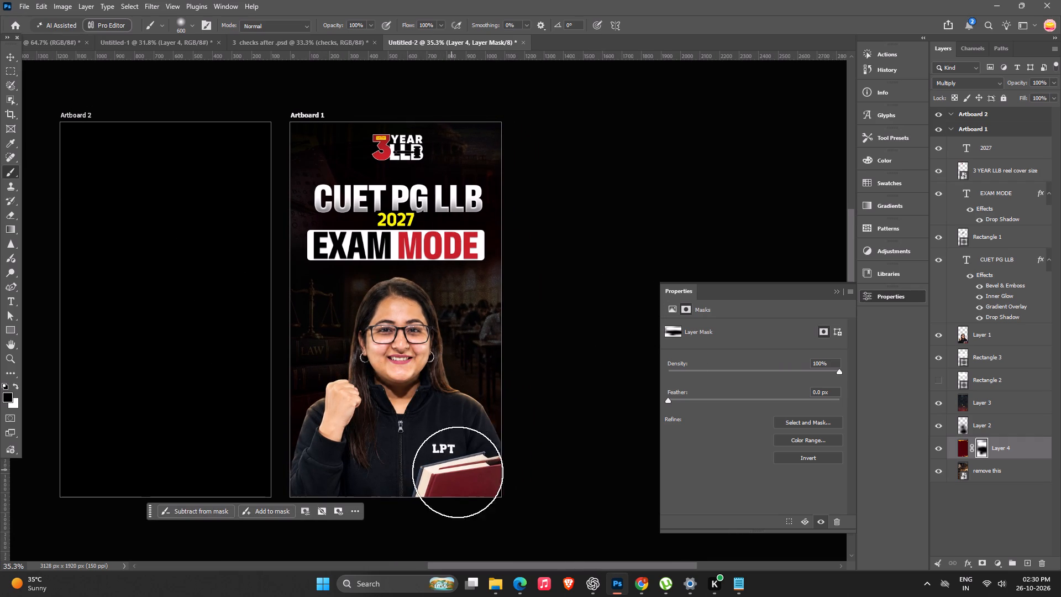
left_click_drag(458, 472, 460, 420)
left_click(465, 365)
left_click(466, 351)
left_click_drag(344, 348, 350, 409)
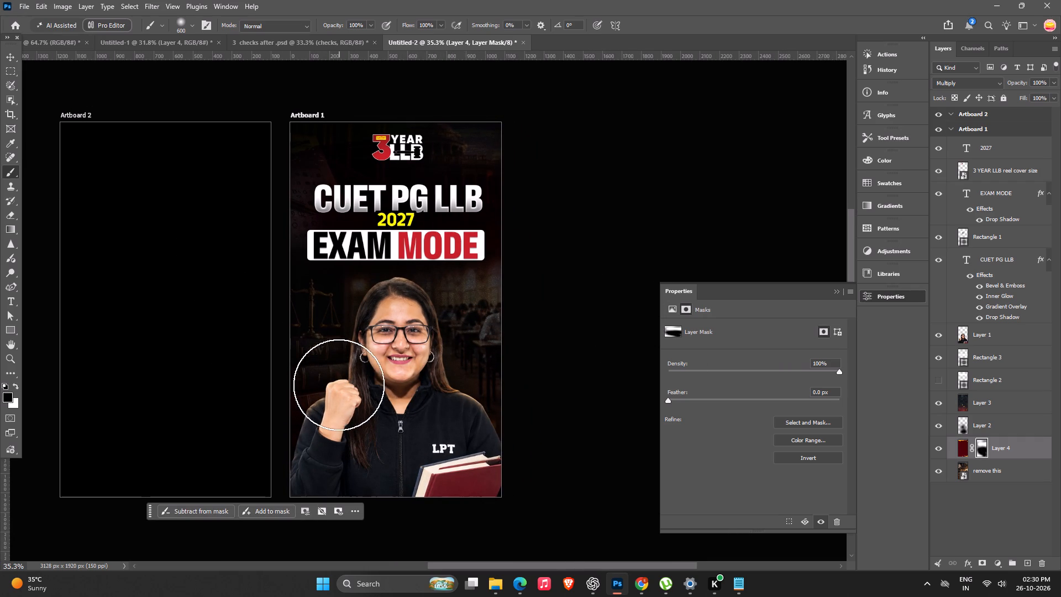
Paint white on the texture mask down the cover's left side, over the scales, law books and raised fist area, darkening the background there.
key("x")
left_click(334, 365)
left_click(315, 369)
left_click_drag(314, 369, 254, 454)
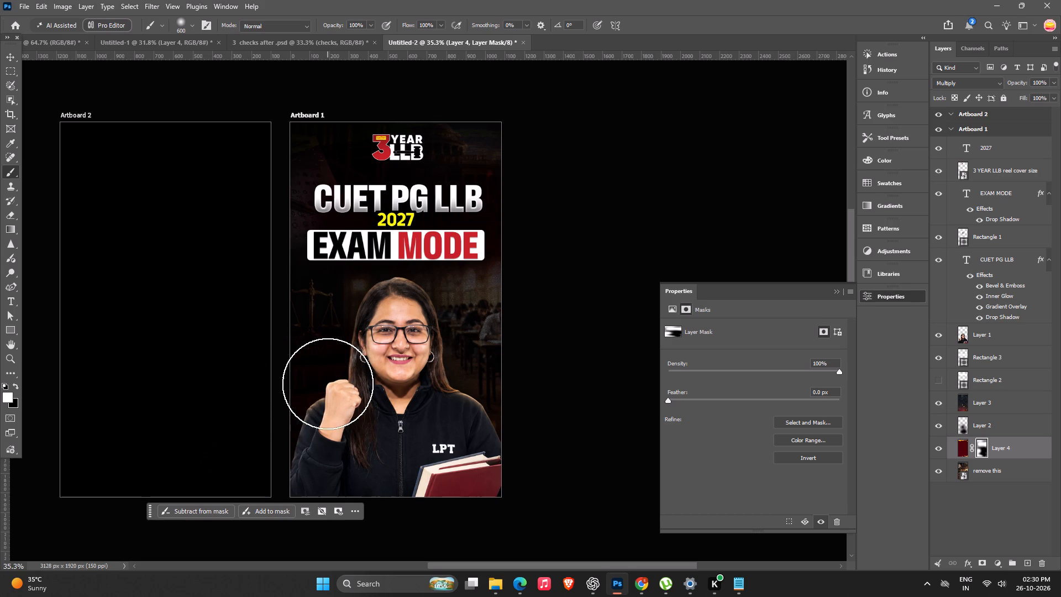
left_click_drag(328, 384, 285, 283)
left_click_drag(298, 313, 323, 481)
key("space")
key("space")
key("space")
key("space")
left_click_drag(349, 433, 375, 416)
left_click_drag(366, 308, 358, 404)
key("space")
key("space")
left_click_drag(419, 406, 418, 389)
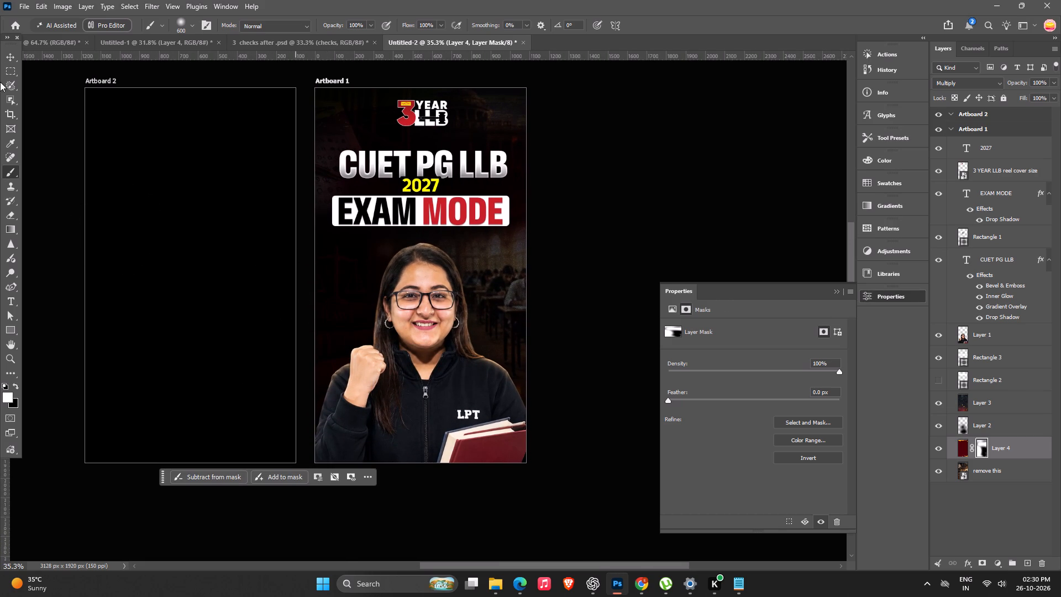
Leave mask painting for the Move tool and examine the whole cover composition around the headline and portrait.
left_click(15, 60)
left_click(57, 172)
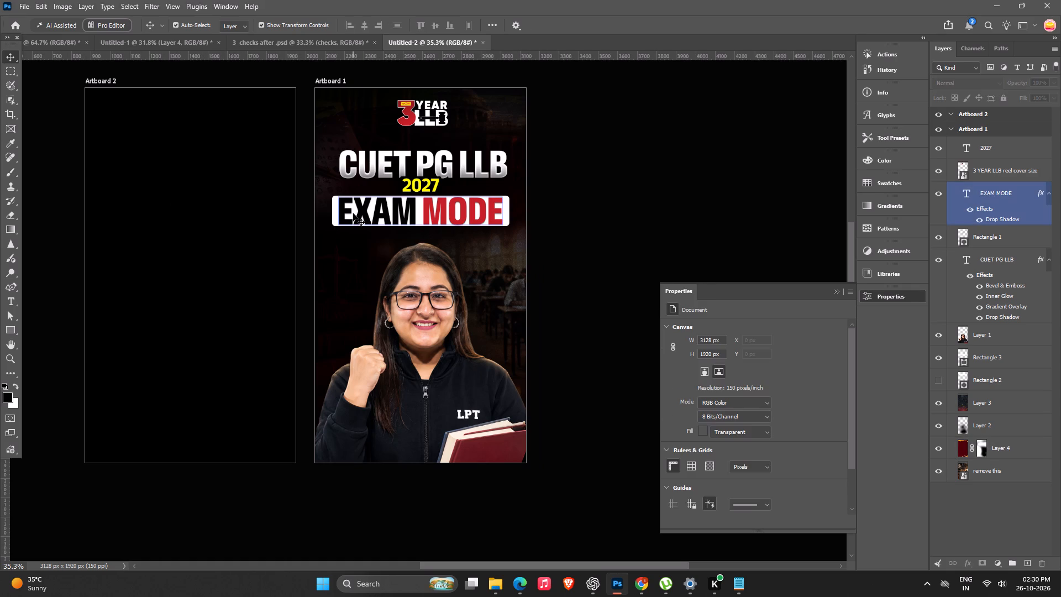
key("space")
key("space")
key("space")
key("space")
key("space")
left_click(399, 287)
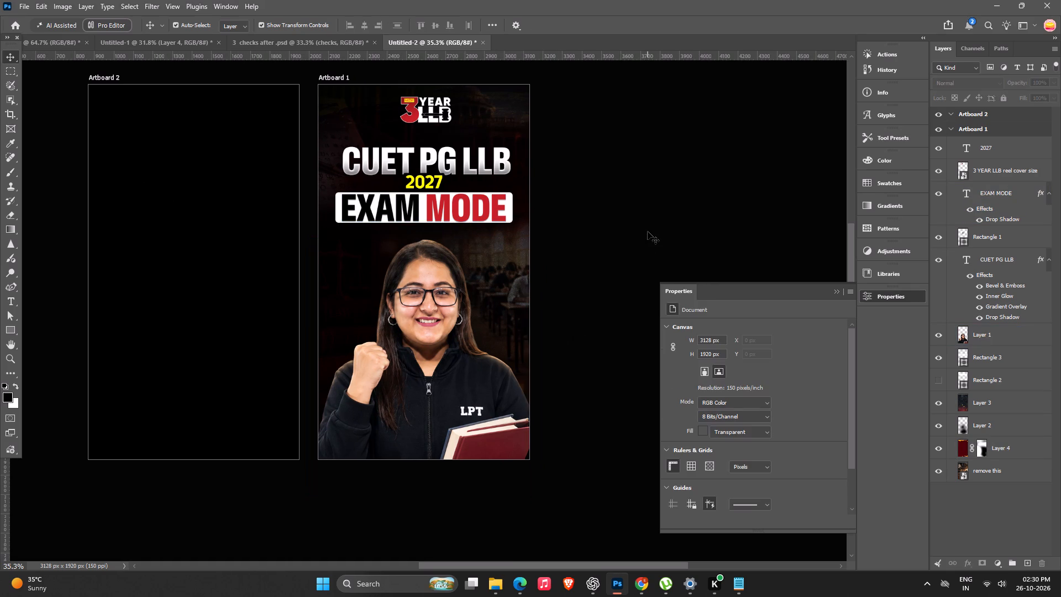
left_click(450, 325)
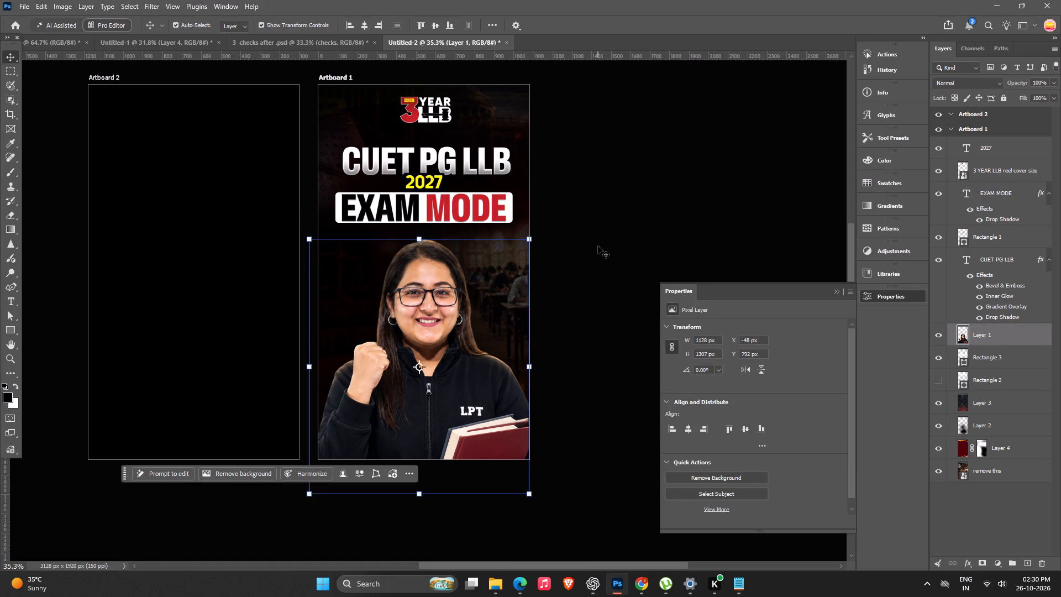
Copy the EXAM MODE text layer's name and search Pinterest in Chrome for "EXAM MODE".
left_click(638, 583)
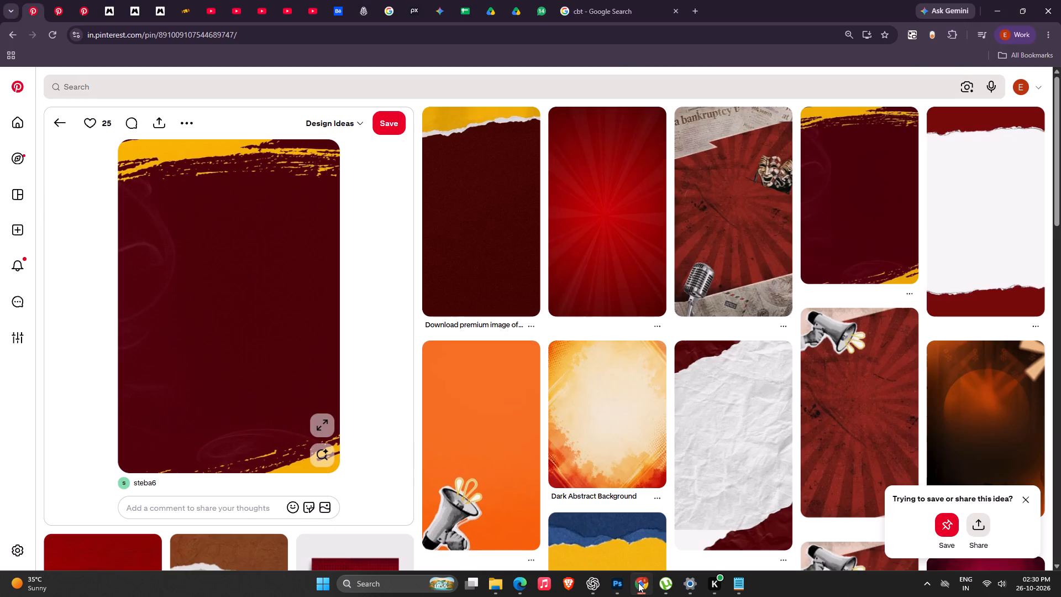
scroll(546, 362, "down", 8)
key("alt+Tab")
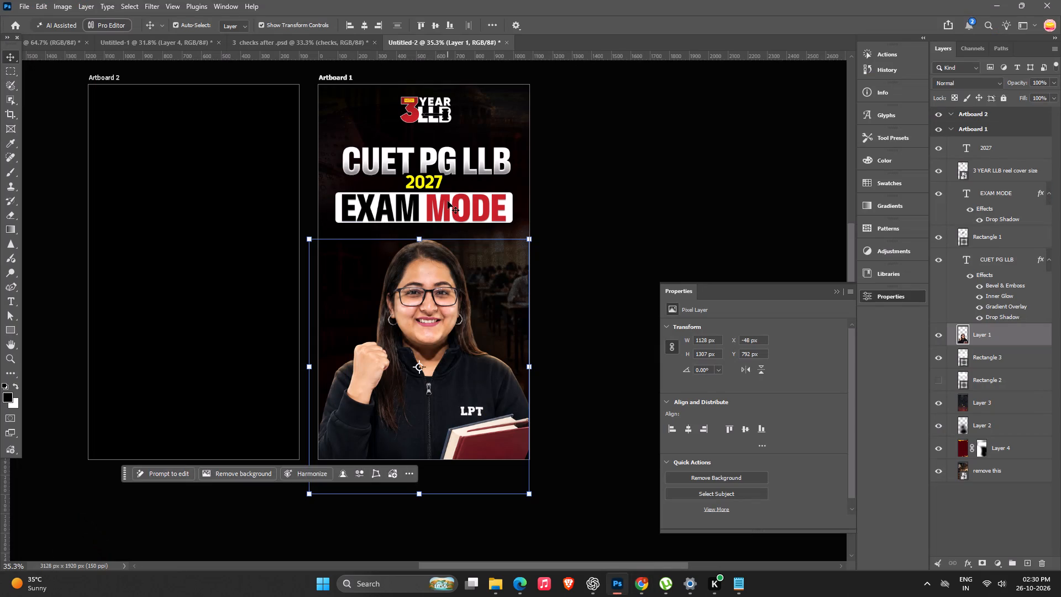
left_click(448, 201)
double_click(996, 197)
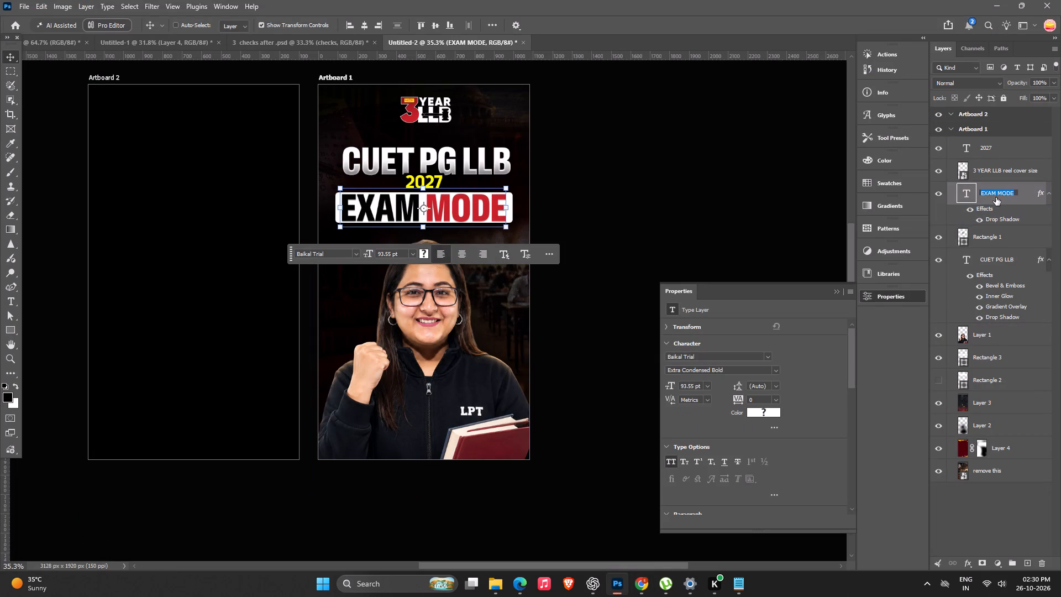
key("ctrl+c")
key("ctrl+c")
key("Return")
key("alt+Tab")
left_click(181, 77)
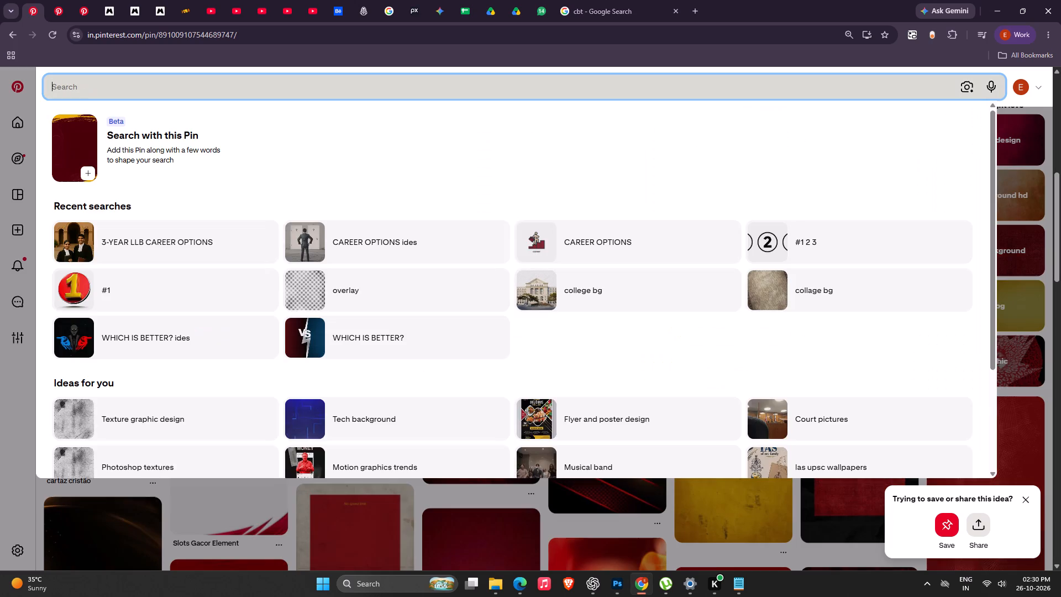
key("ctrl+v")
key("Return")
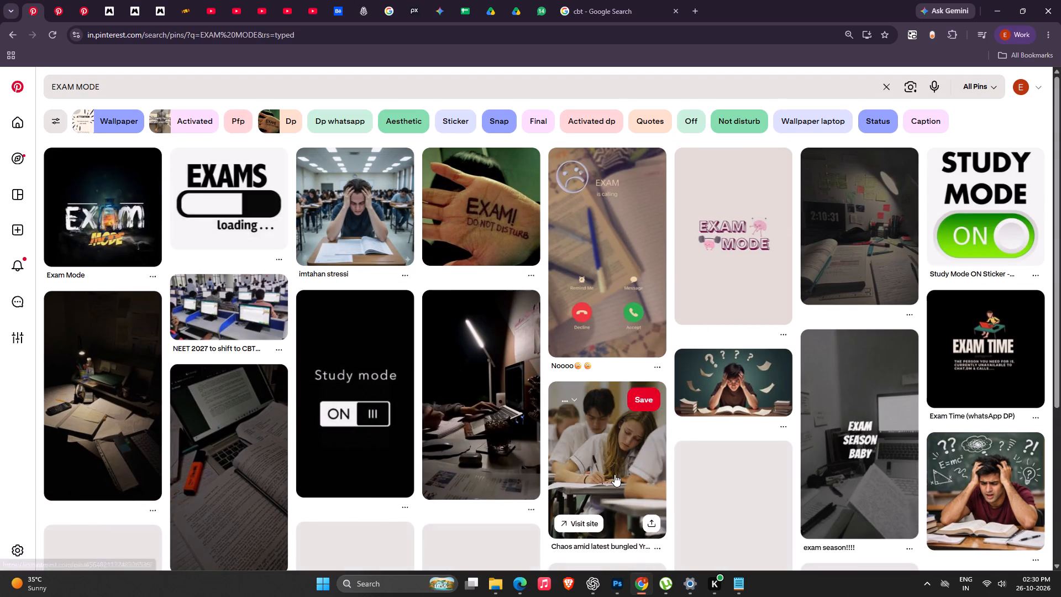
Look over the results and refine the Pinterest search to "EXAM MODE papper png".
scroll(614, 474, "down", 7)
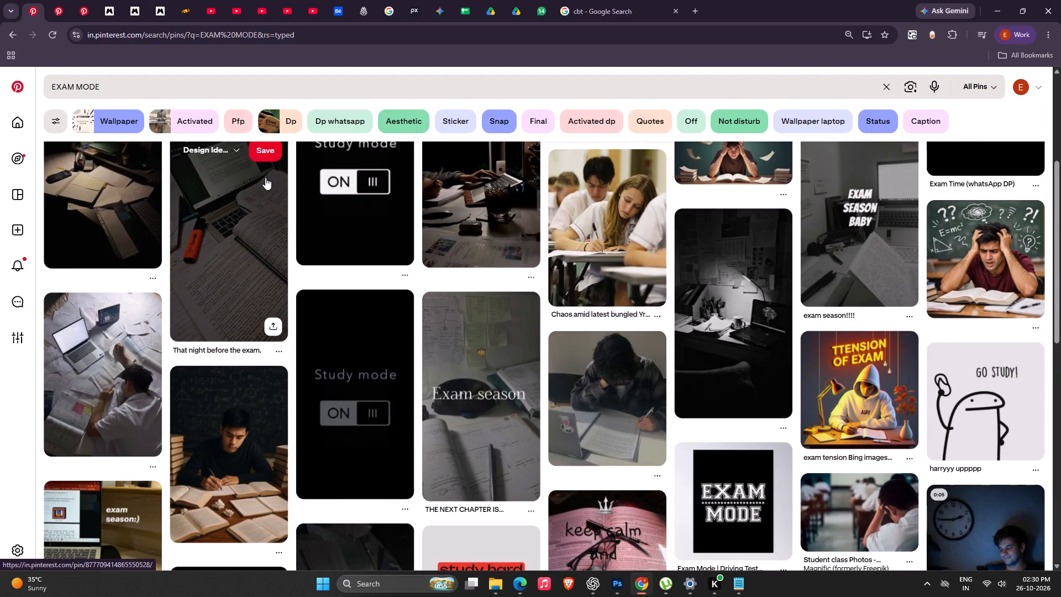
left_click(156, 87)
key("space")
type("papper png")
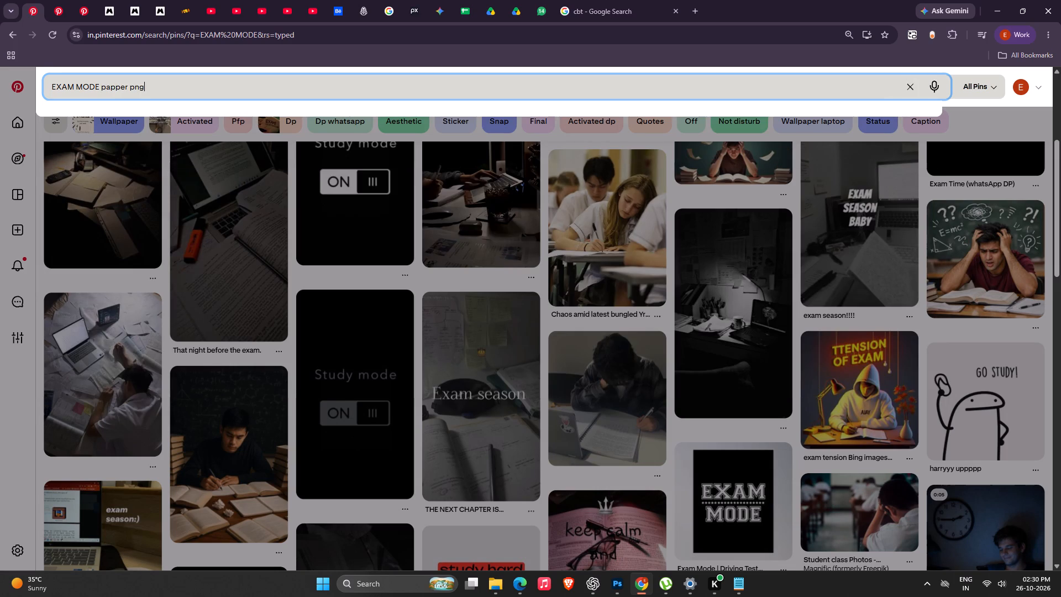
key("Return")
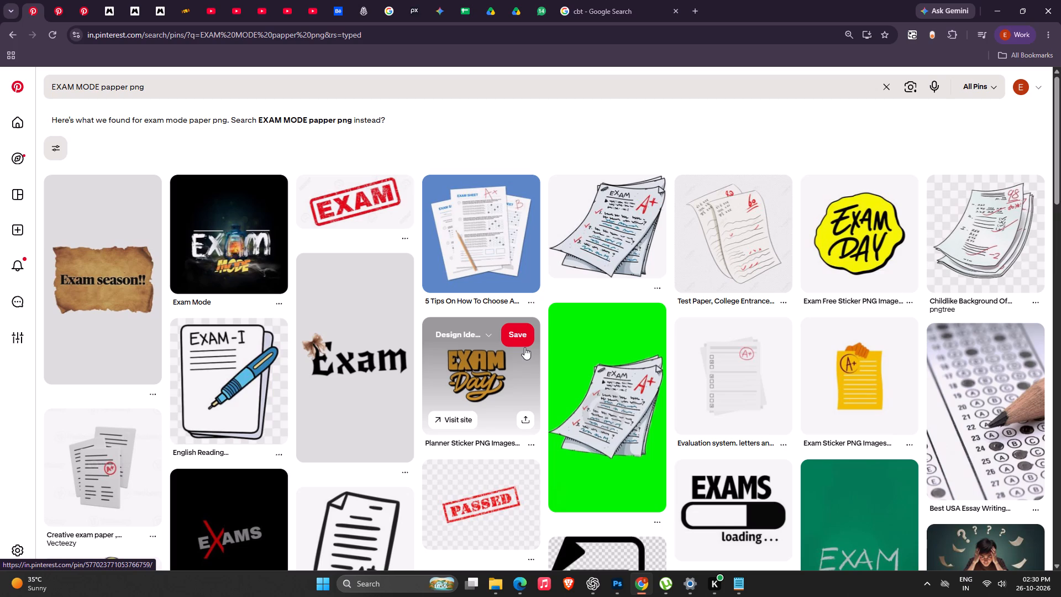
Browse the exam sheet and document pins for a suitable paper image, and open the pin "The Letters".
scroll(347, 452, "down", 1)
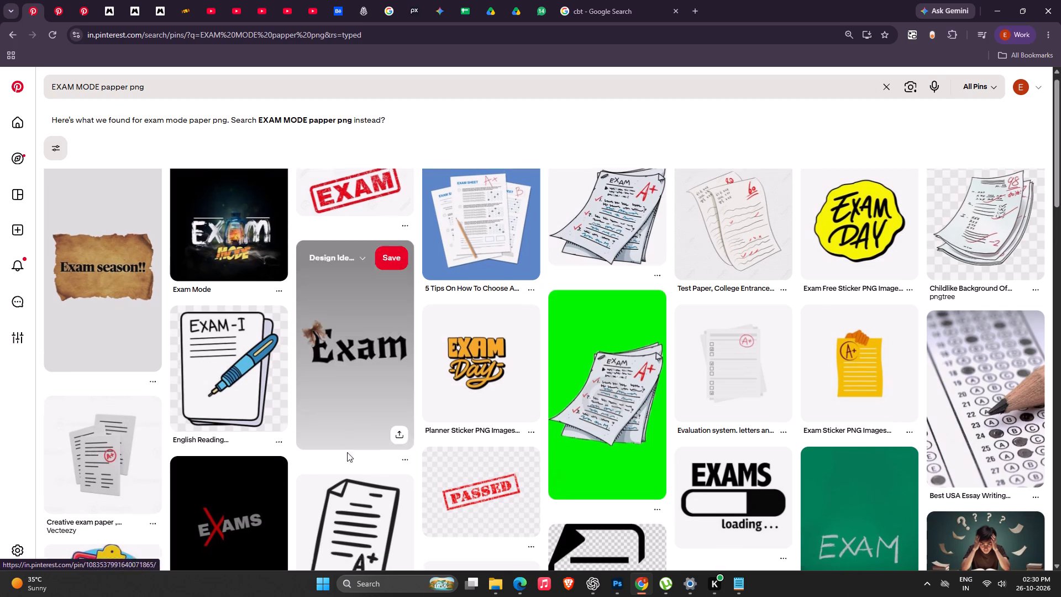
scroll(347, 452, "down", 1)
scroll(347, 448, "up", 6)
scroll(391, 410, "up", 6)
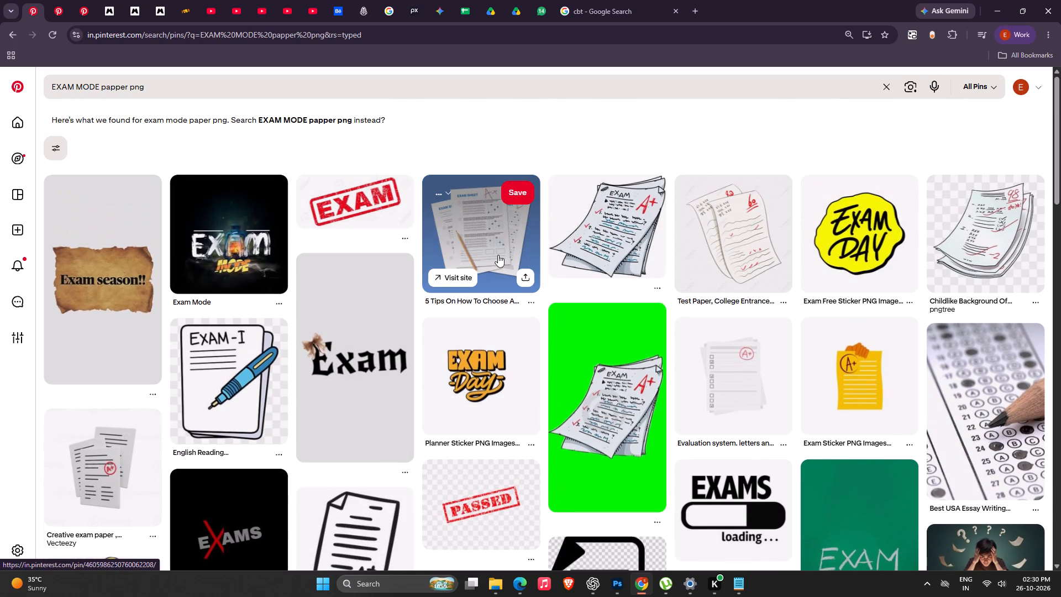
left_click(489, 248)
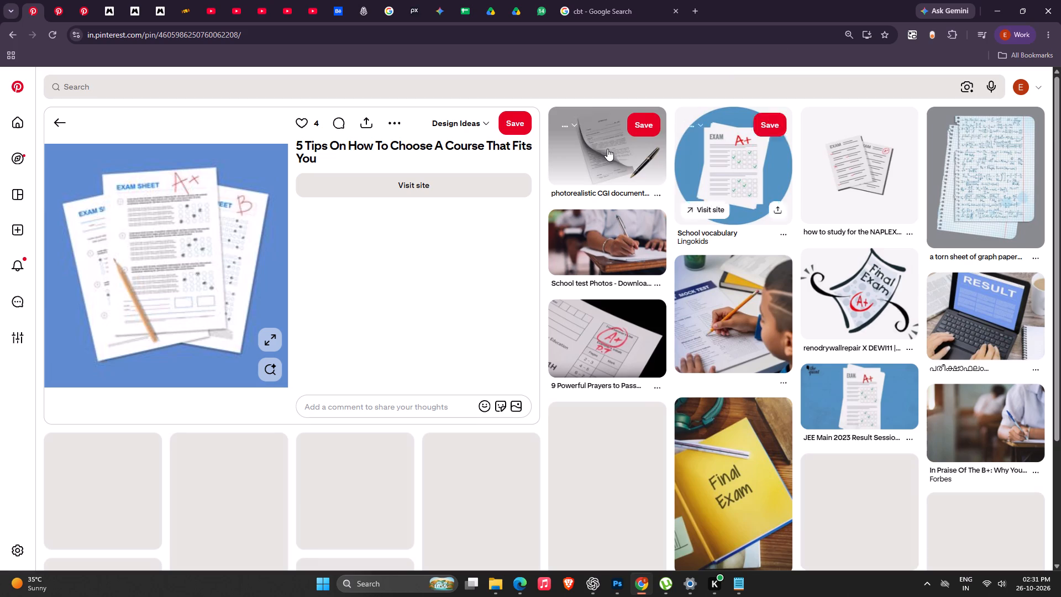
left_click(607, 149)
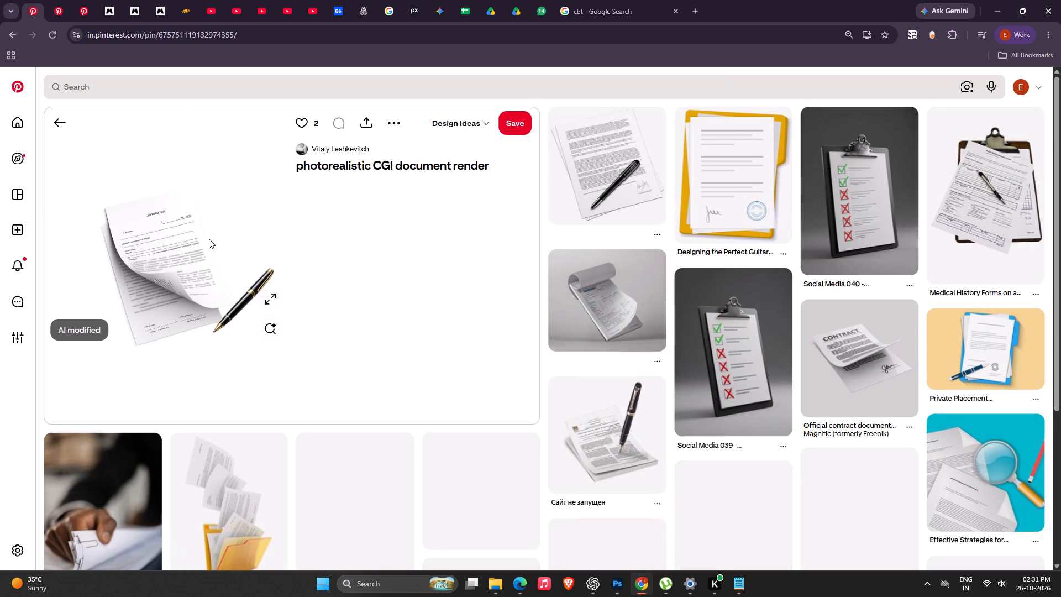
left_click(625, 182)
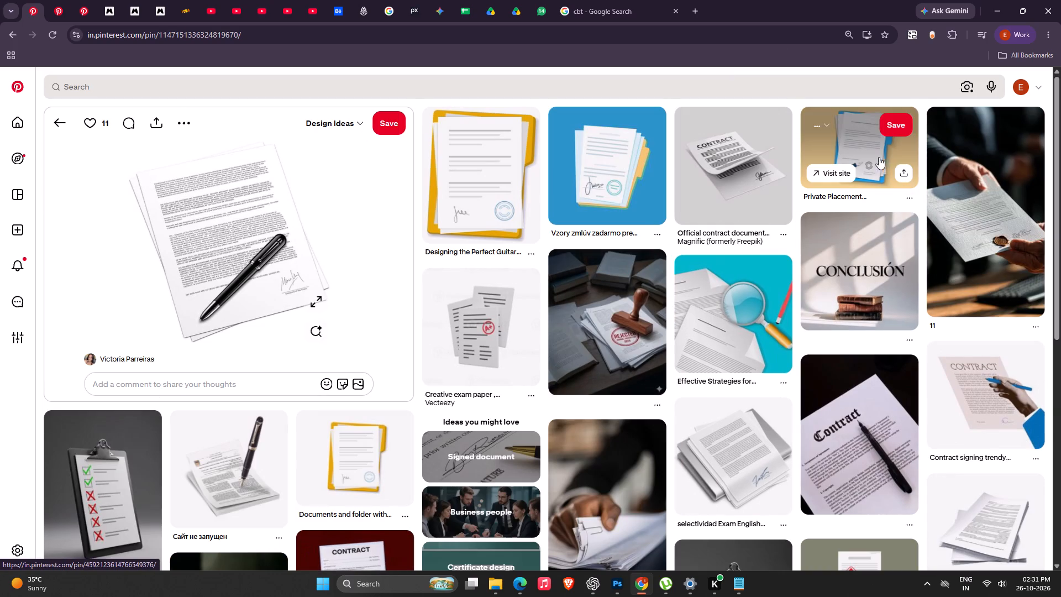
scroll(535, 384, "down", 7)
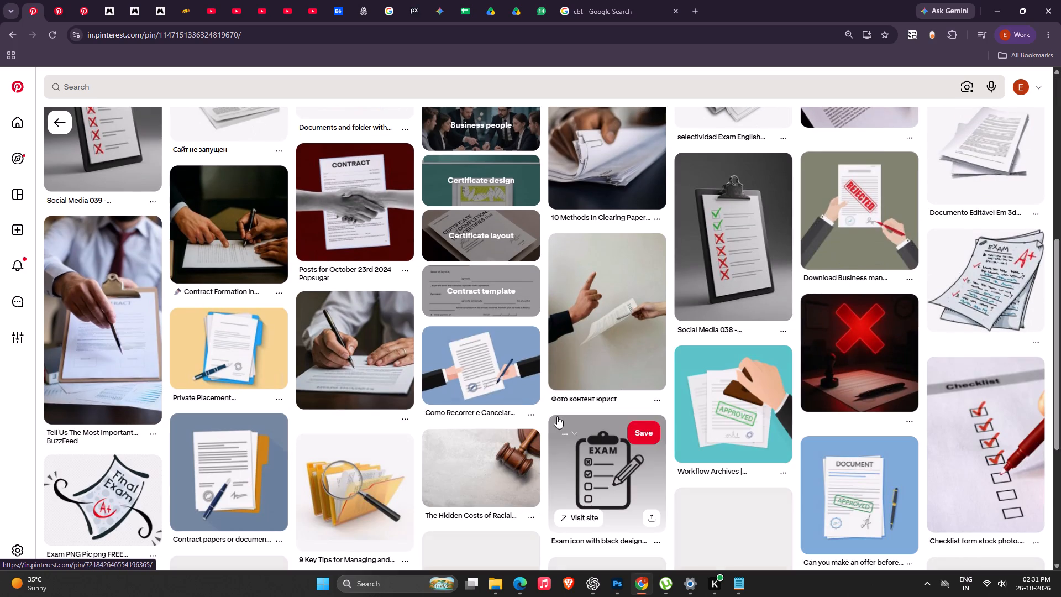
left_click(10, 29)
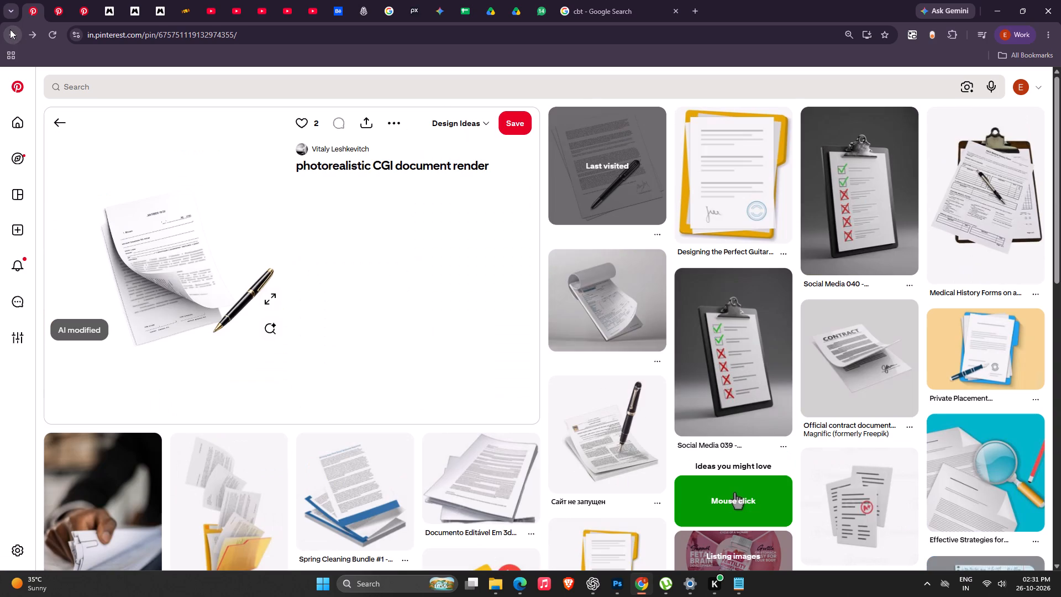
left_click(10, 29)
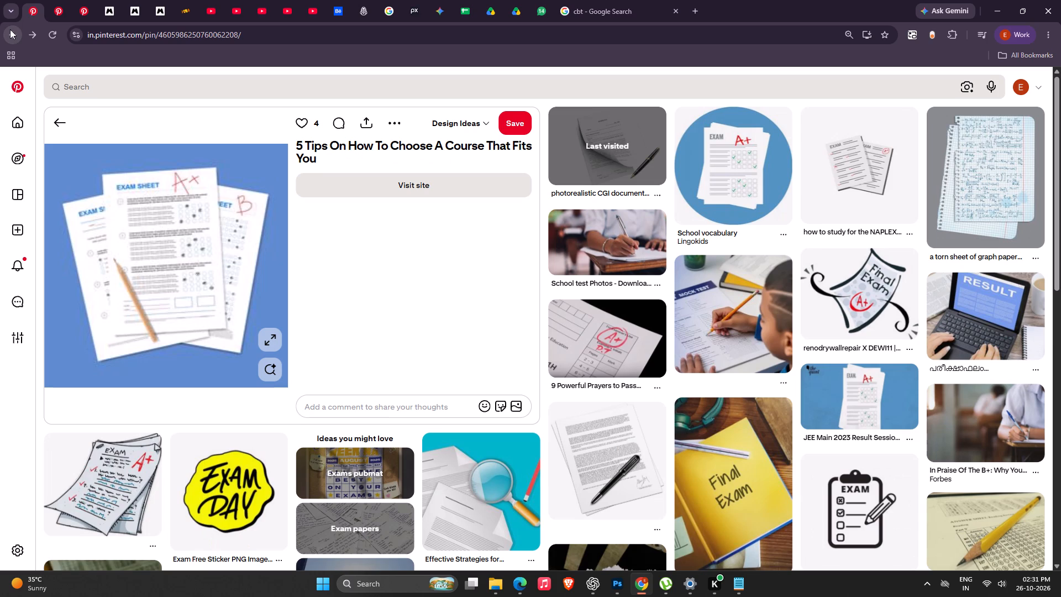
scroll(298, 316, "down", 5)
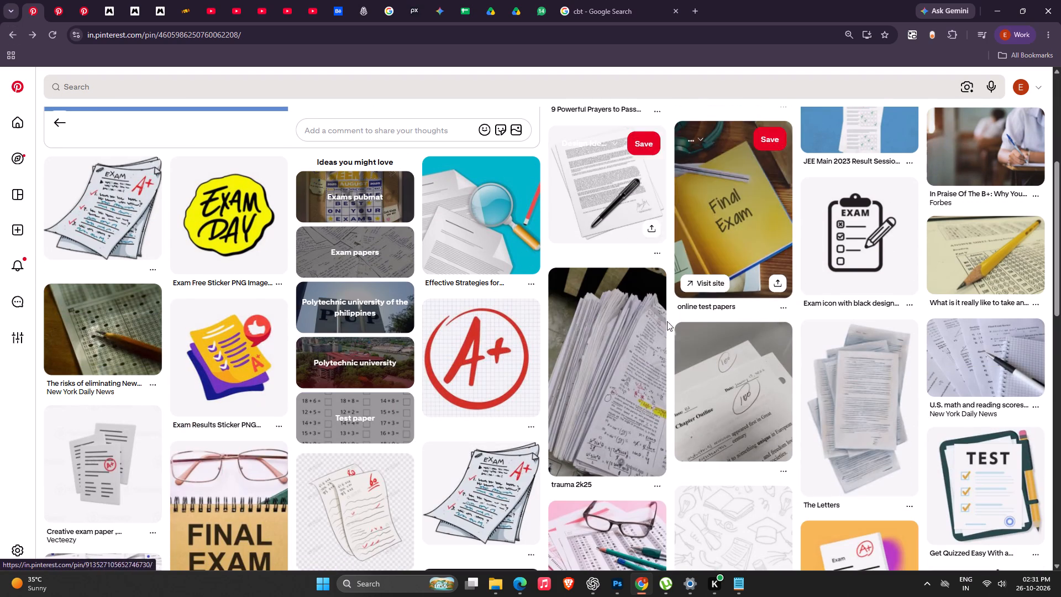
left_click(875, 426)
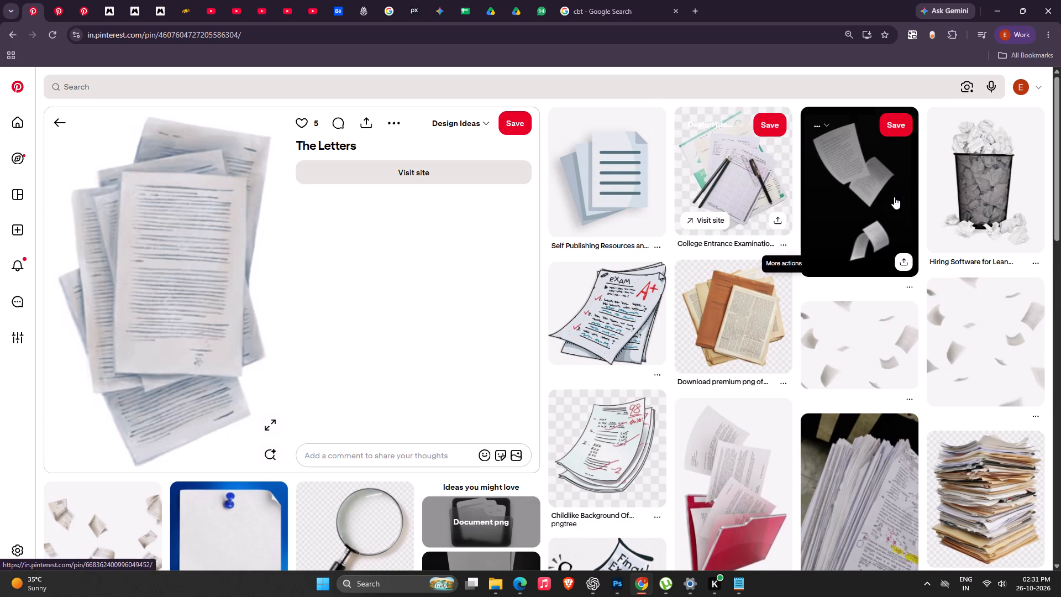
Examine the pins related to "The Letters" for other paper graphics, and return to the main image.
scroll(677, 454, "down", 1)
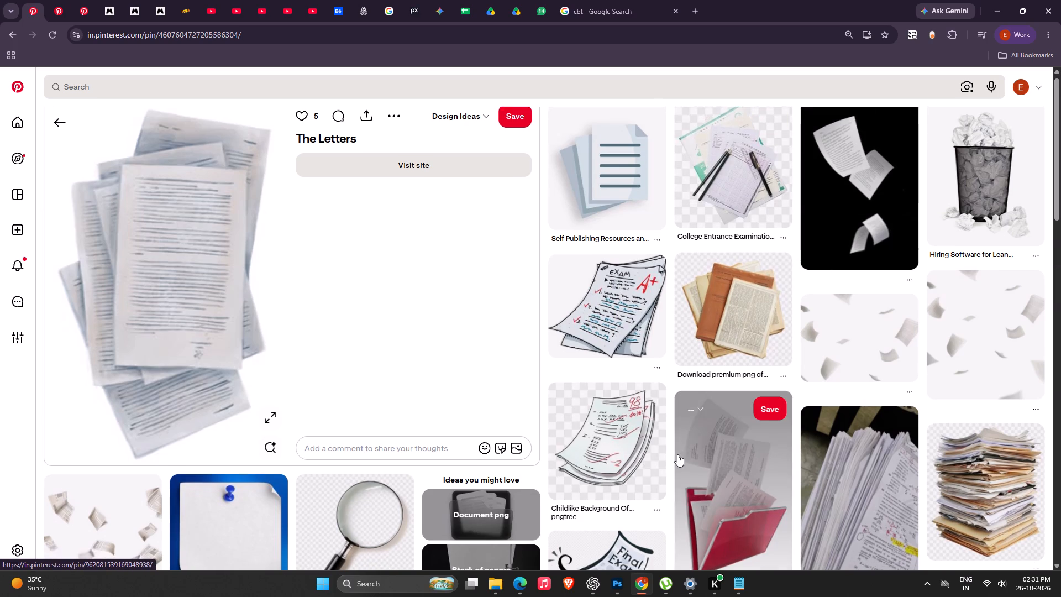
scroll(469, 315, "up", 6)
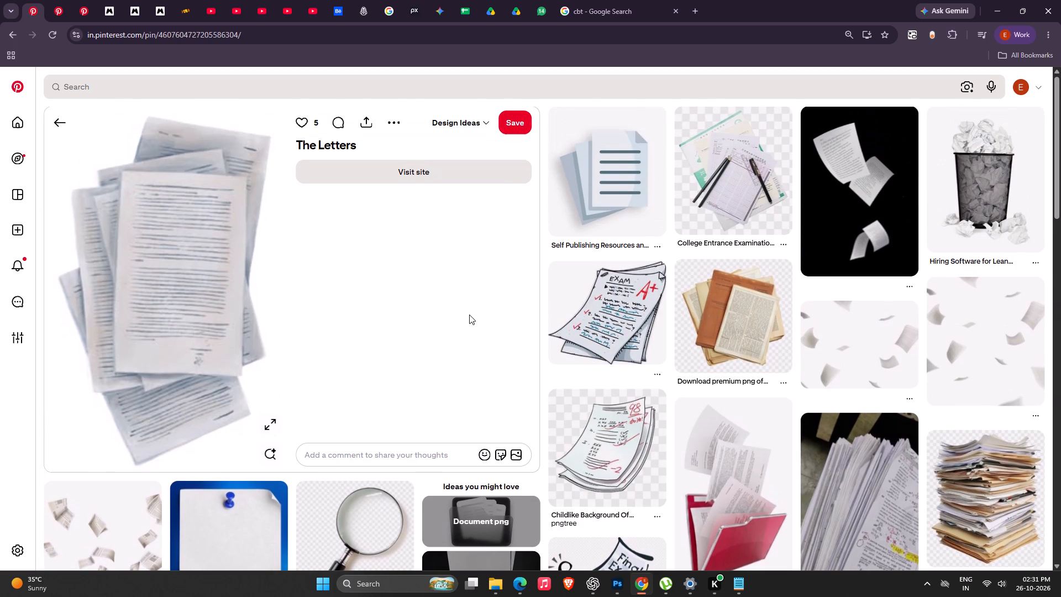
scroll(524, 291, "down", 7)
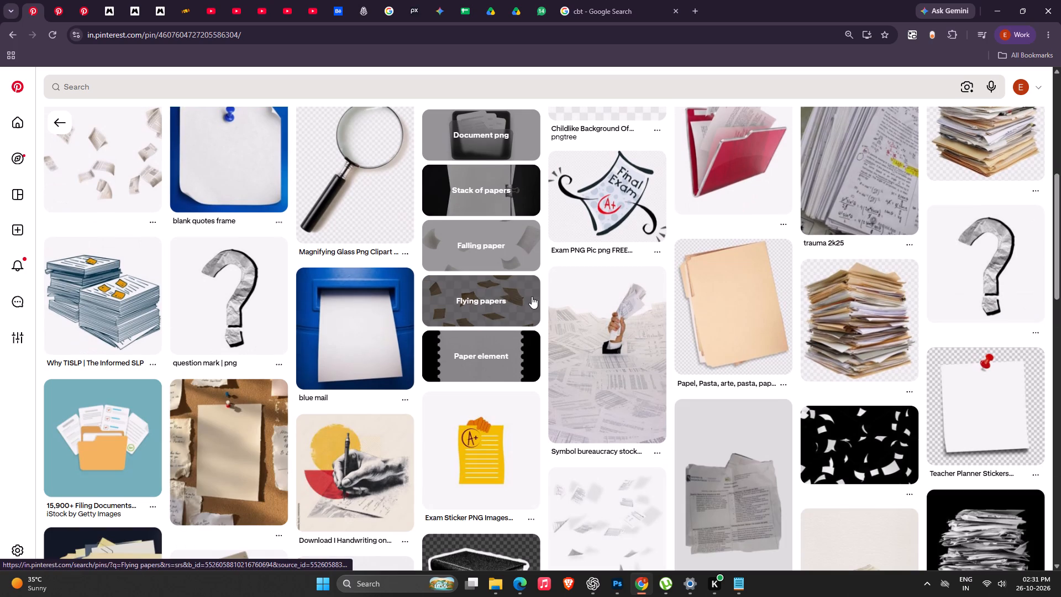
scroll(648, 368, "down", 2)
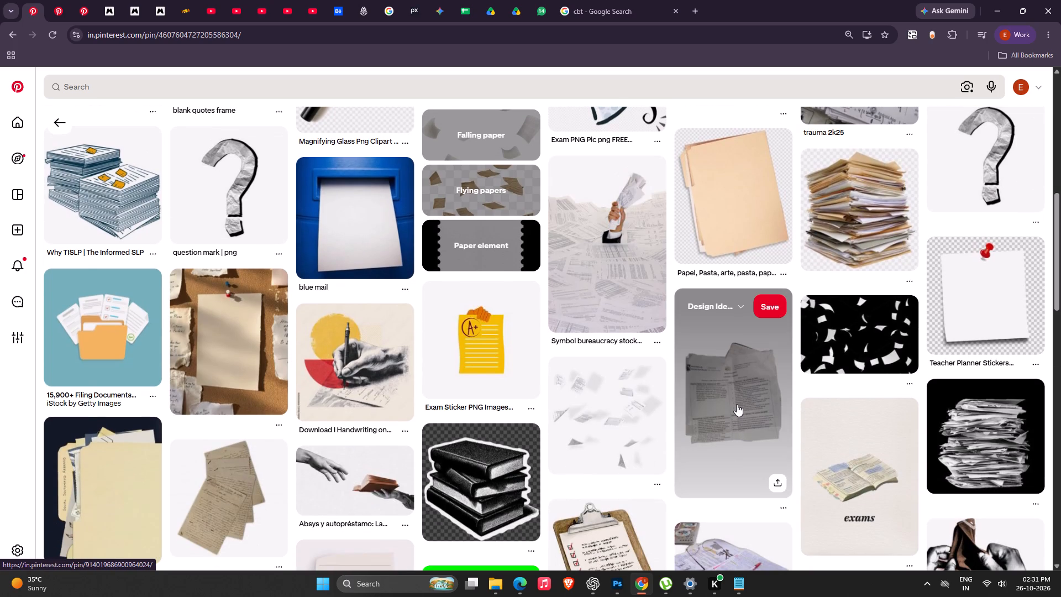
scroll(737, 404, "down", 6)
scroll(736, 405, "up", 1)
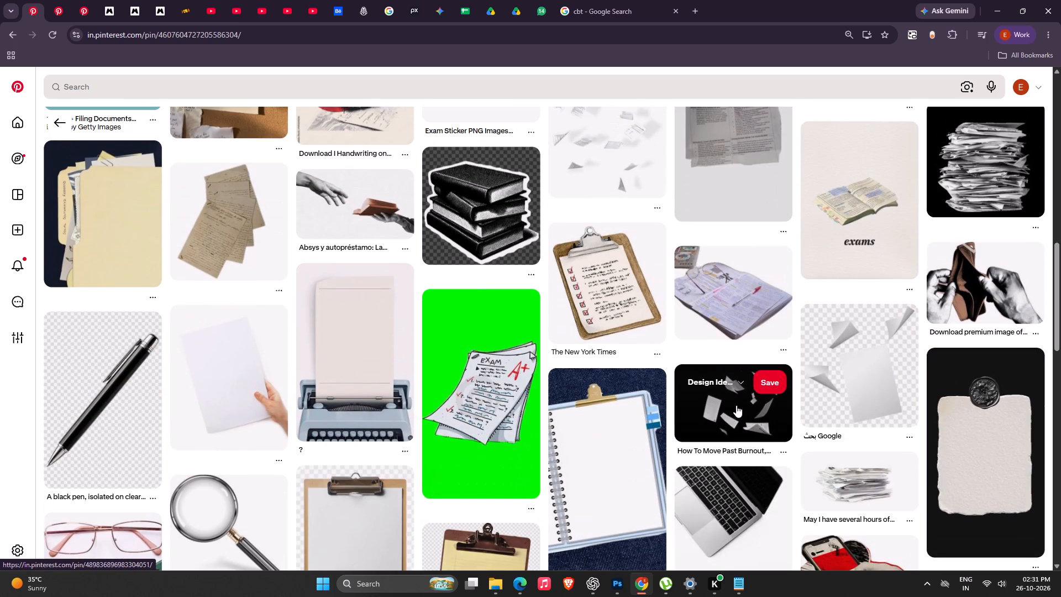
scroll(736, 405, "down", 8)
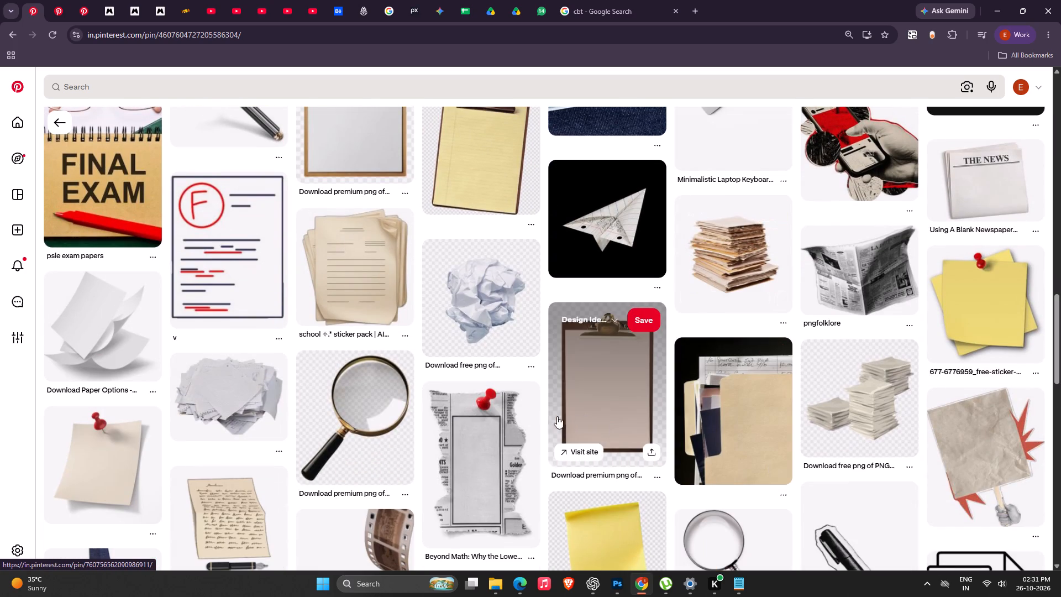
scroll(296, 391, "down", 4)
scroll(307, 392, "up", 12)
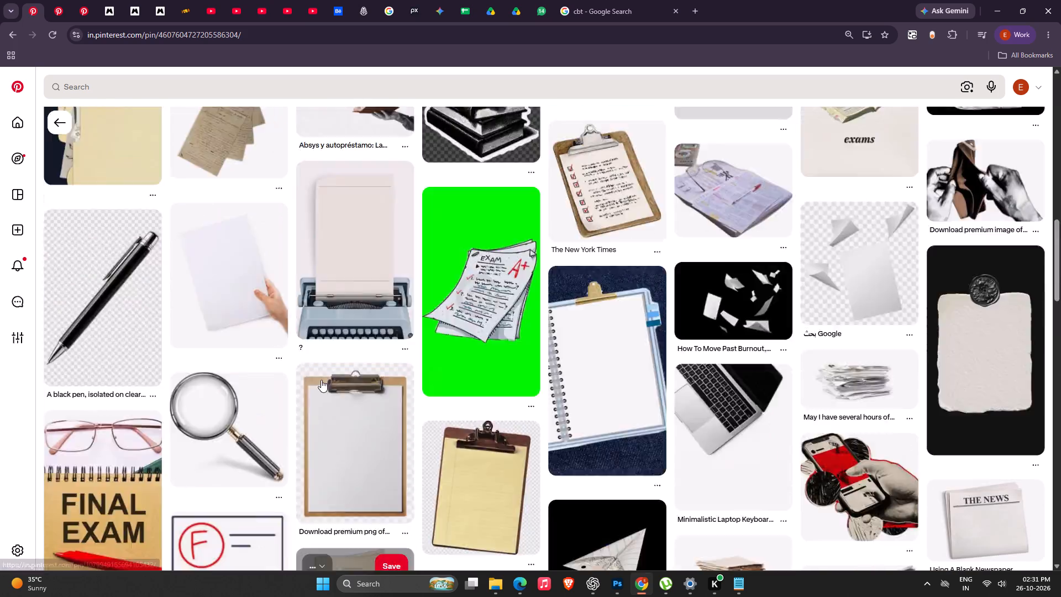
scroll(321, 380, "up", 20)
Copy the stacked letters image and paste it in Photoshop above the portrait layer on Artboard 1.
right_click(134, 216)
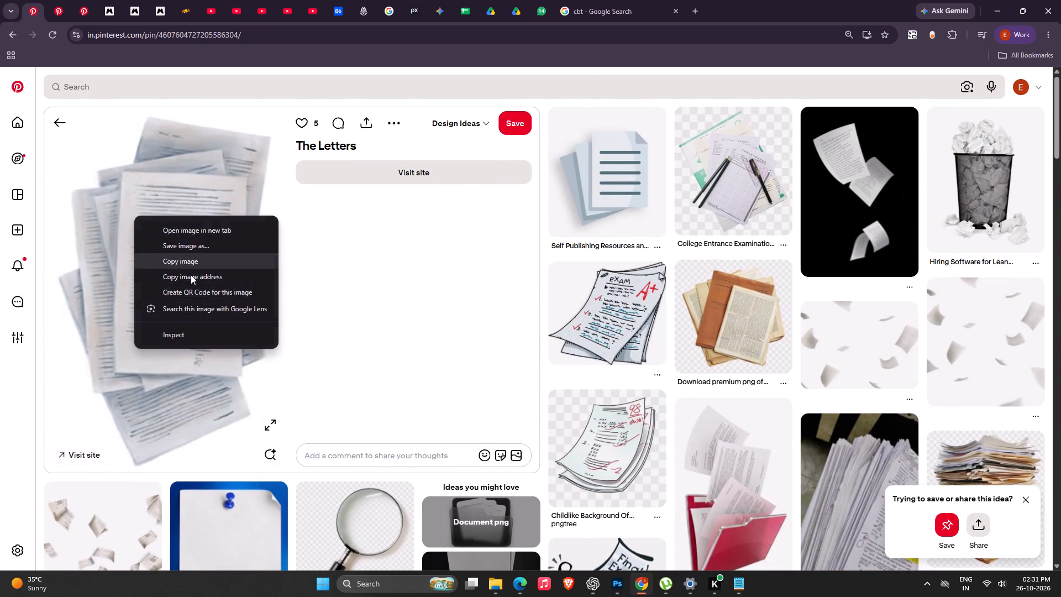
left_click(186, 263)
key("alt+Tab")
left_click(437, 310)
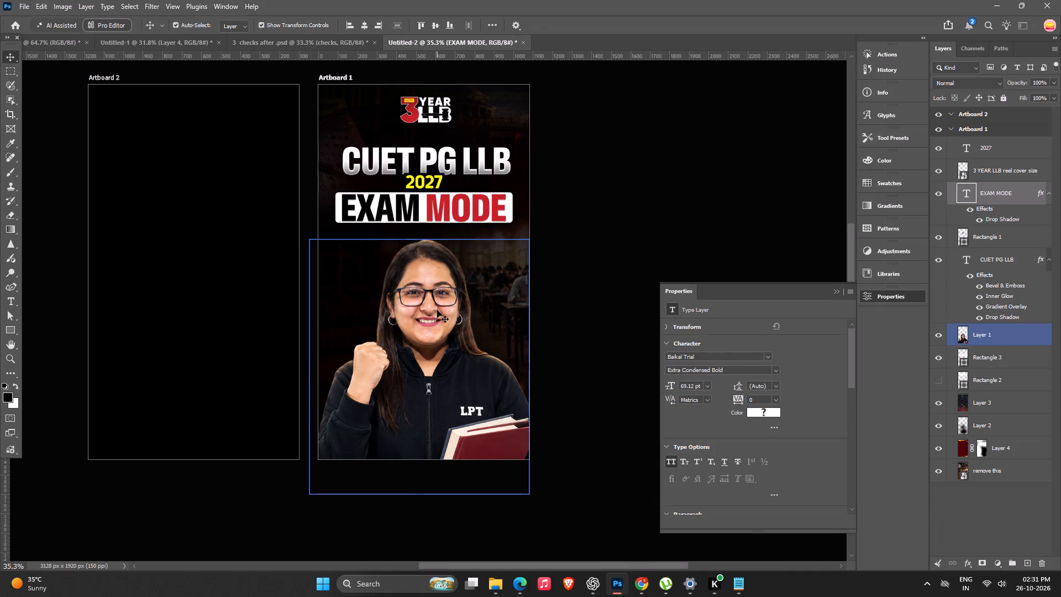
key("ctrl+v")
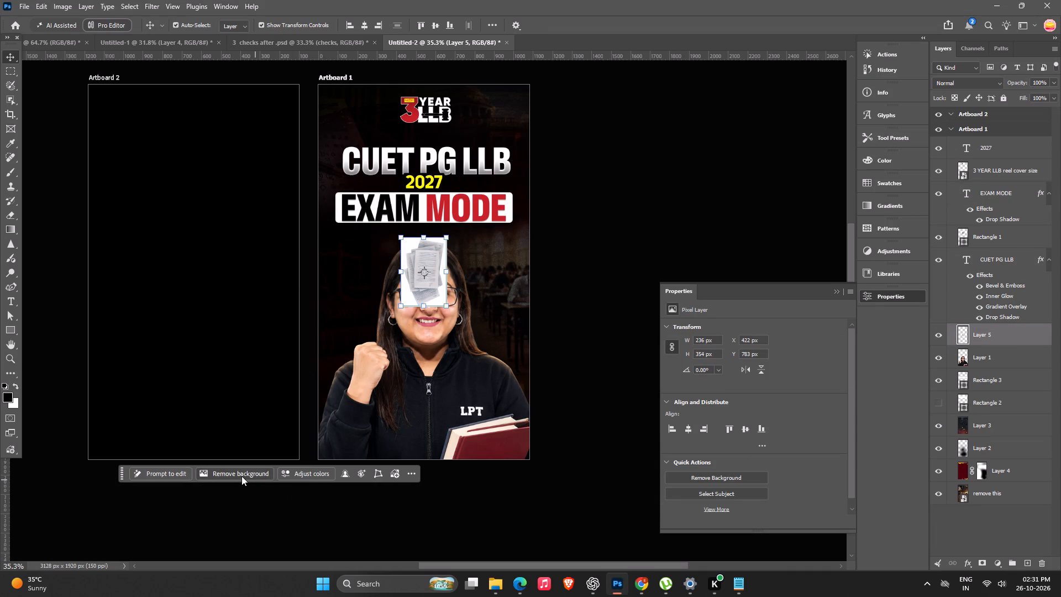
Remove the background from the pasted papers and convert their layer to a smart object.
left_click(241, 476)
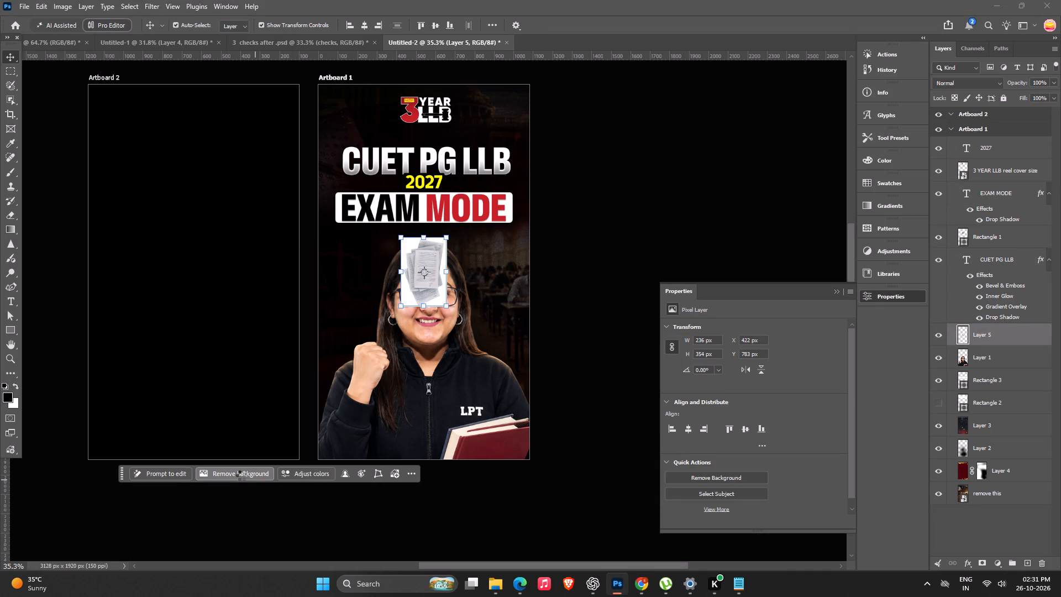
right_click(1029, 343)
left_click(980, 468)
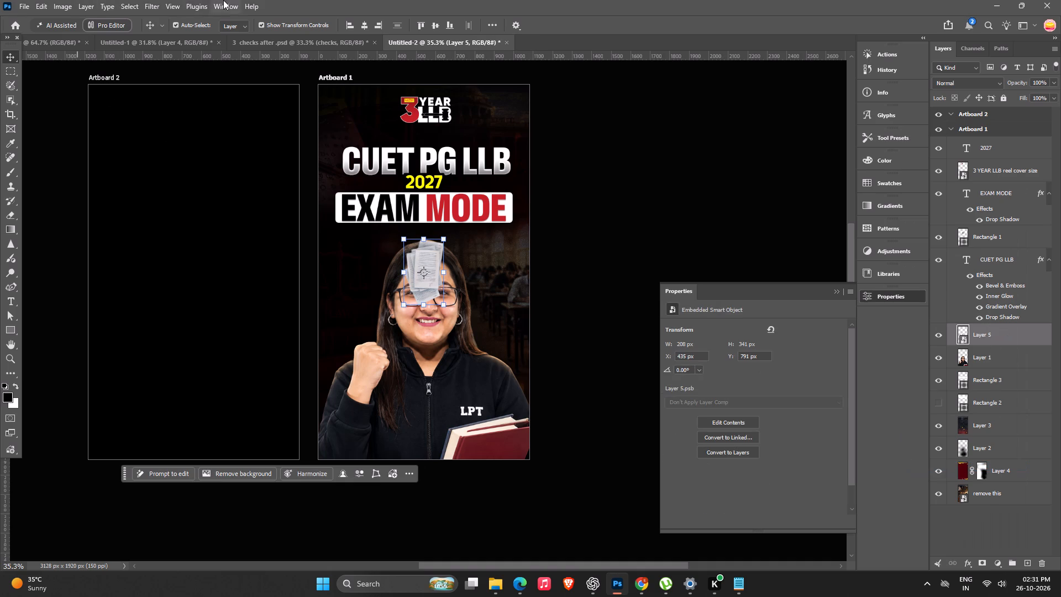
Apply a Motion Blur with angle 0° and distance 24 pixels to the papers smart object.
left_click(151, 0)
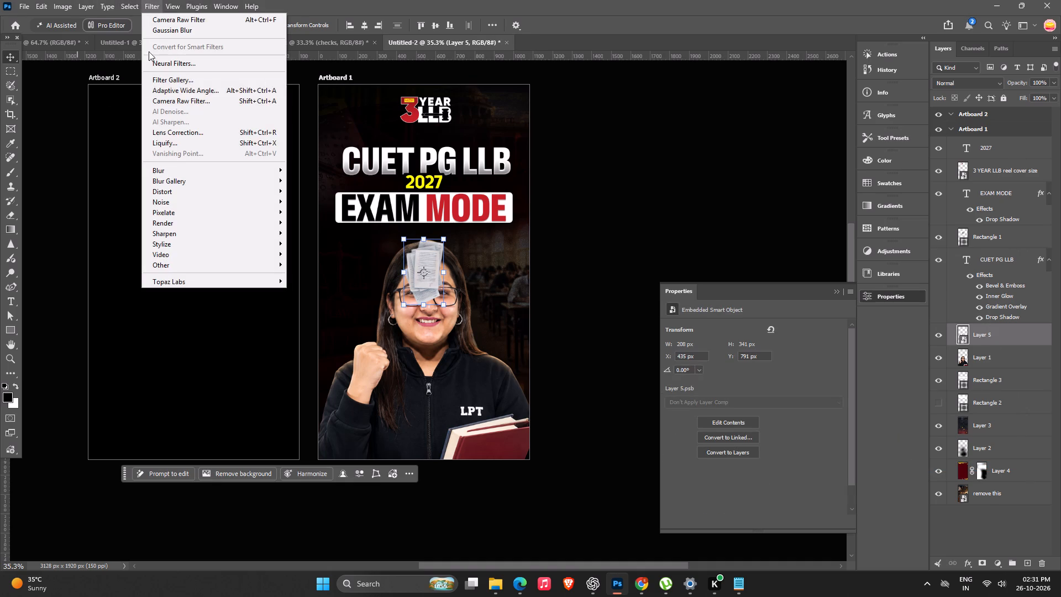
left_click(173, 165)
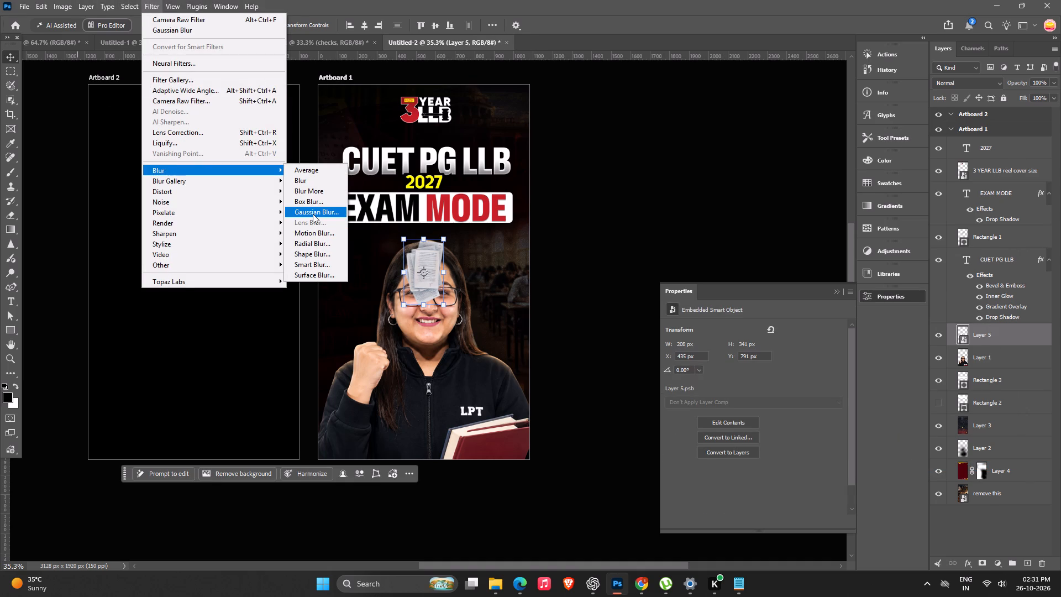
left_click(319, 234)
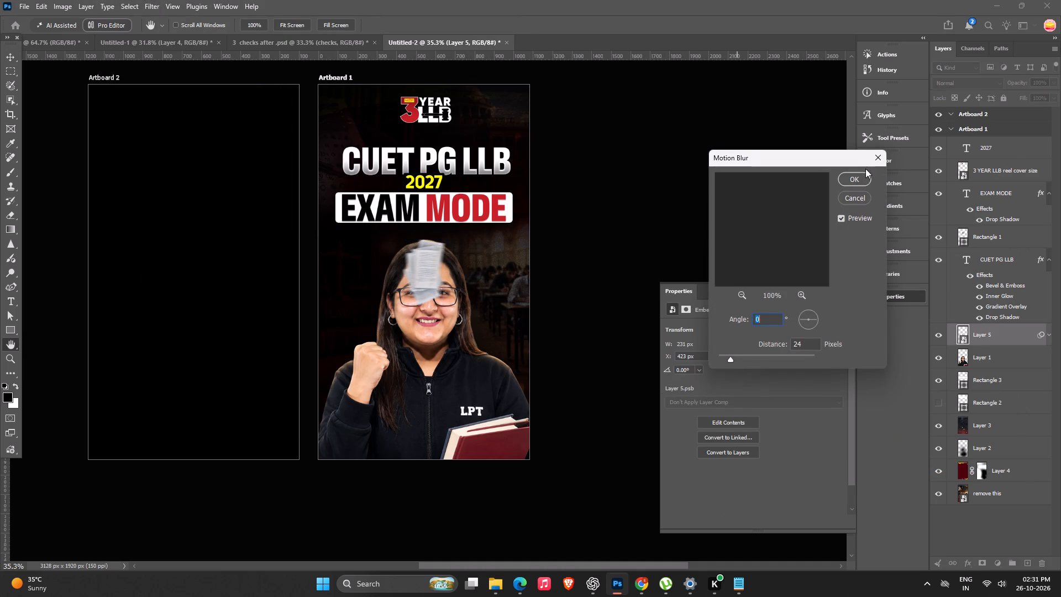
left_click_drag(858, 179, 838, 179)
Enlarge the papers to about 274%, move them beside the portrait above the raised fist's arm, and send them behind the portrait layer.
left_click_drag(445, 240, 487, 223, "alt")
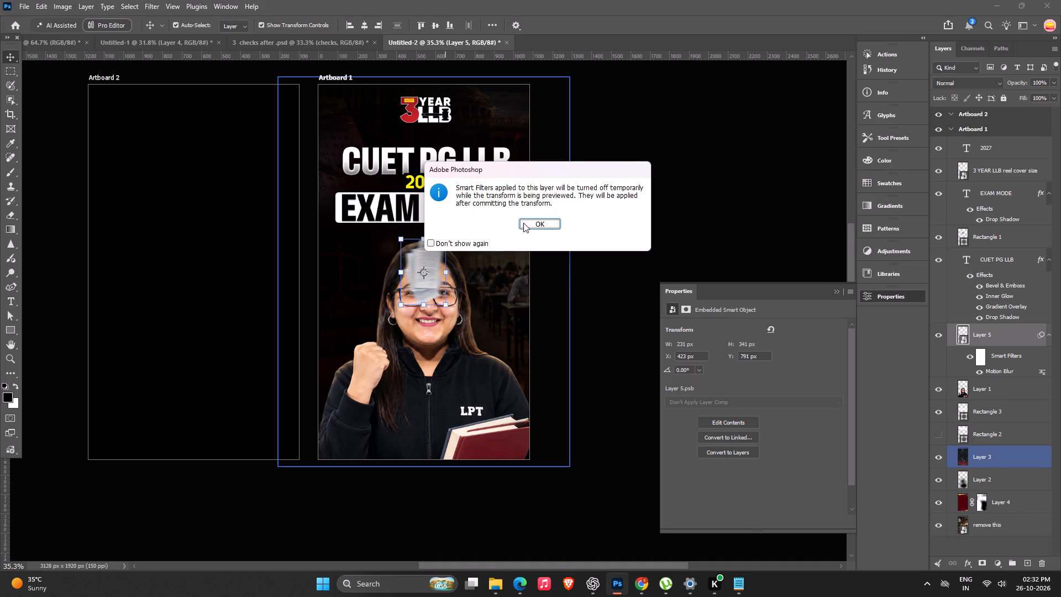
left_click(523, 223)
left_click_drag(442, 235, 524, 206, "alt")
left_click_drag(471, 265, 415, 308)
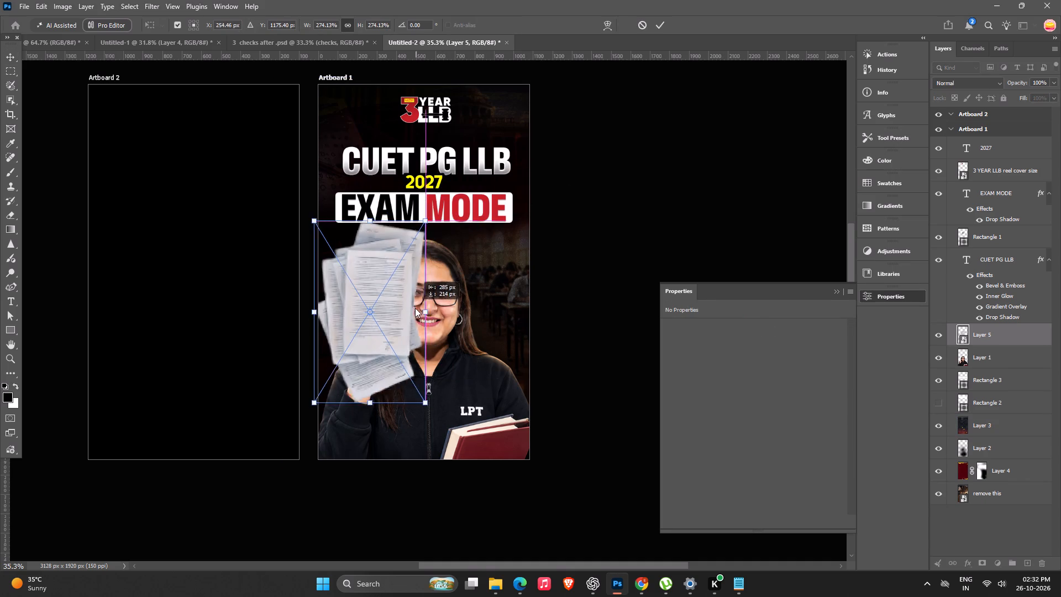
left_click_drag(415, 308, 406, 325)
key("Return")
key("ctrl+bracketleft")
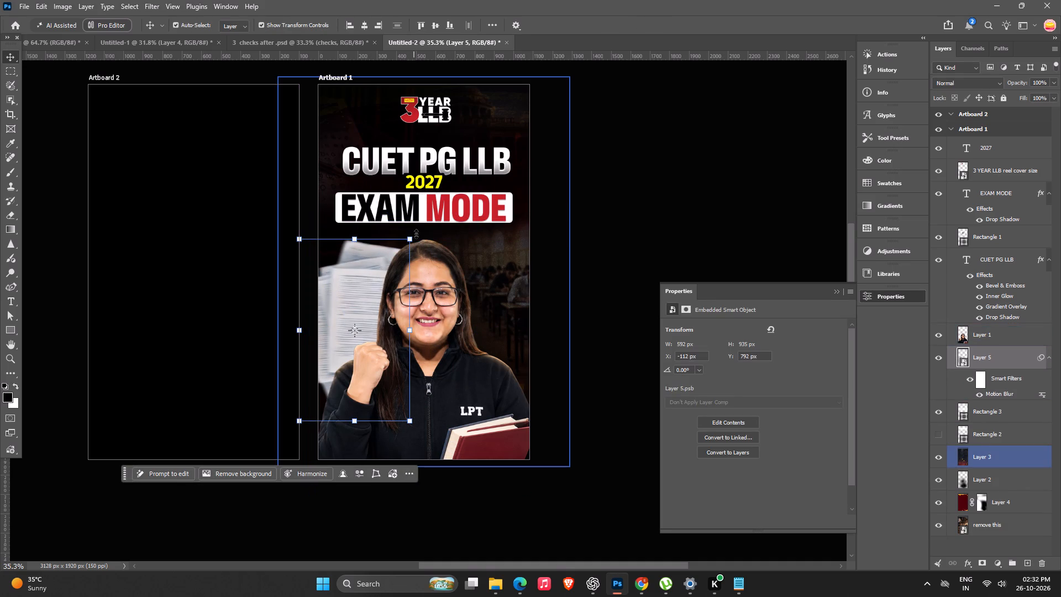
Rotate the papers counterclockwise to about -18.5°.
left_click_drag(423, 237, 394, 238)
left_click(533, 223)
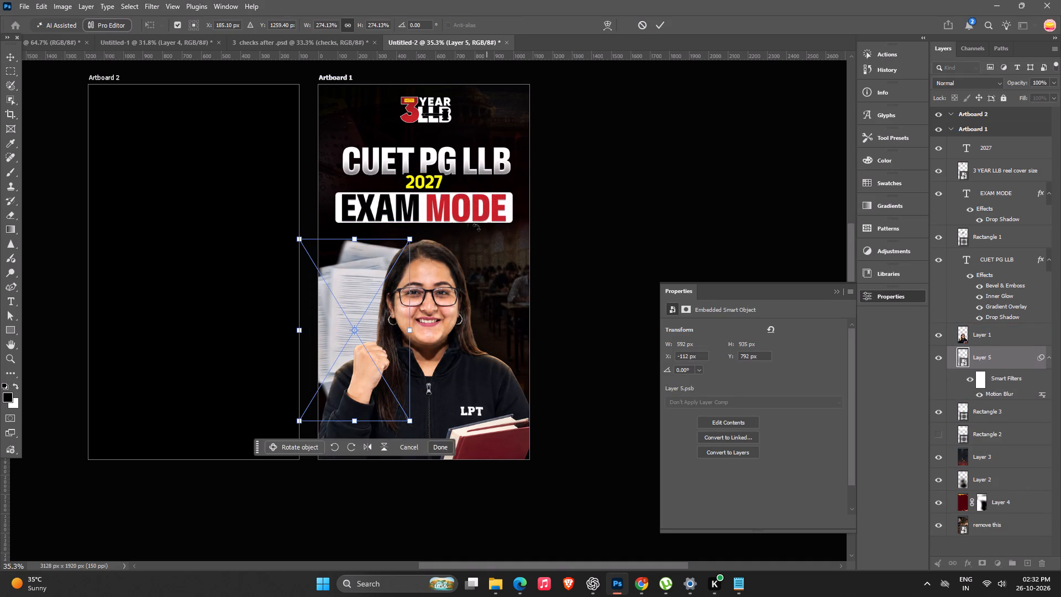
left_click_drag(449, 232, 403, 228)
key("Return")
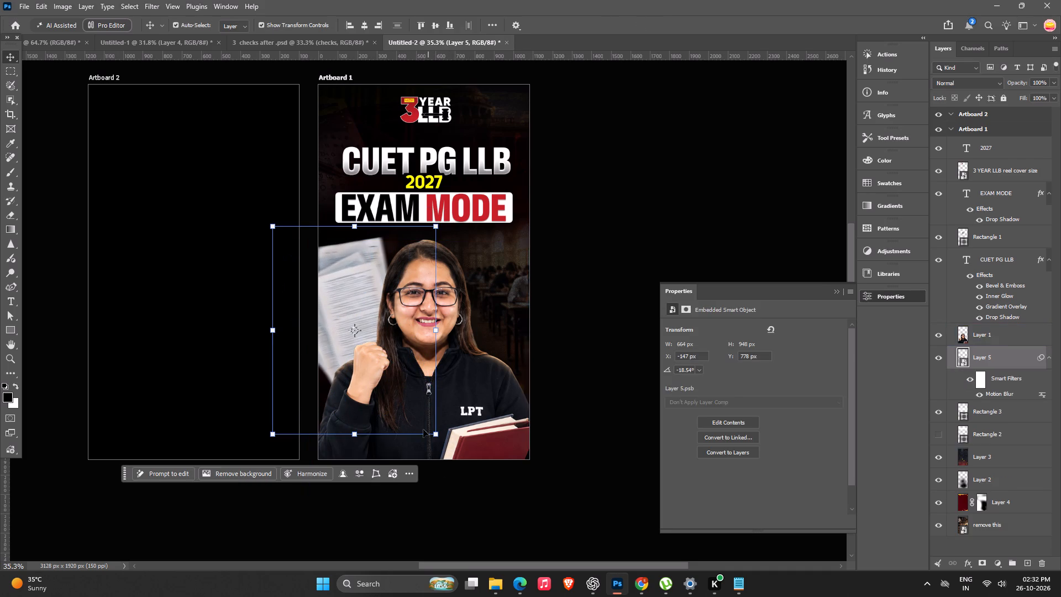
Scale the papers down to about 246% and shift them lower behind the raised fist.
left_click_drag(434, 434, 415, 422, "alt")
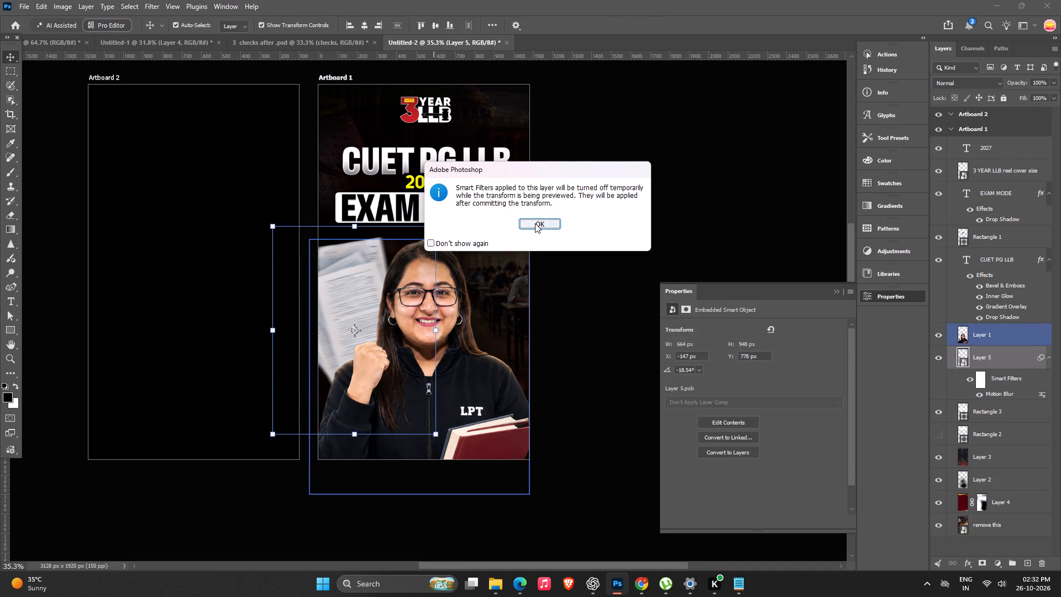
left_click(535, 223)
left_click_drag(439, 397, 432, 389, "alt")
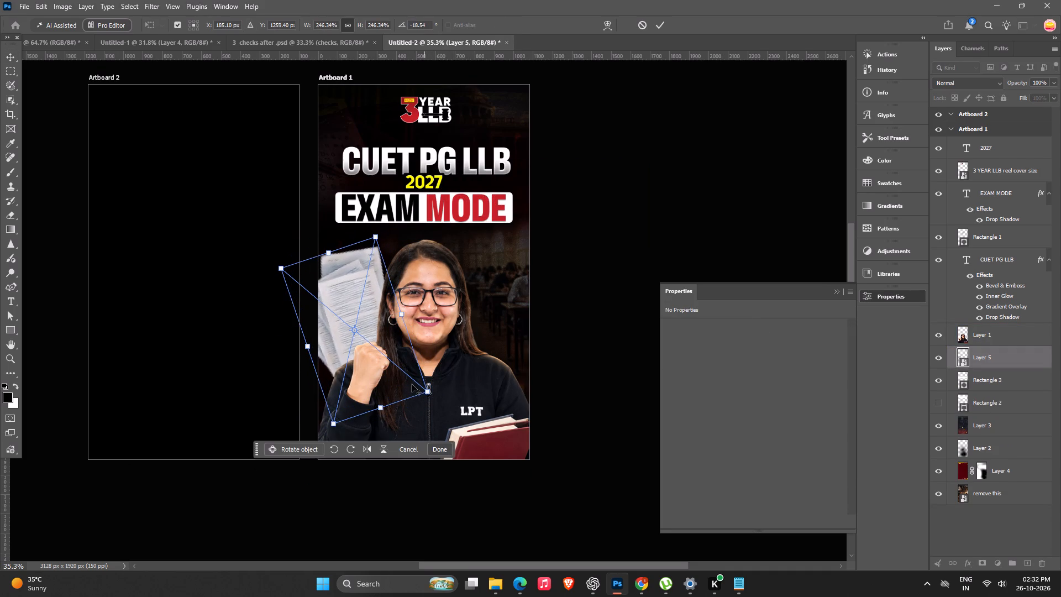
left_click_drag(359, 334, 356, 349)
key("ctrl+z")
left_click_drag(364, 287, 359, 310)
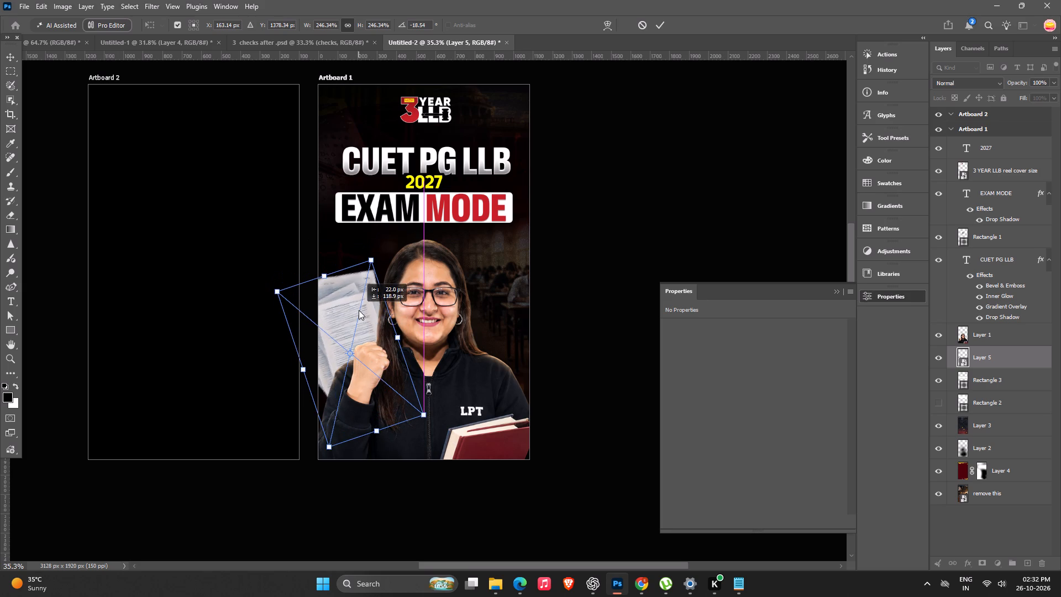
left_click_drag(359, 310, 361, 309)
key("Return")
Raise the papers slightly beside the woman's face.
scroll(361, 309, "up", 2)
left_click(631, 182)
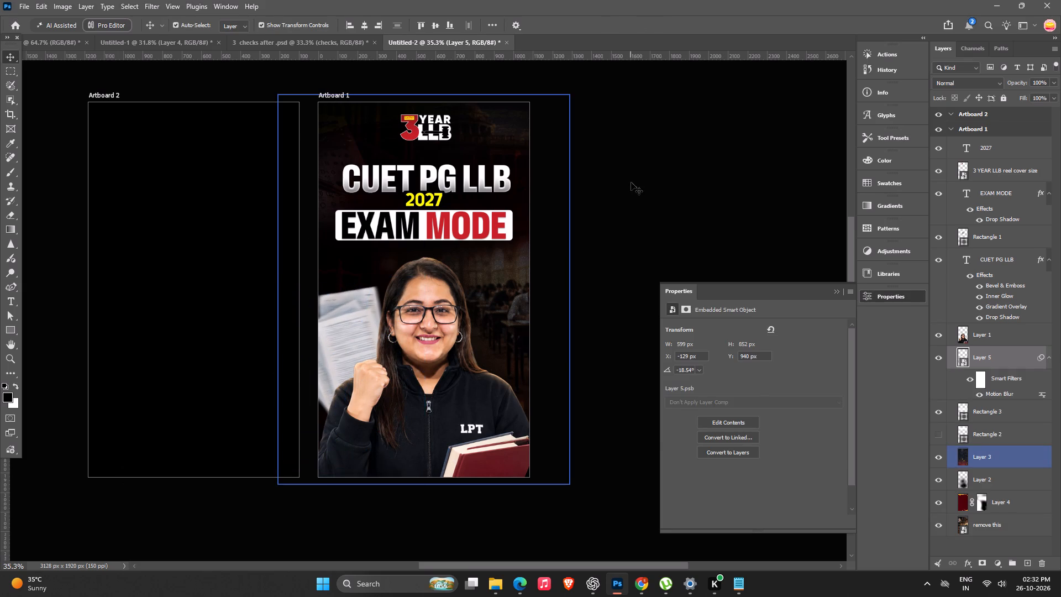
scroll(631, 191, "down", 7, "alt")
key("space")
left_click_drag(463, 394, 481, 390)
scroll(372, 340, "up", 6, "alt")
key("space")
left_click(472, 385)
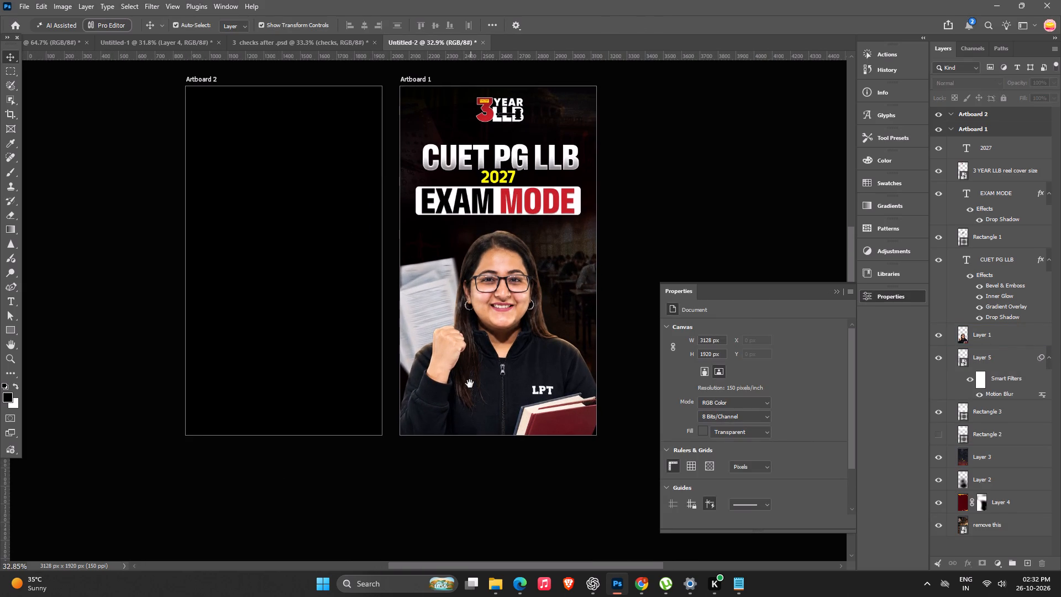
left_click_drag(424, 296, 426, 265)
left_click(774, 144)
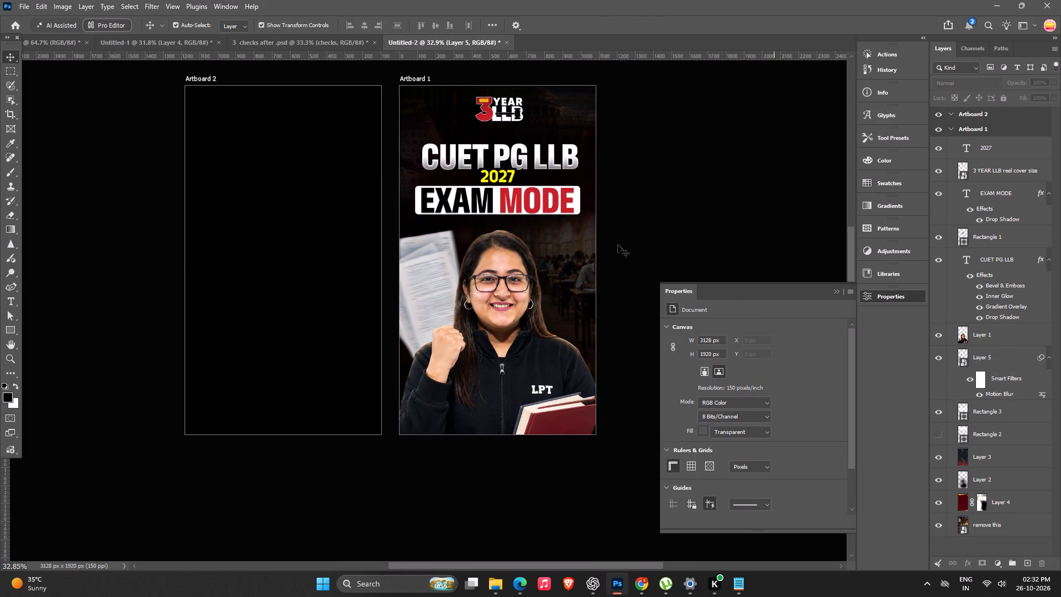
Lower the papers behind the raised fist and fine-tune their position against the portrait.
key("space")
key("space")
key("space")
key("space")
left_click_drag(441, 379, 418, 386)
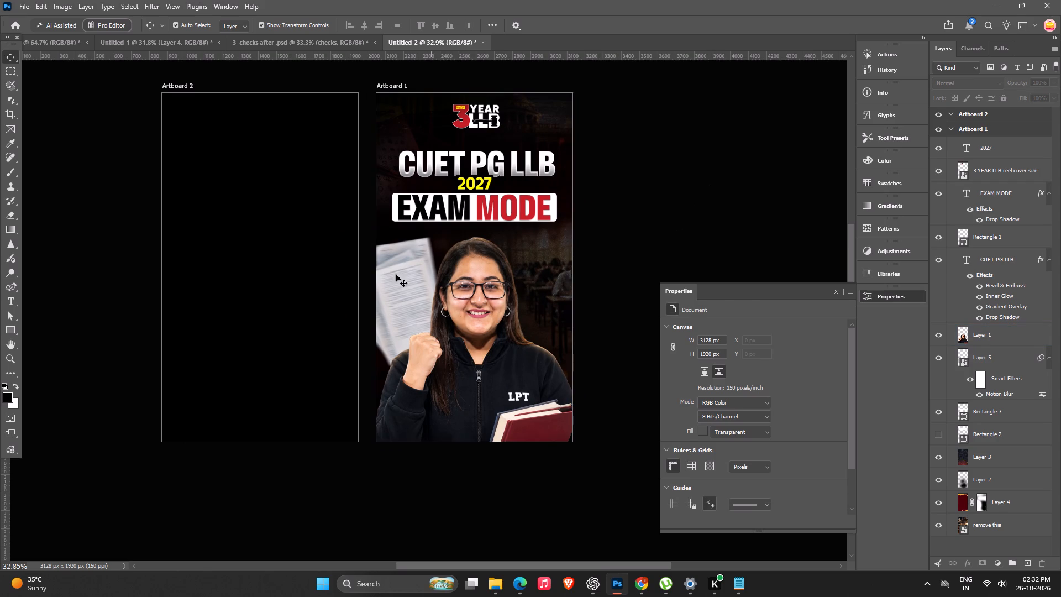
left_click_drag(398, 280, 389, 337)
left_click(676, 208)
key("space")
key("space")
key("space")
key("space")
key("space")
key("space")
left_click_drag(671, 214, 626, 201)
scroll(382, 396, "up", 3, "alt")
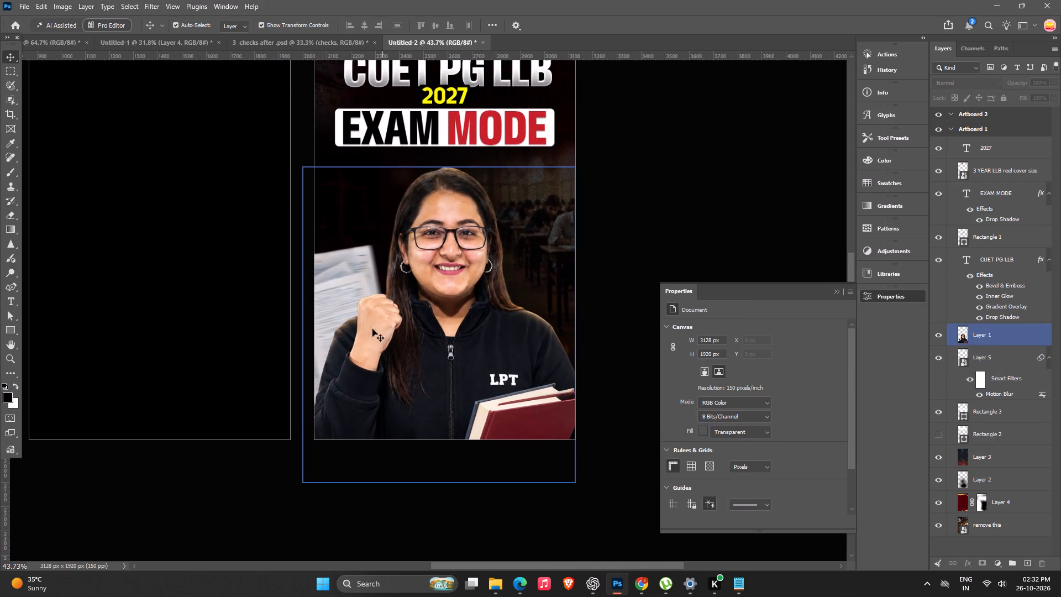
left_click_drag(347, 291, 352, 290)
left_click(701, 163)
key("space")
left_click_drag(549, 215, 534, 219)
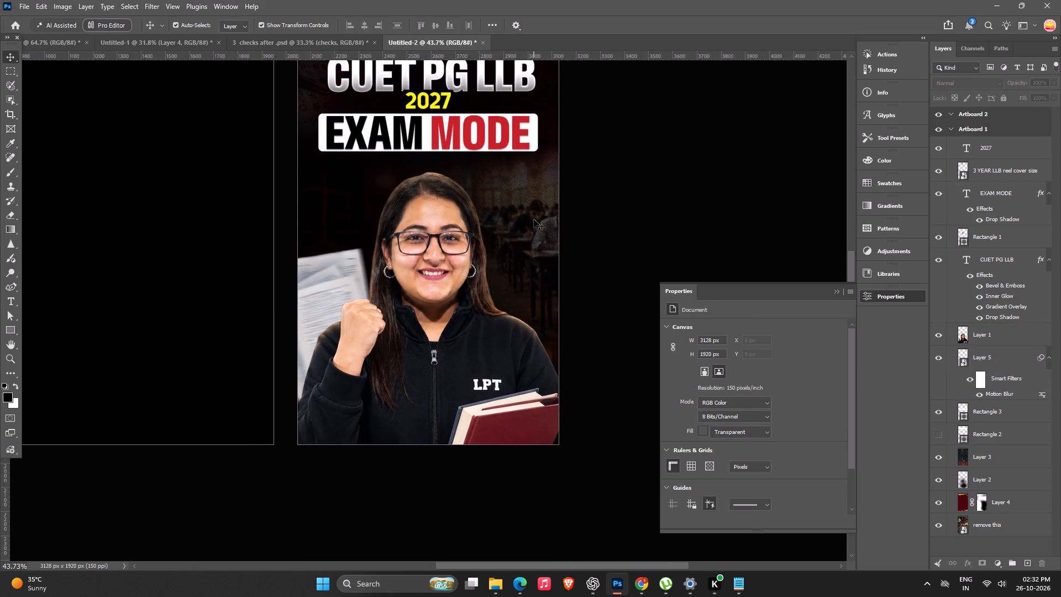
key("alt+Tab")
left_click(593, 0)
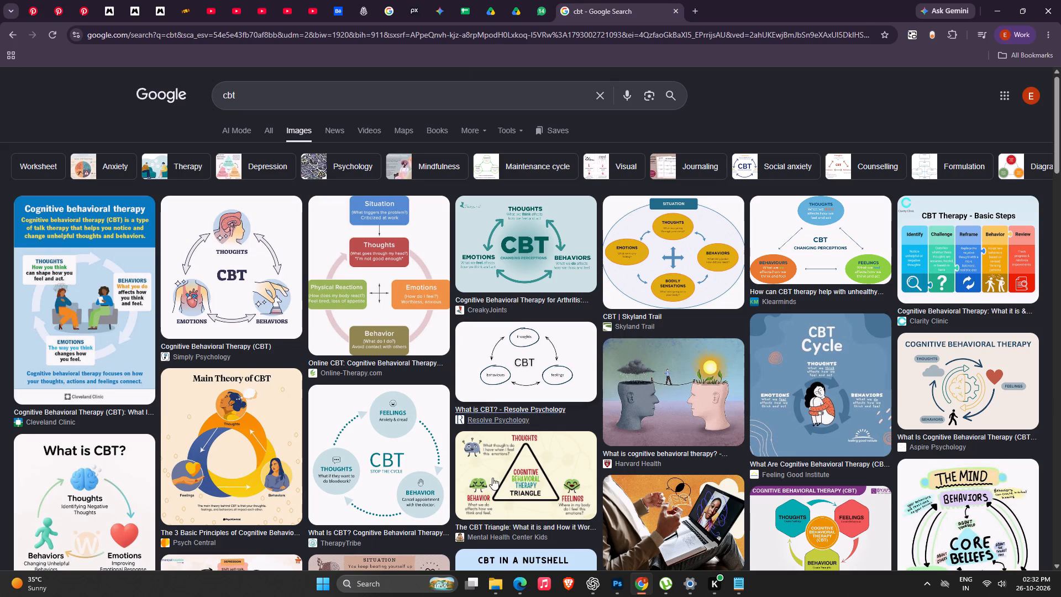
left_click(491, 586)
left_click(422, 521)
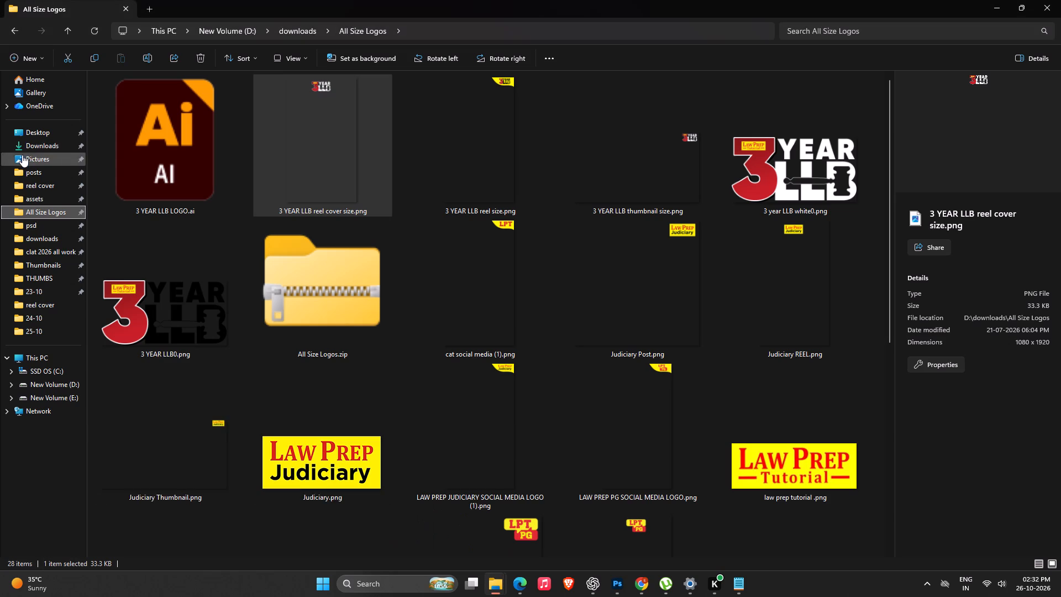
double_click(39, 145)
left_click_drag(275, 117, 655, 510)
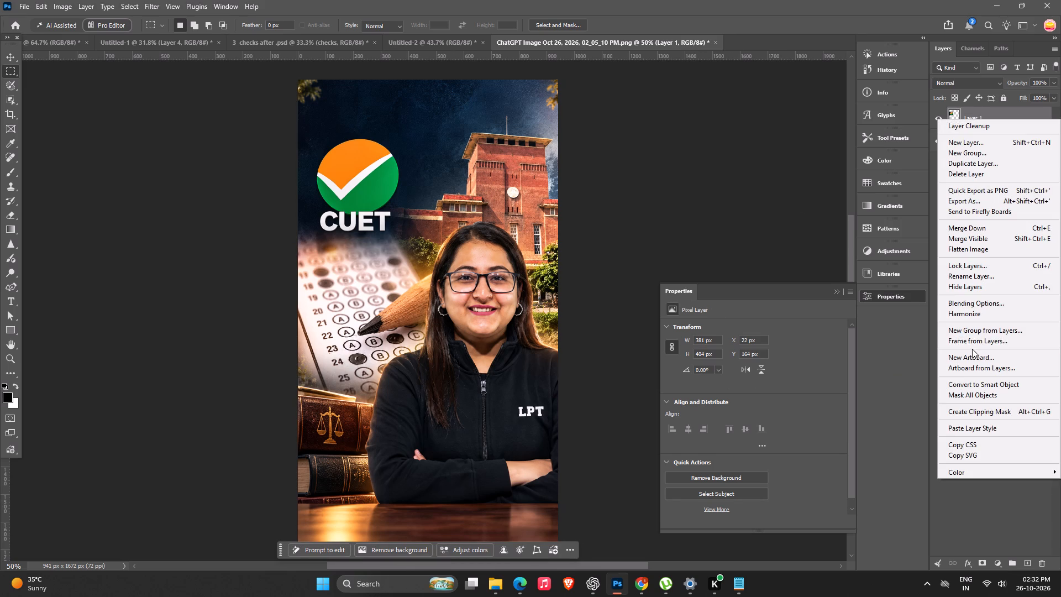
left_click_drag(979, 392, 973, 385)
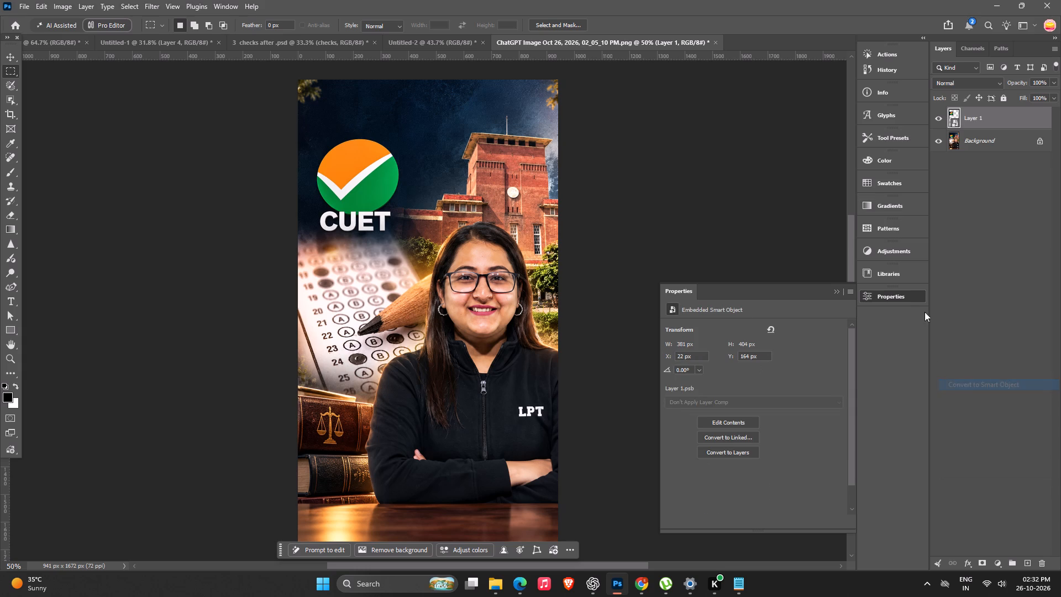
left_click(953, 112)
left_click_drag(953, 113, 960, 112)
left_click(388, 438)
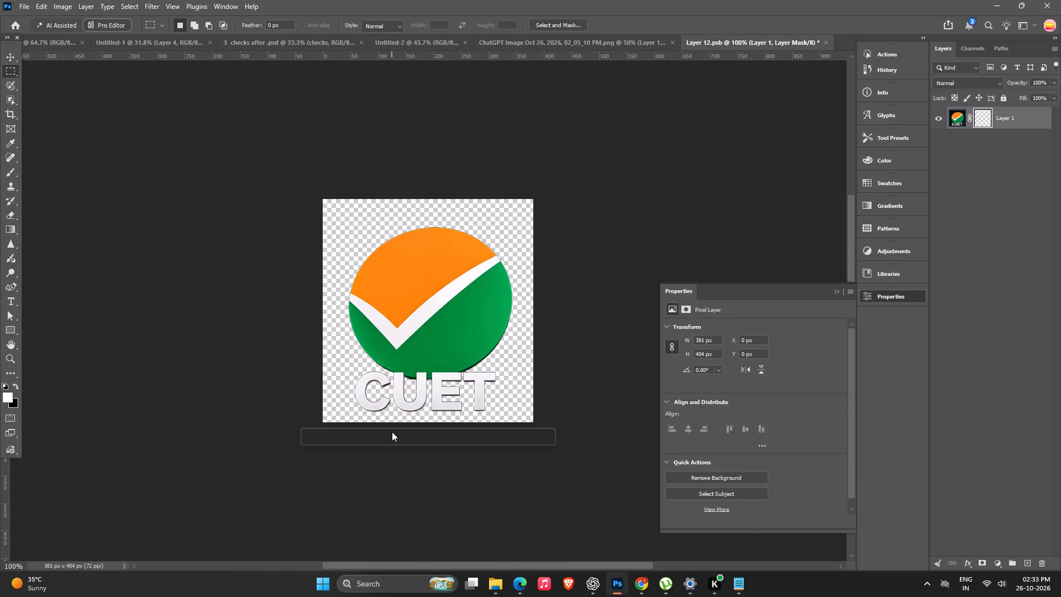
Convert the cut-out CUET logo to a smart object and copy it into the Untitled-2 reel cover document.
key("ctrl+c")
key("ctrl+c")
right_click(1029, 114)
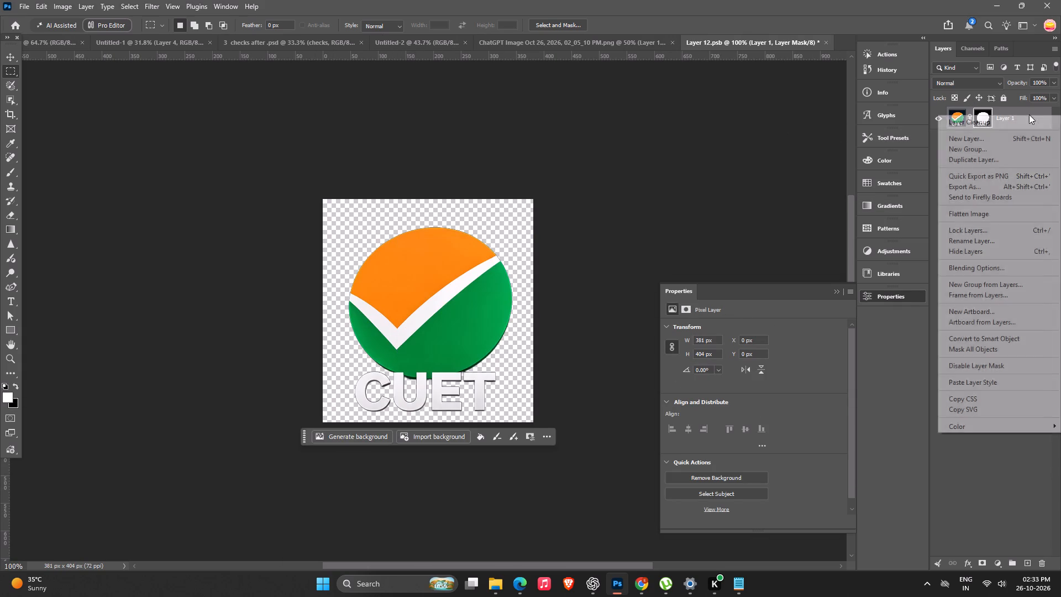
left_click(1014, 333)
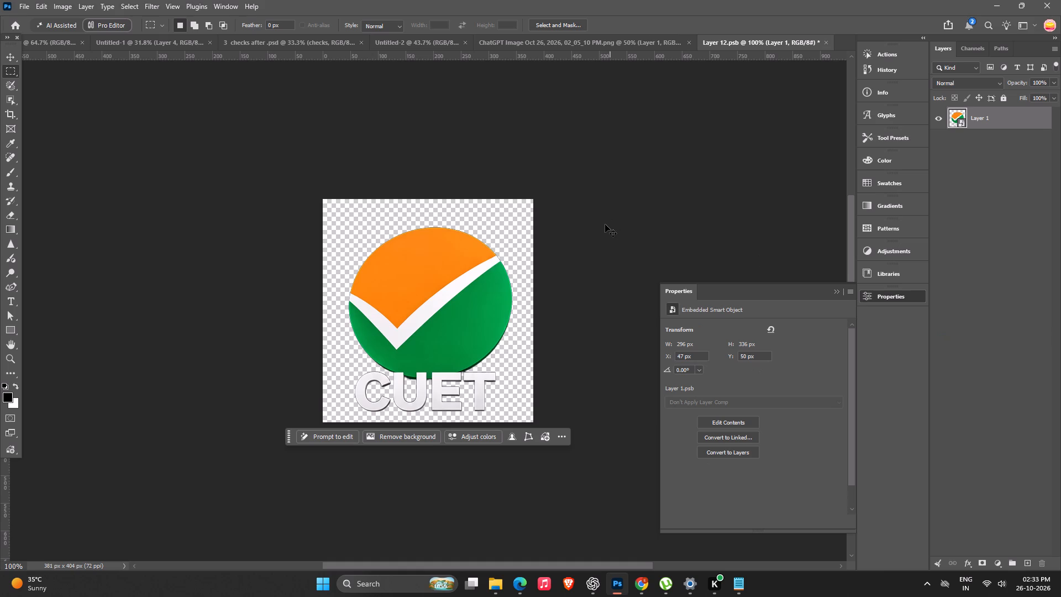
key("ctrl+c")
key("ctrl+c")
left_click(411, 41)
key("space")
key("space")
key("space")
key("space")
left_click_drag(499, 147, 356, 191)
key("ctrl+v")
key("v")
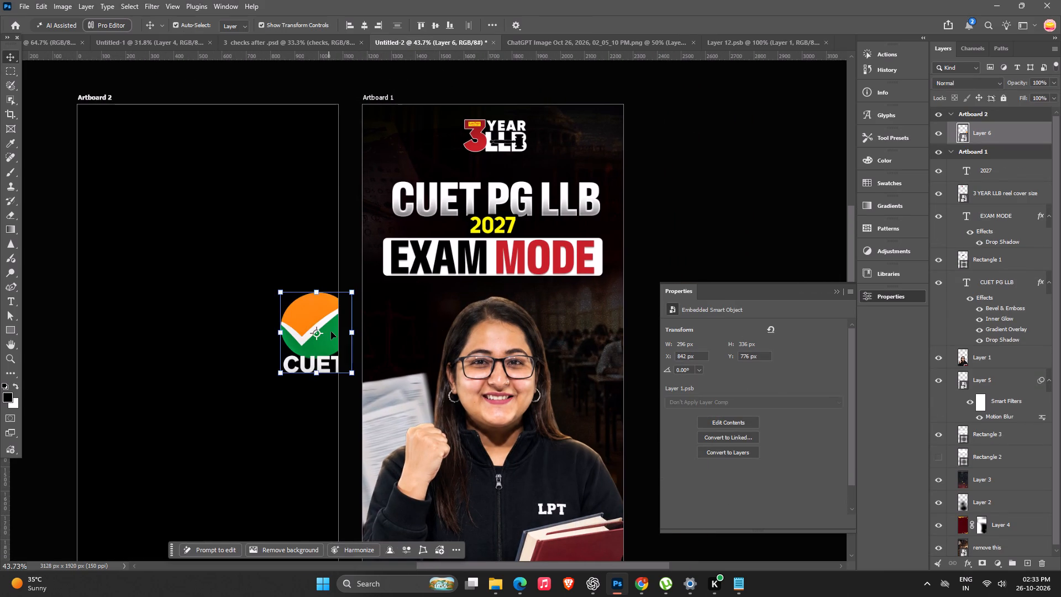
Move the CUET logo onto Artboard 1, enlarge it to about 537 × 610 px, and place it beside the face, overlapping the artboard edge.
left_click_drag(329, 332, 570, 344)
left_click_drag(597, 307, 646, 292, "alt")
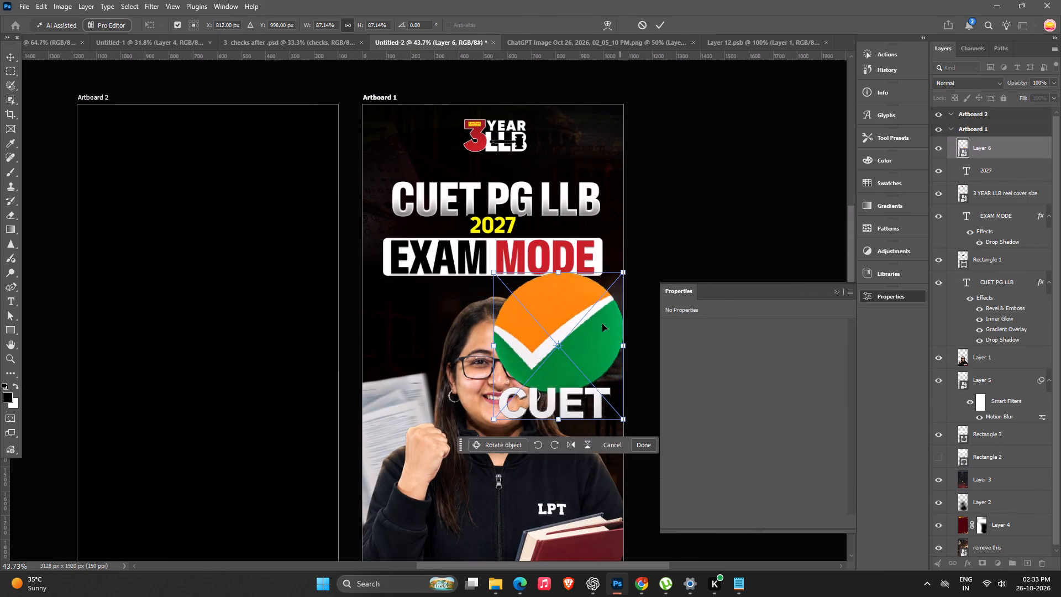
left_click_drag(602, 324, 632, 375)
key("Return")
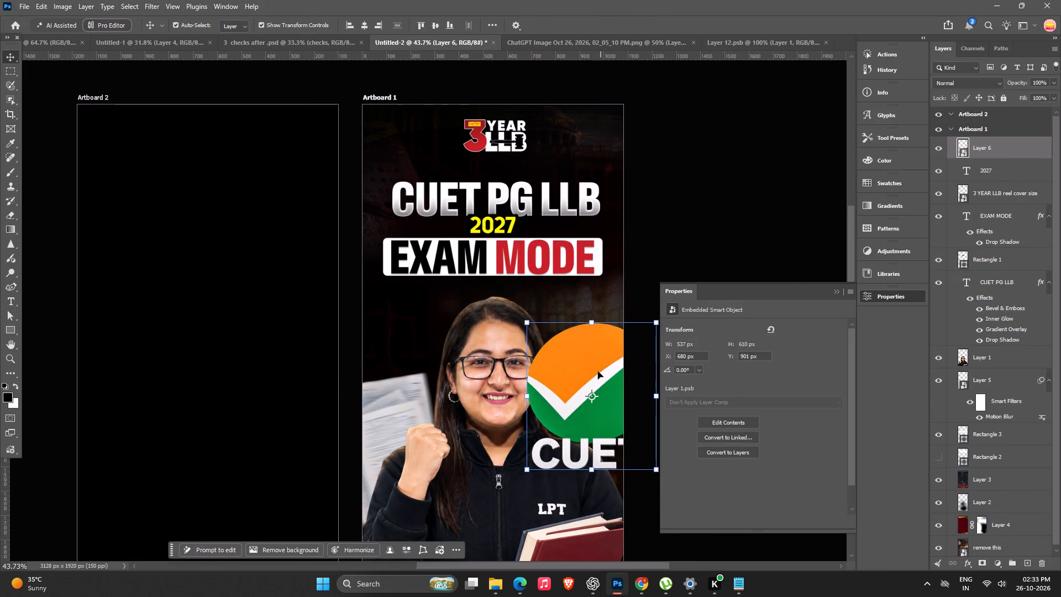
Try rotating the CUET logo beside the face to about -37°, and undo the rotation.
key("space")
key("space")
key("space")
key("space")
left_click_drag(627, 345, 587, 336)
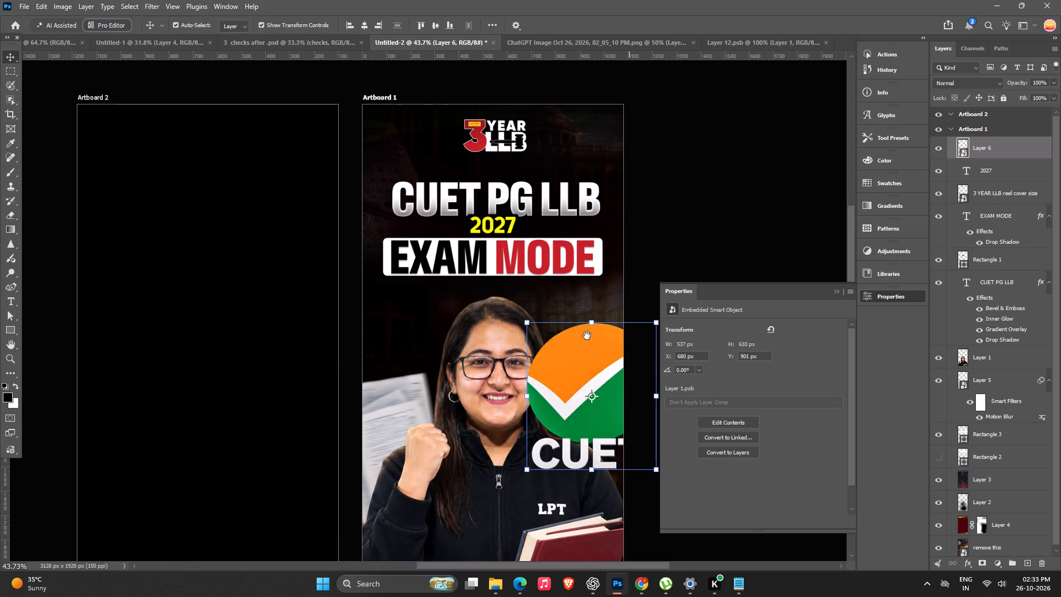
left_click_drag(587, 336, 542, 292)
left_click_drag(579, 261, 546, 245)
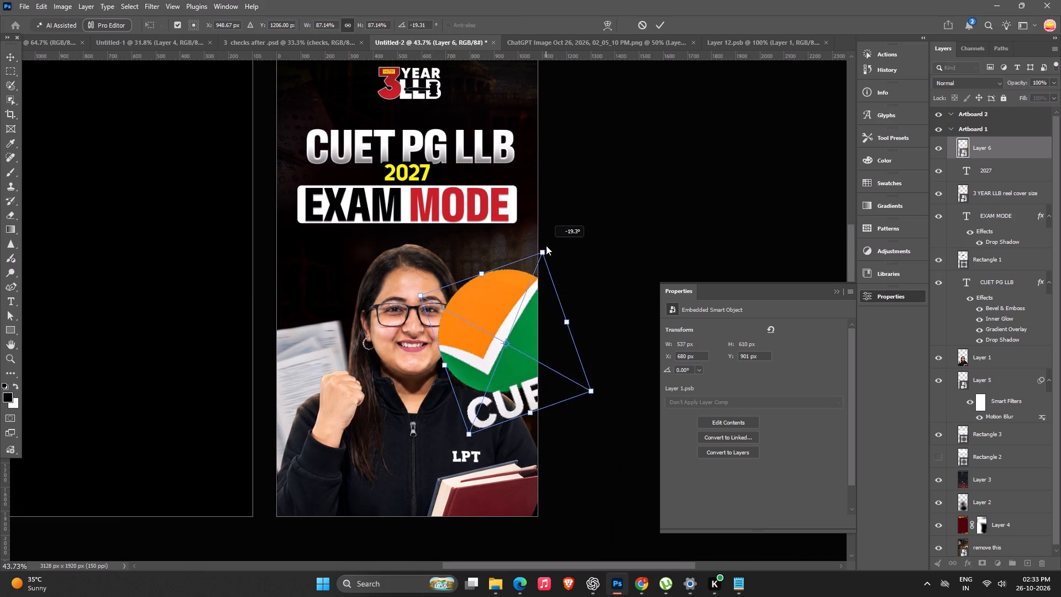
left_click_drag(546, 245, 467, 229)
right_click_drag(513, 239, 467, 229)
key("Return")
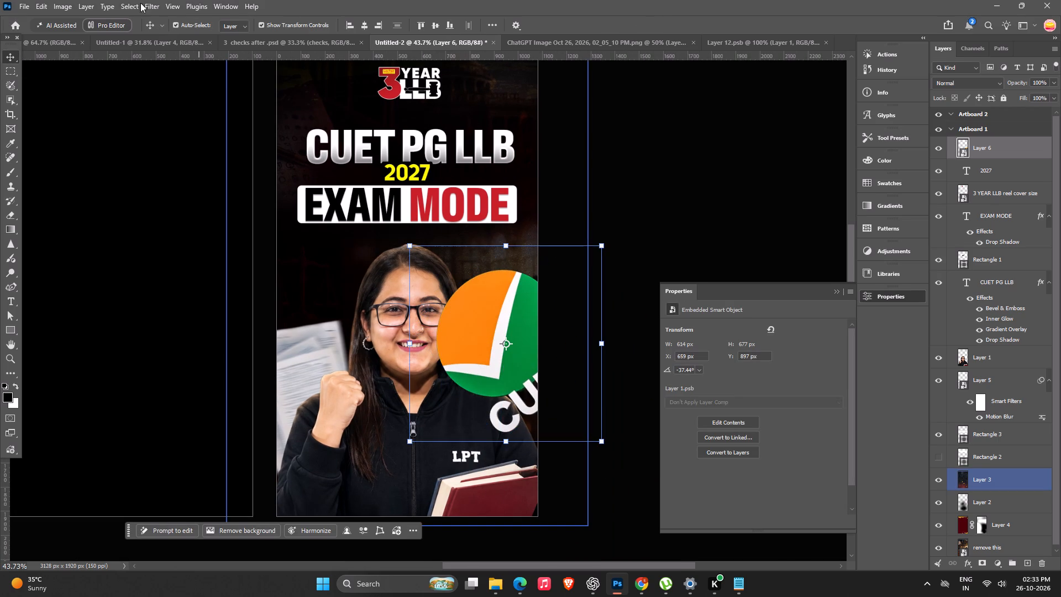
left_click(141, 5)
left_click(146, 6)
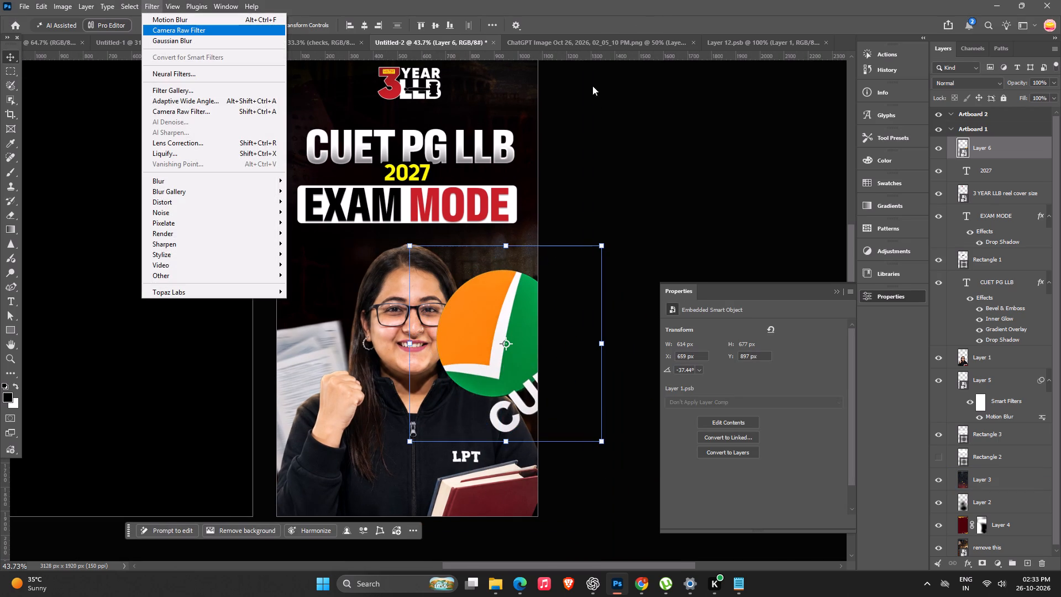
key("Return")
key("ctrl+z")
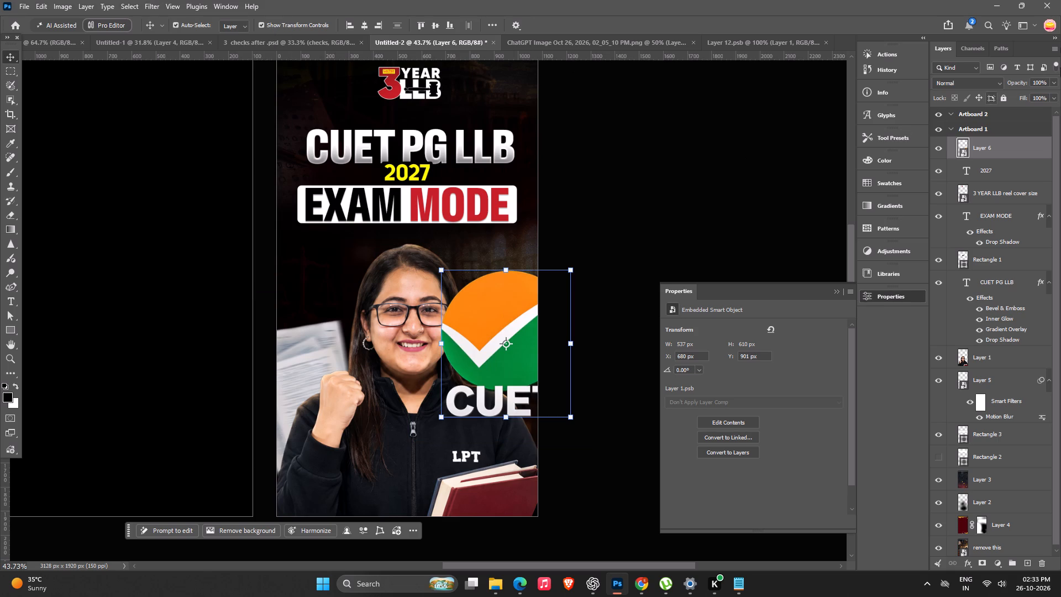
Duplicate the CUET logo layer.
key("ctrl+j")
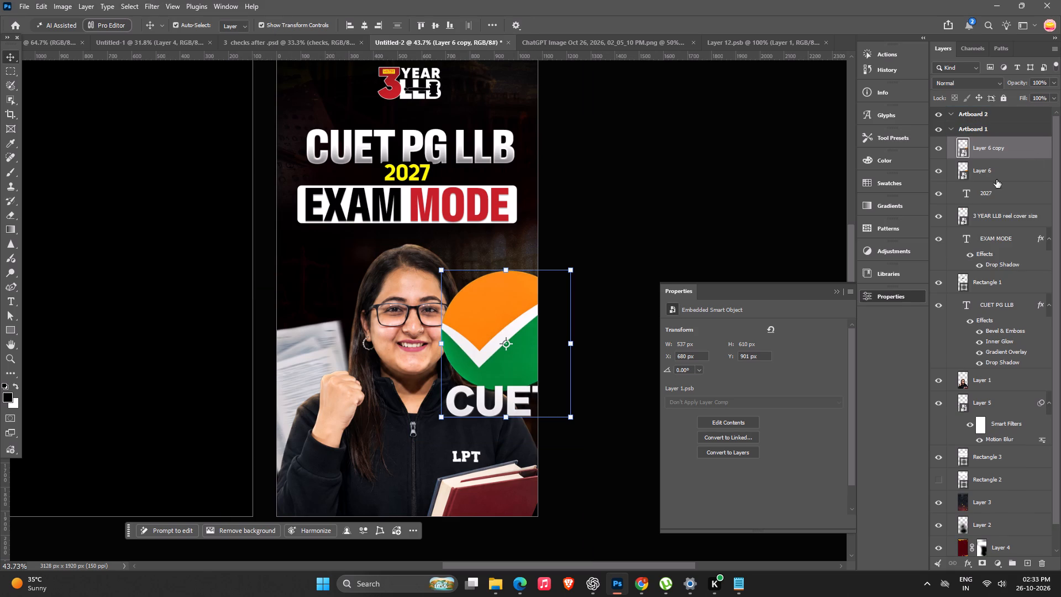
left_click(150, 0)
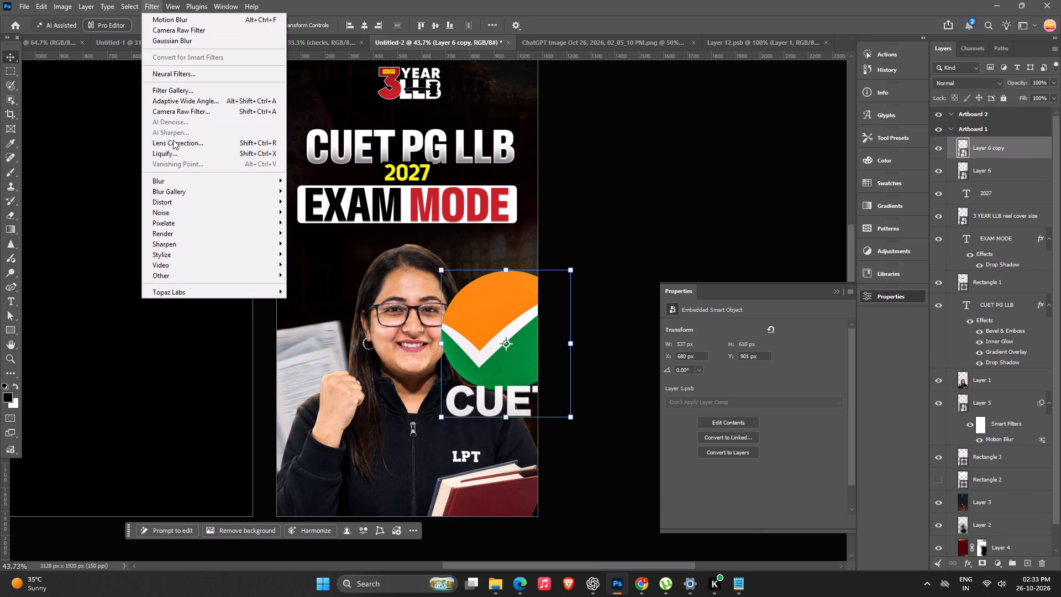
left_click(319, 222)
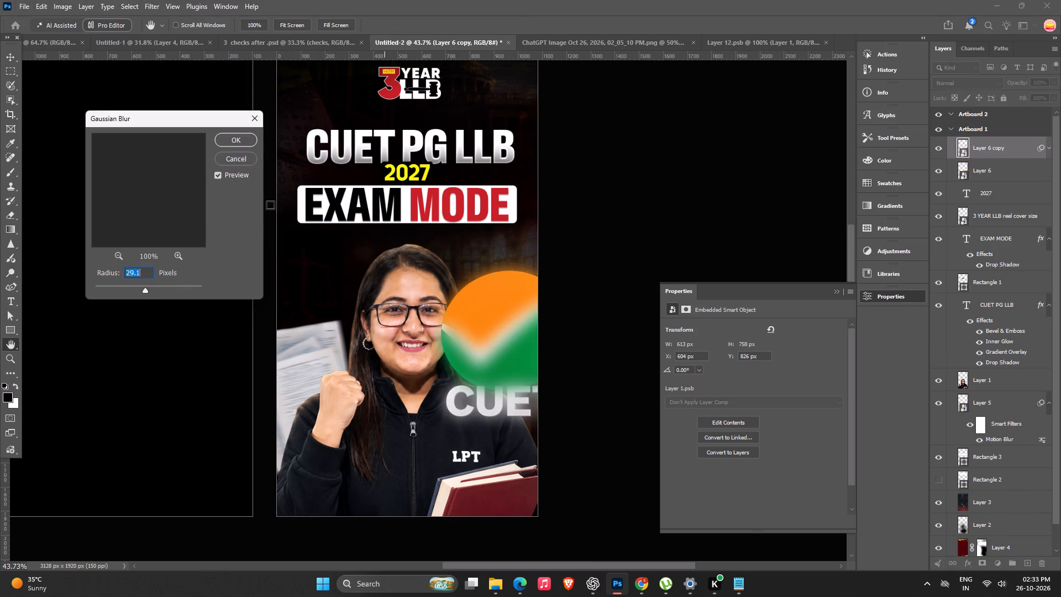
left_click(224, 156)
Apply a Motion Blur filter to the CUET logo copy with angle 0° and distance 180 pixels.
left_click(148, 8)
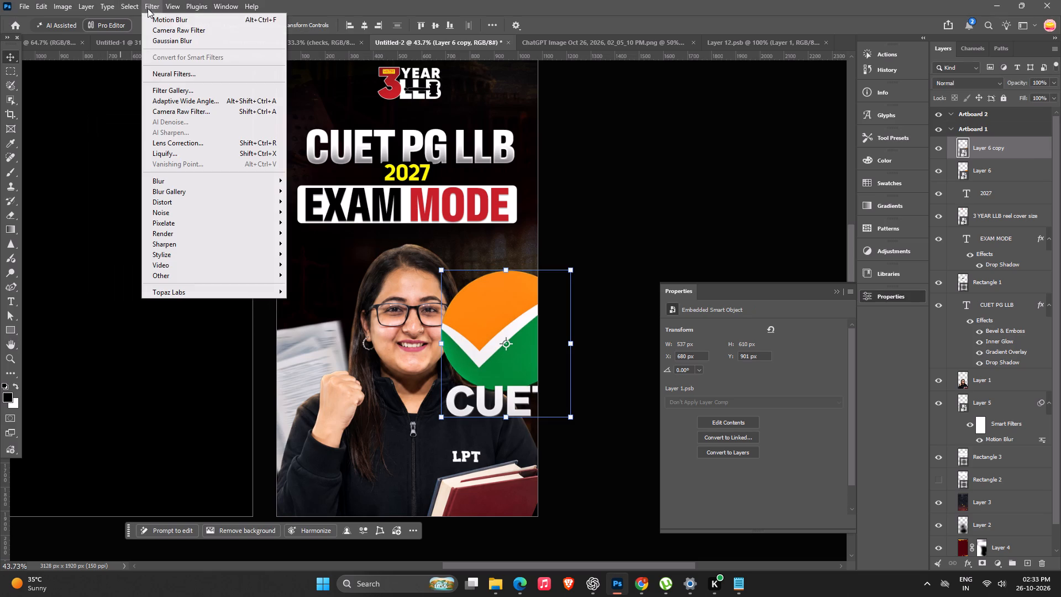
left_click(321, 243)
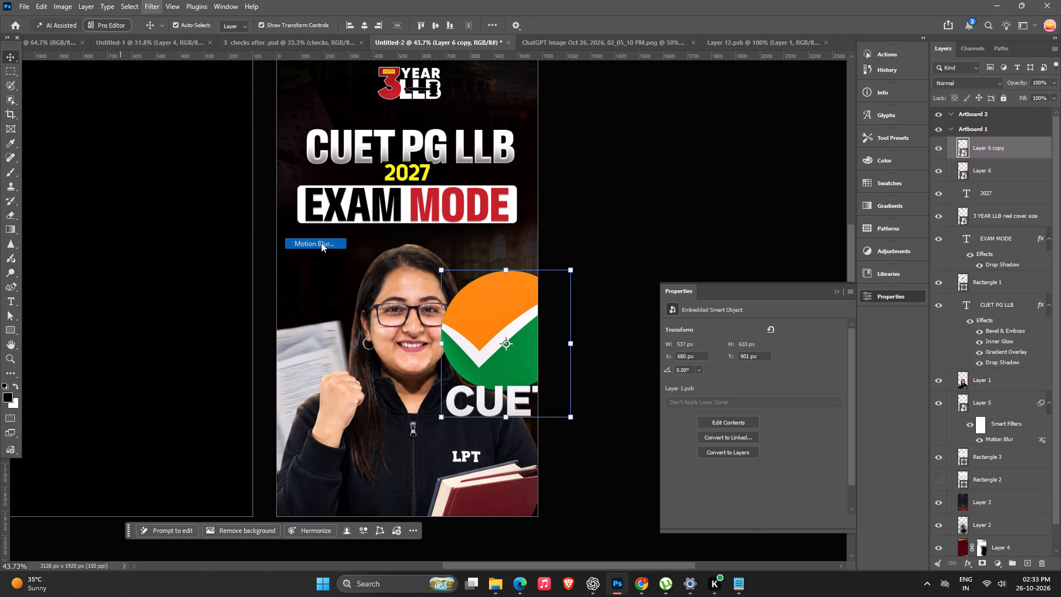
left_click_drag(744, 360, 765, 356)
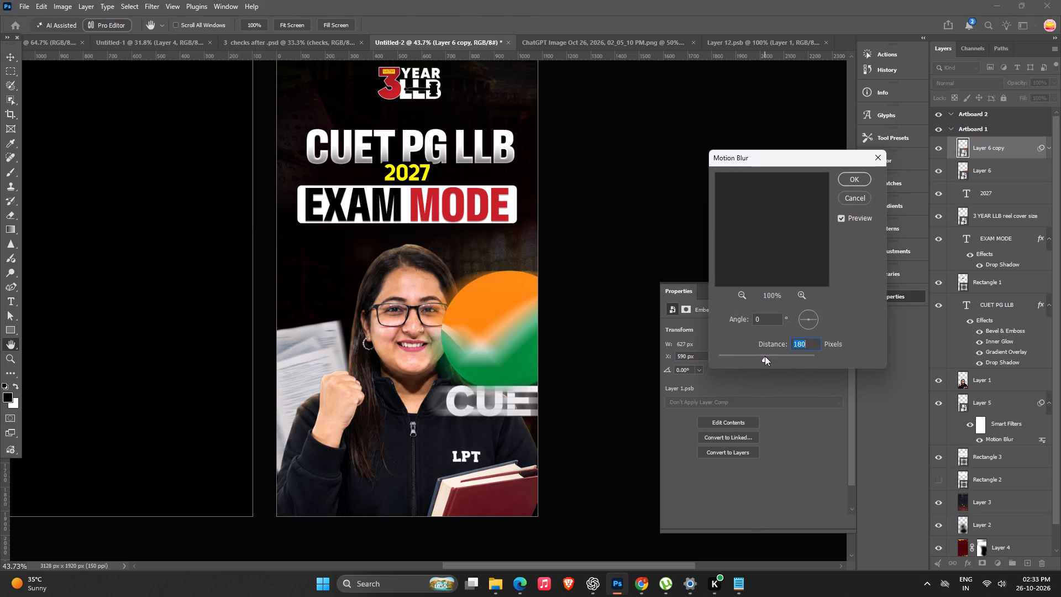
left_click_drag(851, 179, 843, 179)
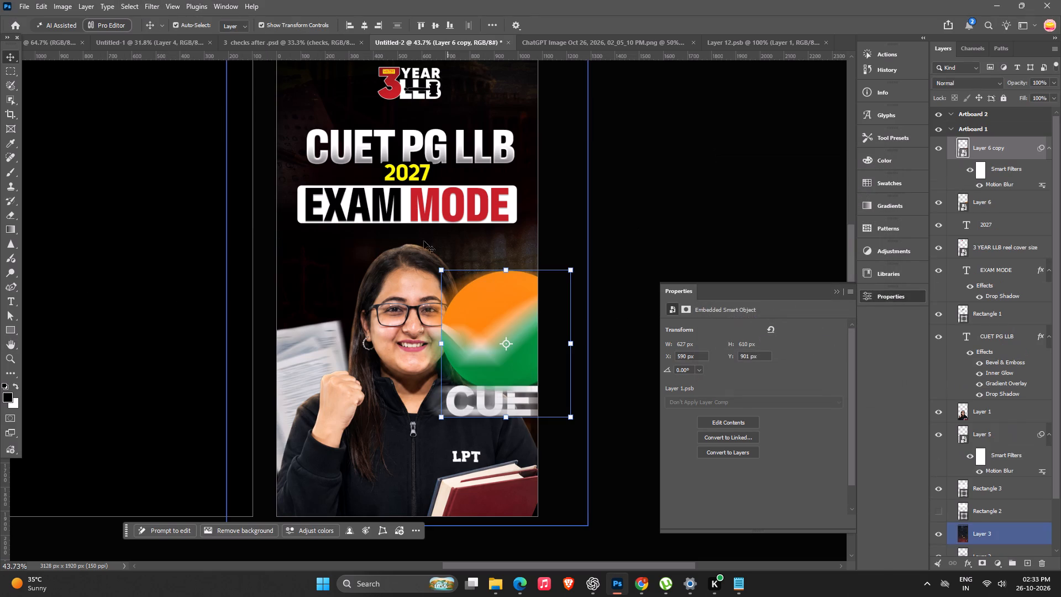
Move the blurred logo copy over Artboard 1's top-right corner, partly outside the edge, and rotate it to about -34°.
key("space")
key("space")
key("space")
key("space")
key("space")
key("space")
key("space")
key("space")
left_click_drag(470, 315, 363, 477)
left_click_drag(387, 485, 503, 184)
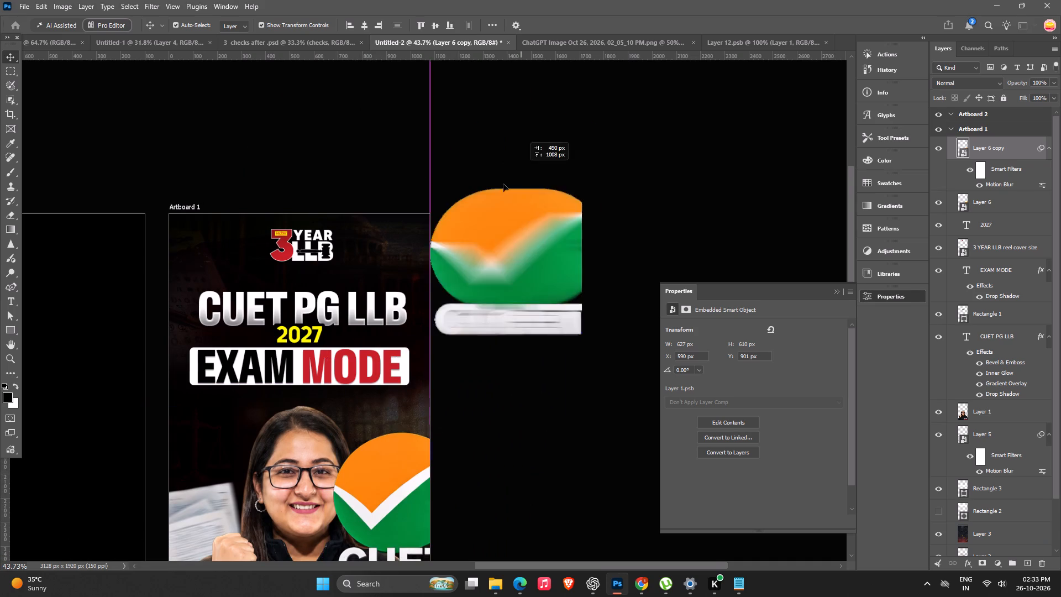
left_click_drag(503, 184, 451, 223)
key("Return")
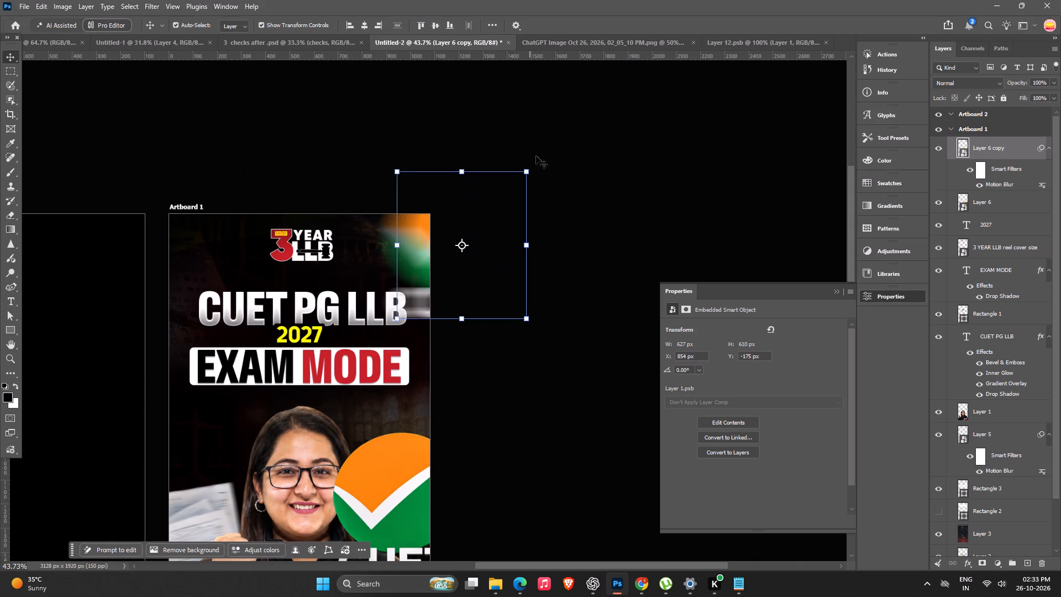
left_click_drag(534, 162, 493, 154)
left_click(533, 220)
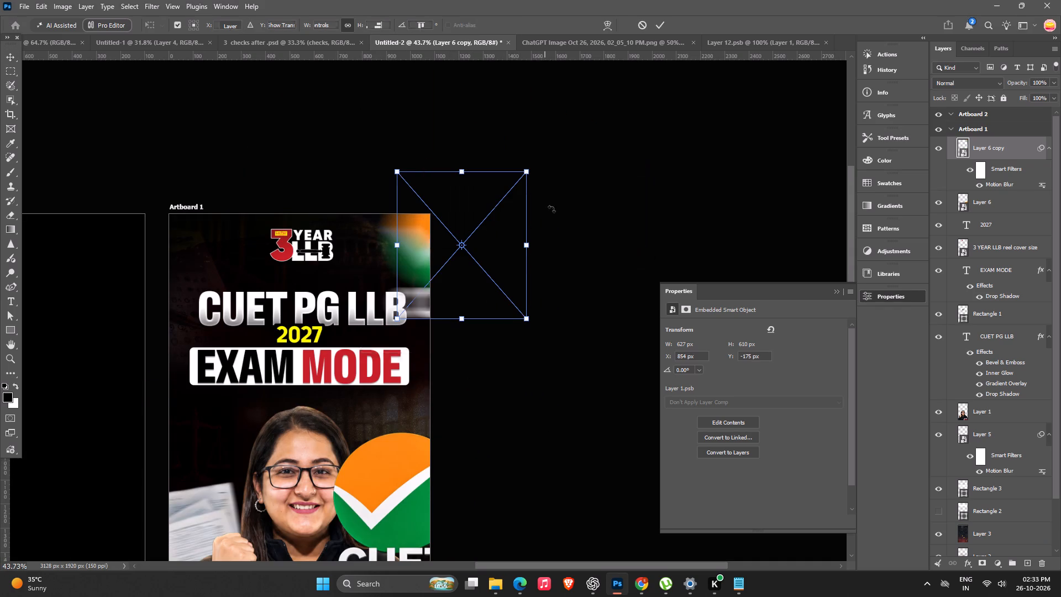
left_click_drag(537, 167, 477, 160)
key("Return")
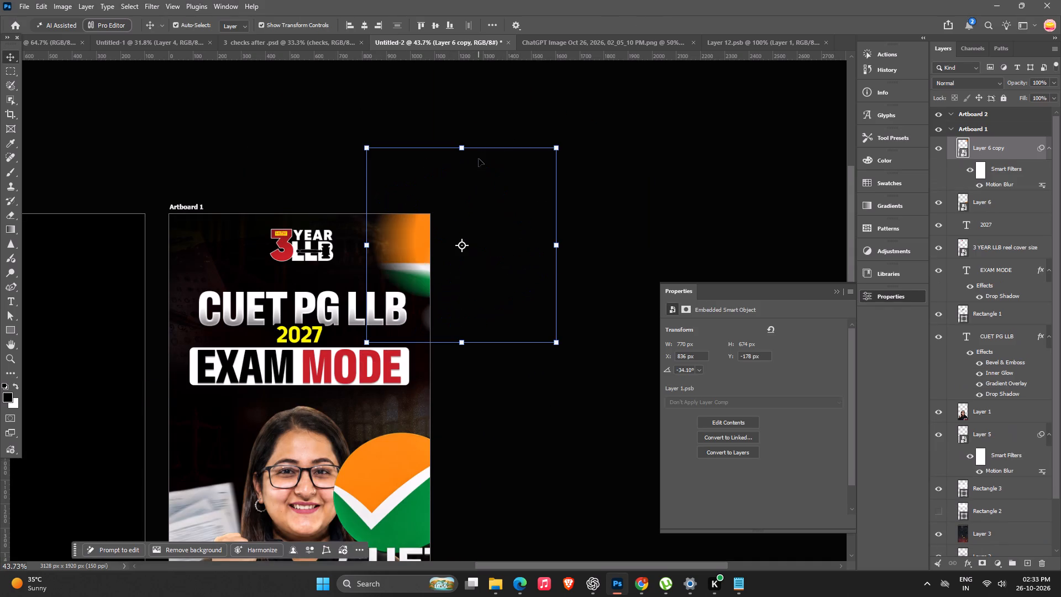
Scale the blurred corner logo down to about 561 × 467 px and shift it slightly toward the artboard's inside.
scroll(409, 169, "down", 7, "alt")
left_click(588, 220)
scroll(432, 355, "up", 6, "alt")
key("space")
left_click_drag(395, 383, 403, 336)
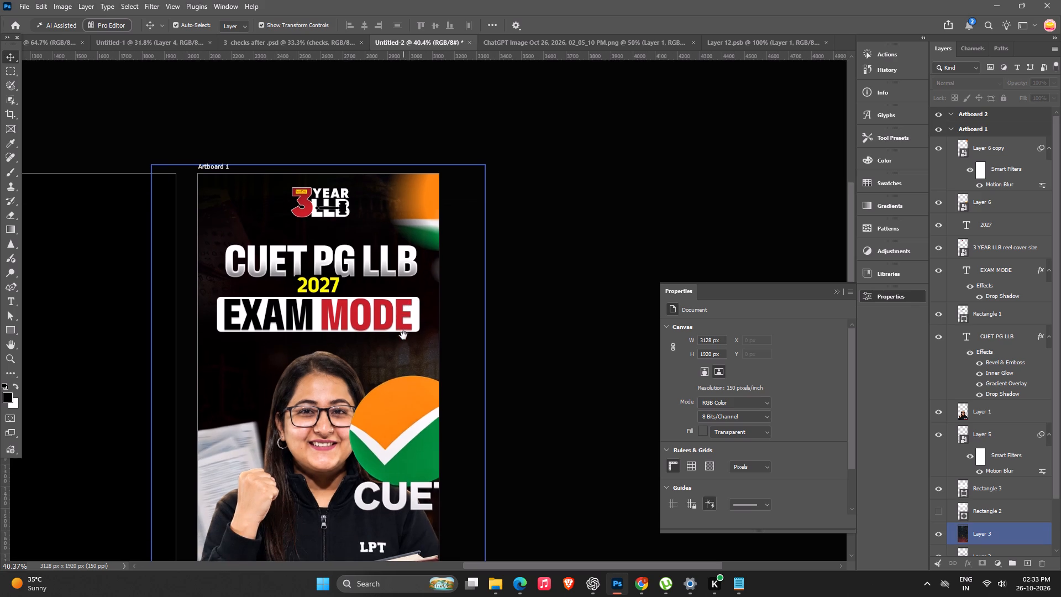
left_click_drag(403, 336, 403, 329)
left_click(412, 209)
left_click_drag(553, 108, 516, 119, "alt")
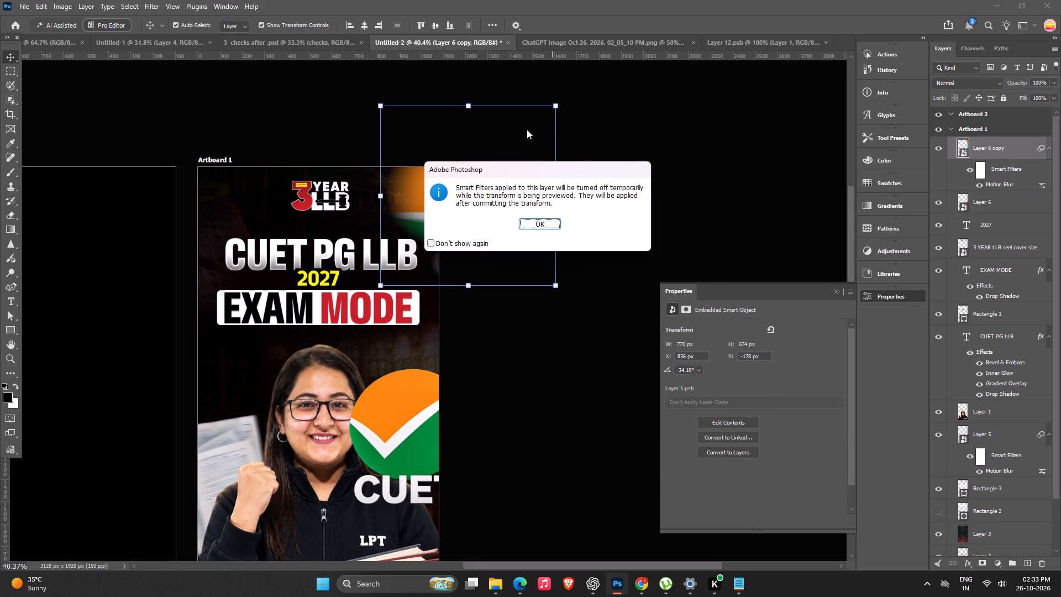
left_click(538, 222)
left_click_drag(476, 106, 429, 120, "alt")
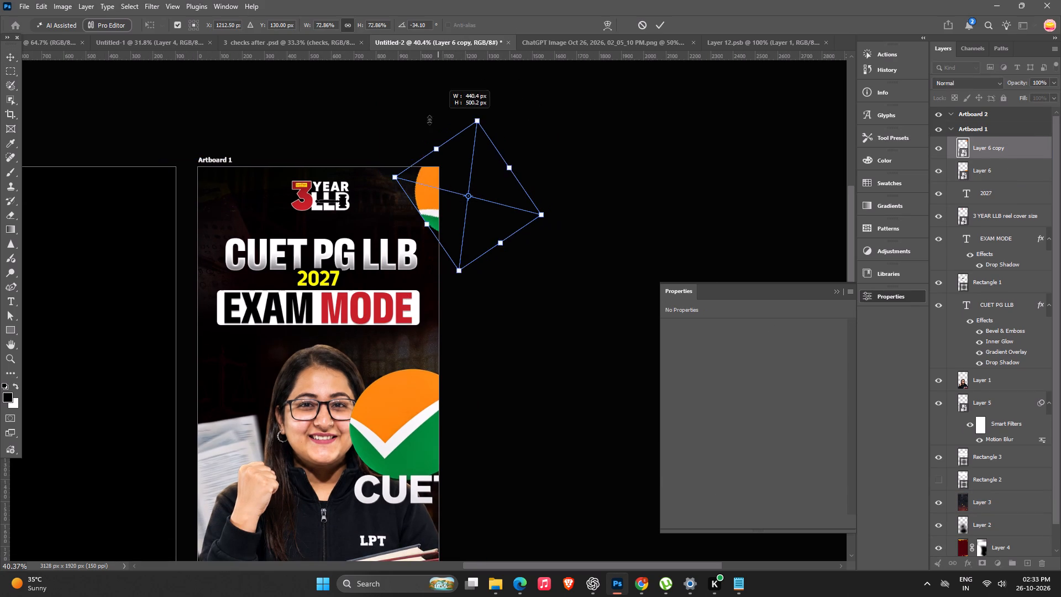
left_click_drag(429, 120, 412, 125, "alt")
left_click_drag(455, 178, 435, 175)
key("Return")
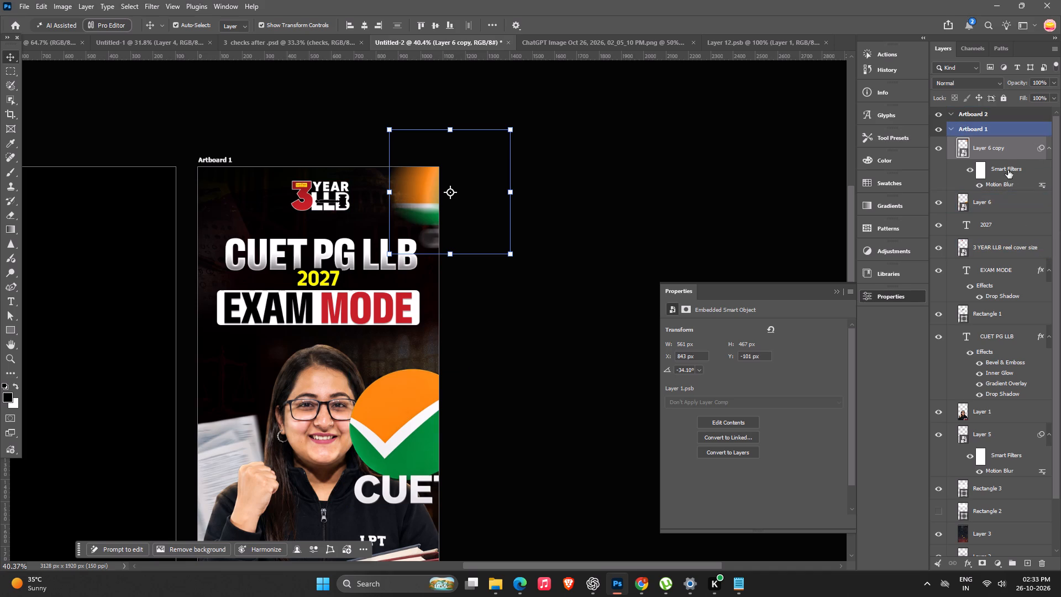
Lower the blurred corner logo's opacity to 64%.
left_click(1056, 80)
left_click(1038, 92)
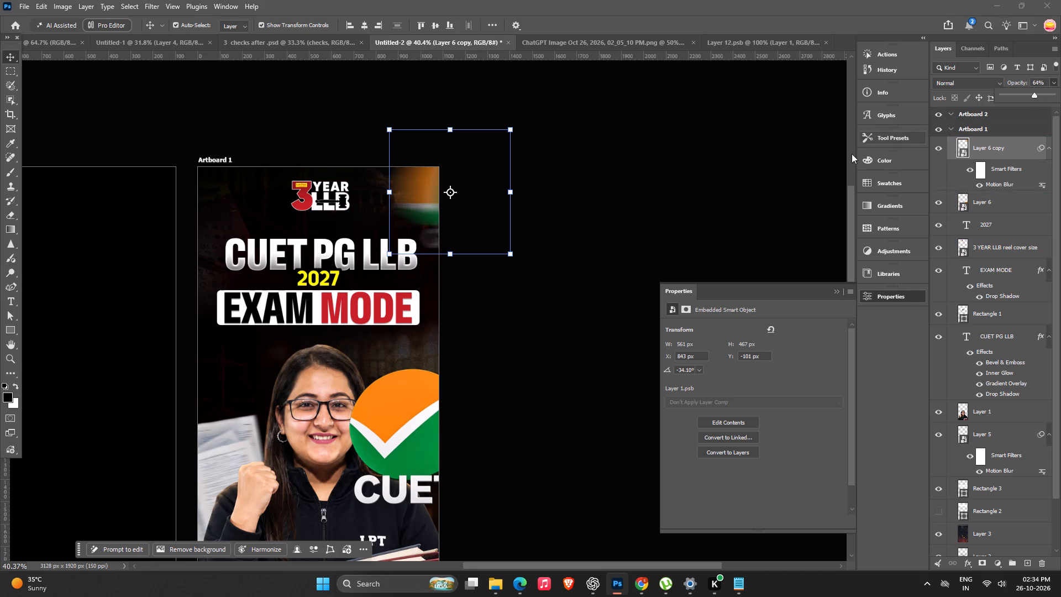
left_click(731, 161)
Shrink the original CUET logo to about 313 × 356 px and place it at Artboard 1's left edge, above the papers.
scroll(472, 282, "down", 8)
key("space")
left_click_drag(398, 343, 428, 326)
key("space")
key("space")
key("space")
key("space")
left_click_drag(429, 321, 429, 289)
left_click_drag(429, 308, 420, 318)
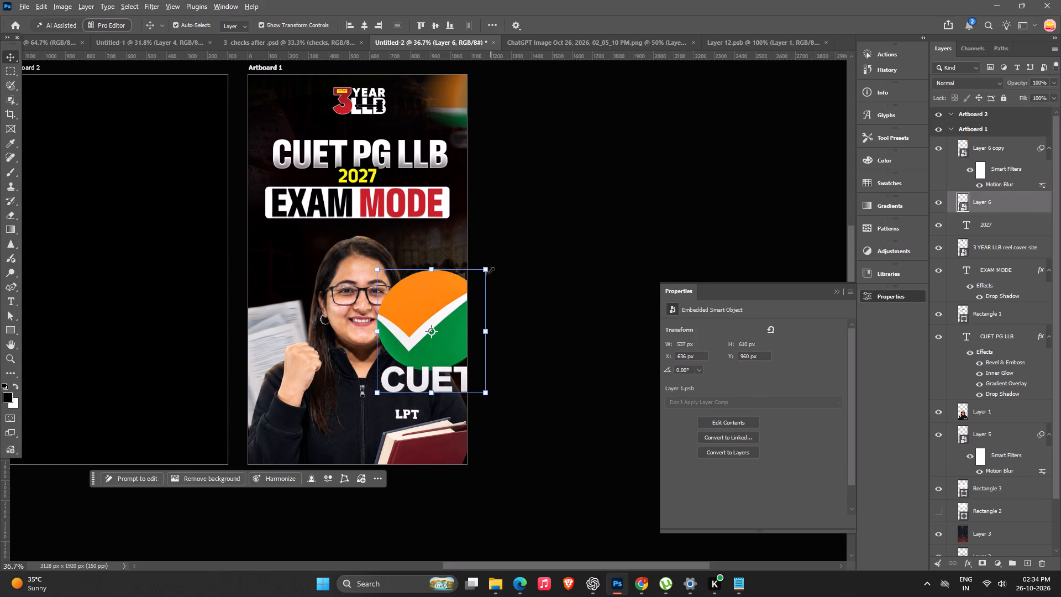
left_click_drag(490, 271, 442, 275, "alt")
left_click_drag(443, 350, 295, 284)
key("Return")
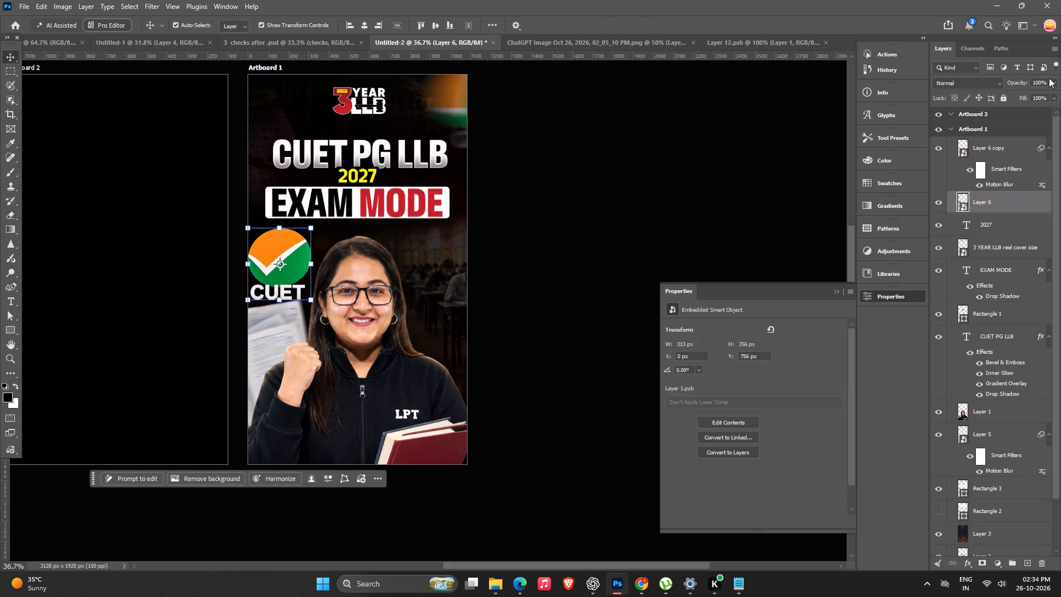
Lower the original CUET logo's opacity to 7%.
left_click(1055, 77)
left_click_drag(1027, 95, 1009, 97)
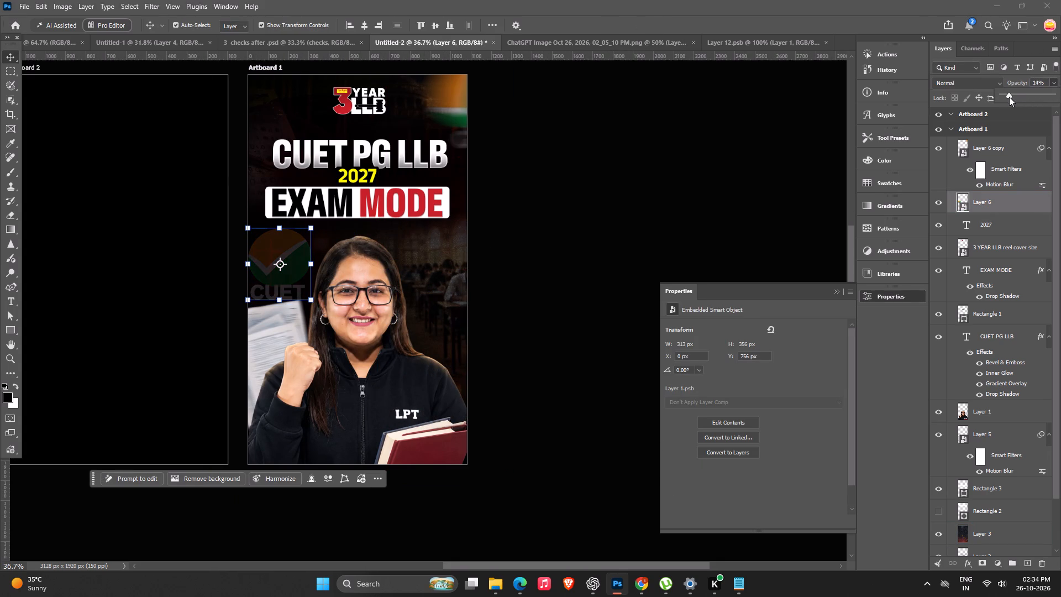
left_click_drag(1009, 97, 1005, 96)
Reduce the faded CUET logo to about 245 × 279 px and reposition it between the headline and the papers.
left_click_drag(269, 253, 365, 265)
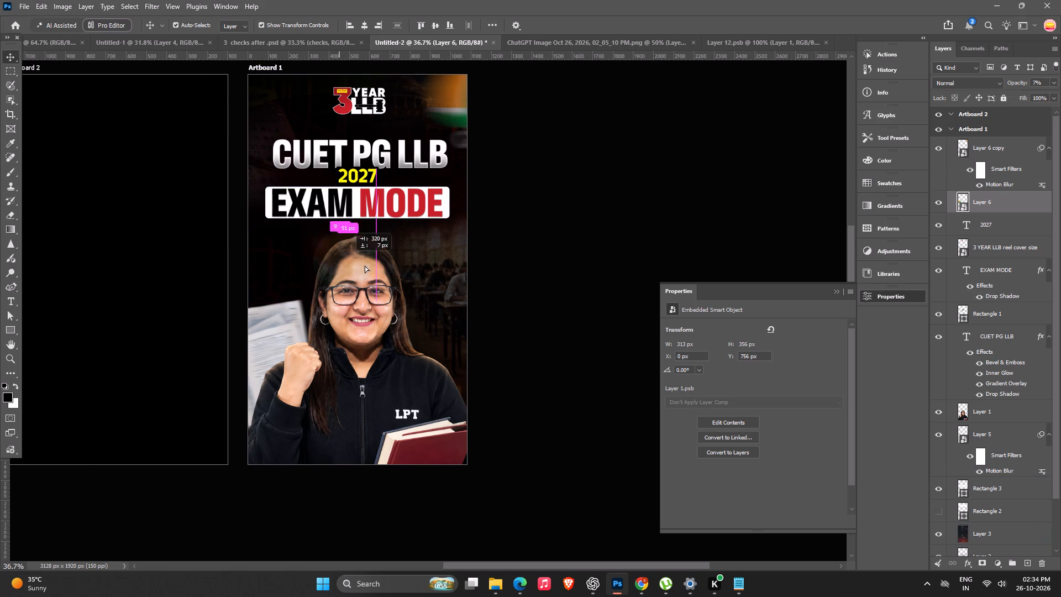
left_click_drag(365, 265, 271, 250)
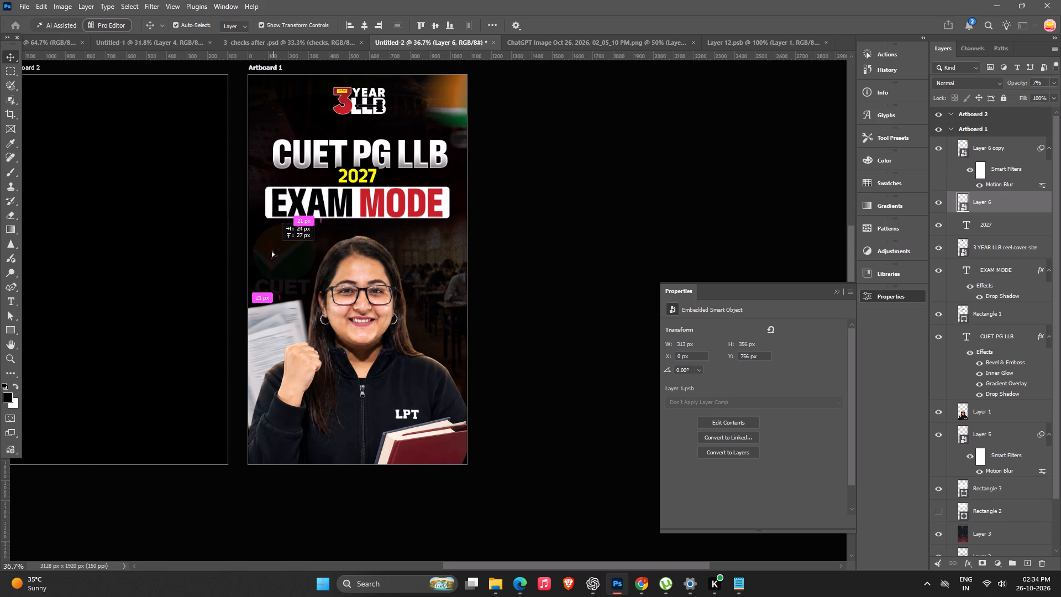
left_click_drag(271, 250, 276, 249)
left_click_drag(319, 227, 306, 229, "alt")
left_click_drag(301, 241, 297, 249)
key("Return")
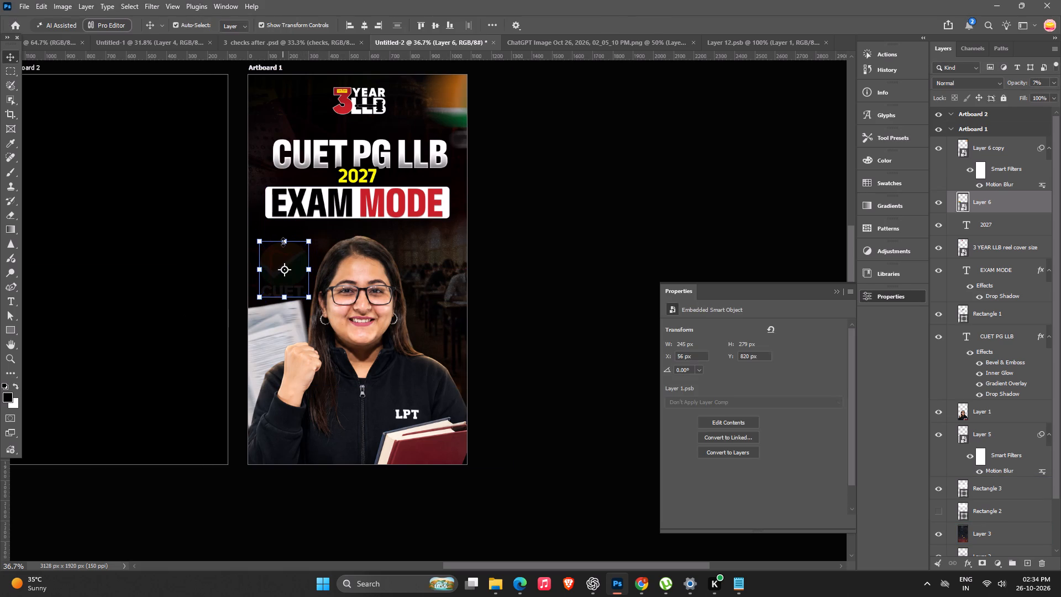
Delete the faded original CUET logo layer beside the head and clear the selection.
left_click(658, 238)
key("space")
key("space")
key("space")
key("space")
key("space")
key("space")
key("space")
key("space")
key("space")
key("space")
left_click_drag(483, 335, 465, 337)
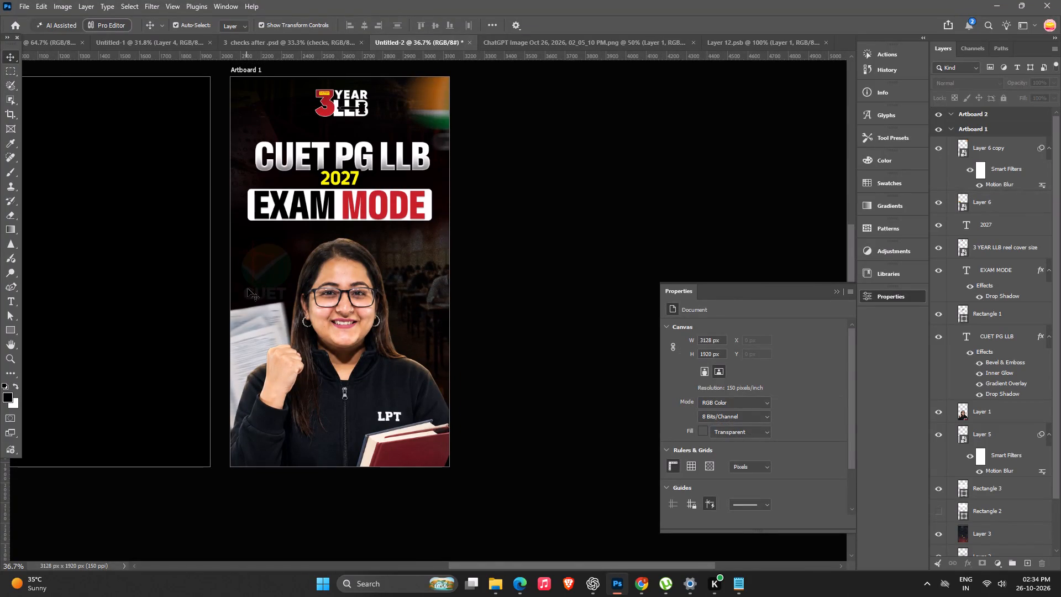
left_click(256, 268)
key("Delete")
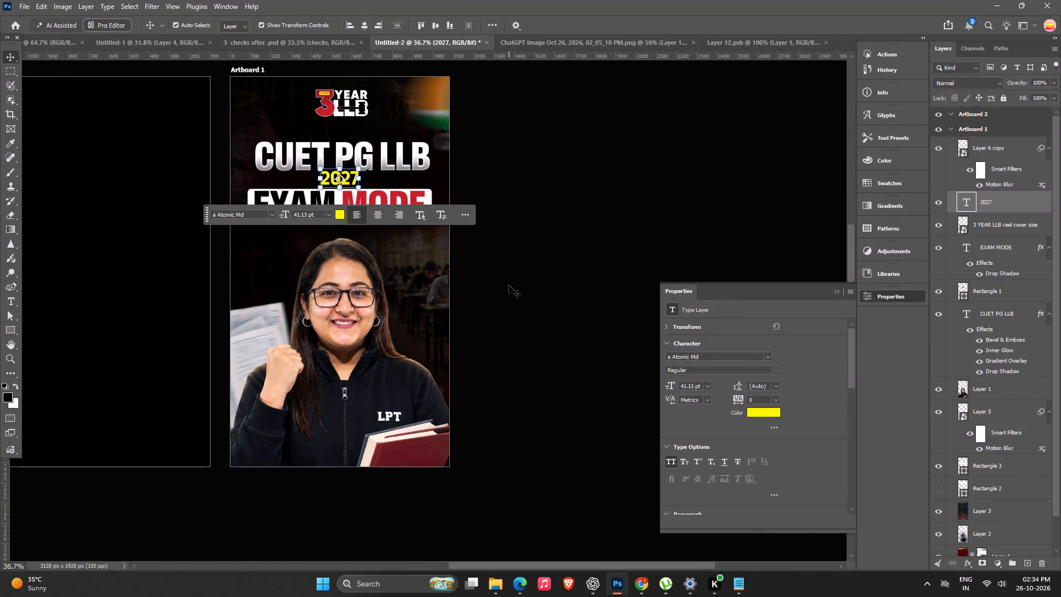
left_click(509, 285)
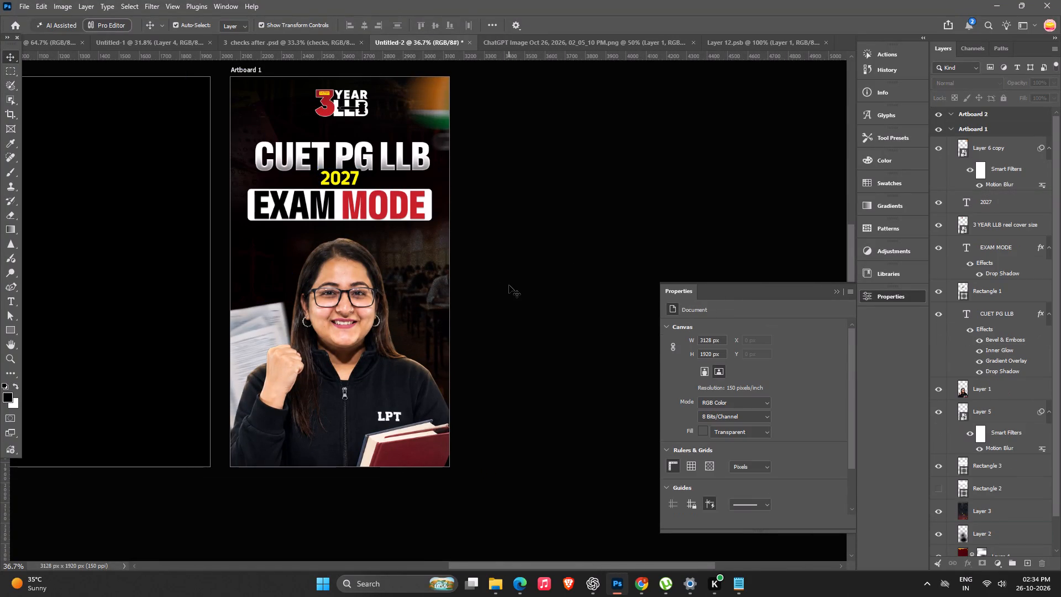
Reduce the corner logo's Motion Blur distance to 71 pixels.
left_click(440, 102)
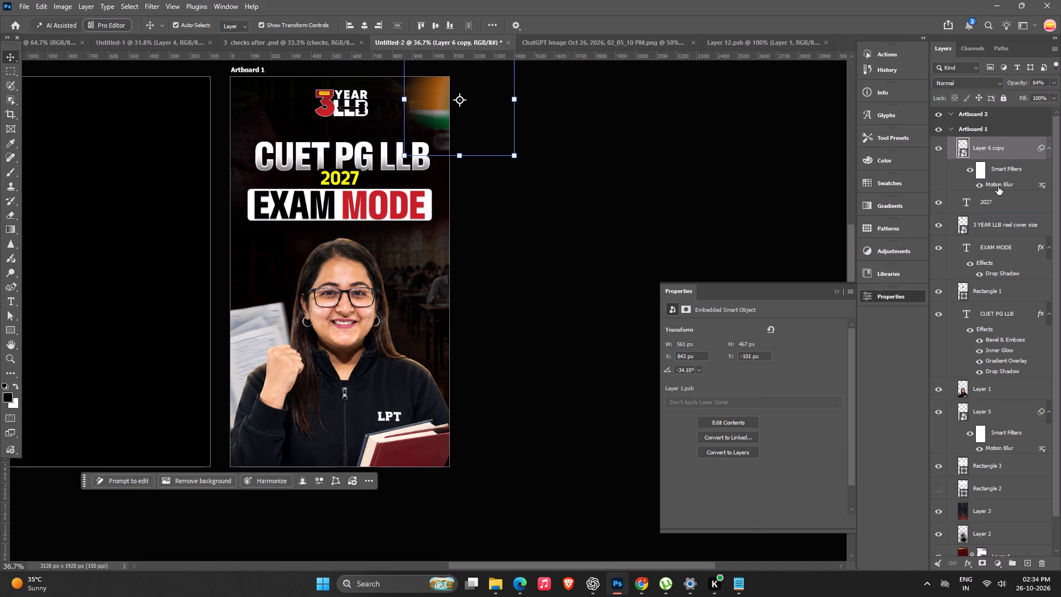
double_click(999, 186)
left_click_drag(761, 361, 759, 360)
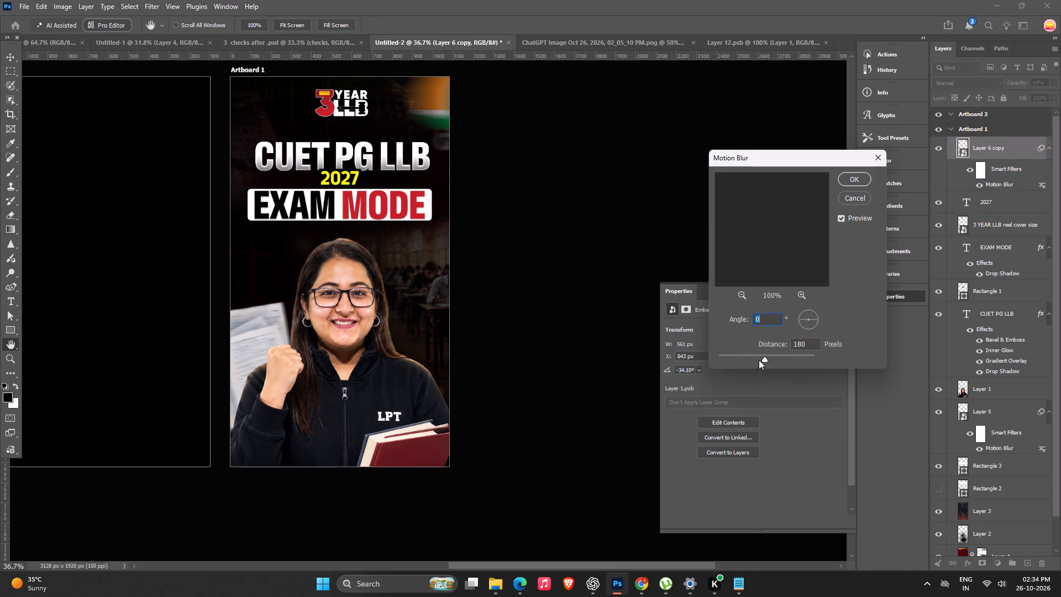
left_click_drag(759, 360, 740, 354)
left_click_drag(740, 354, 748, 352)
left_click(861, 177)
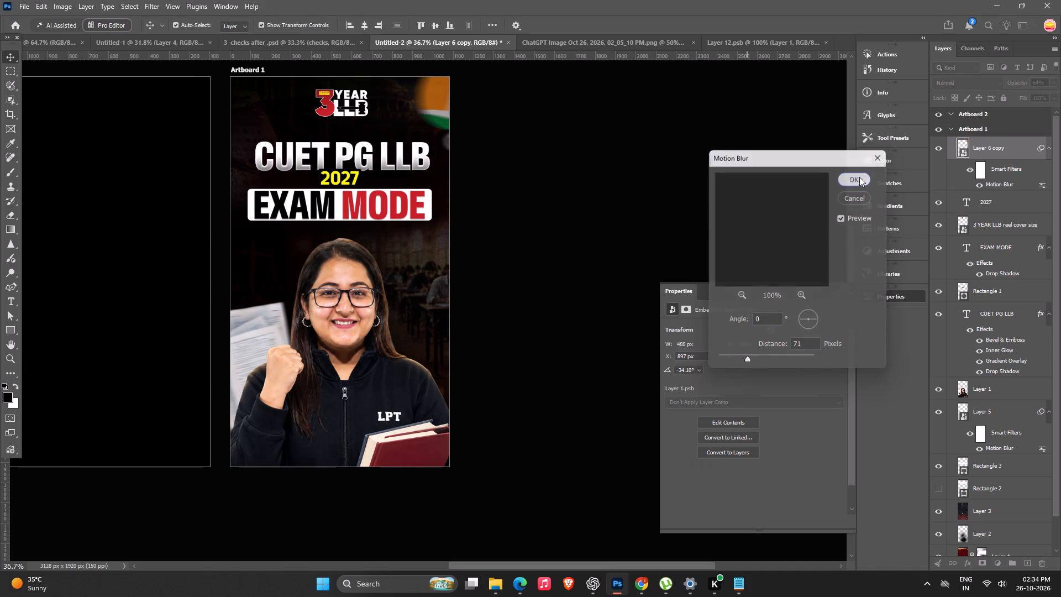
Lower the blurred corner CUET logo's opacity to 61% and clear the selection.
left_click(1054, 85)
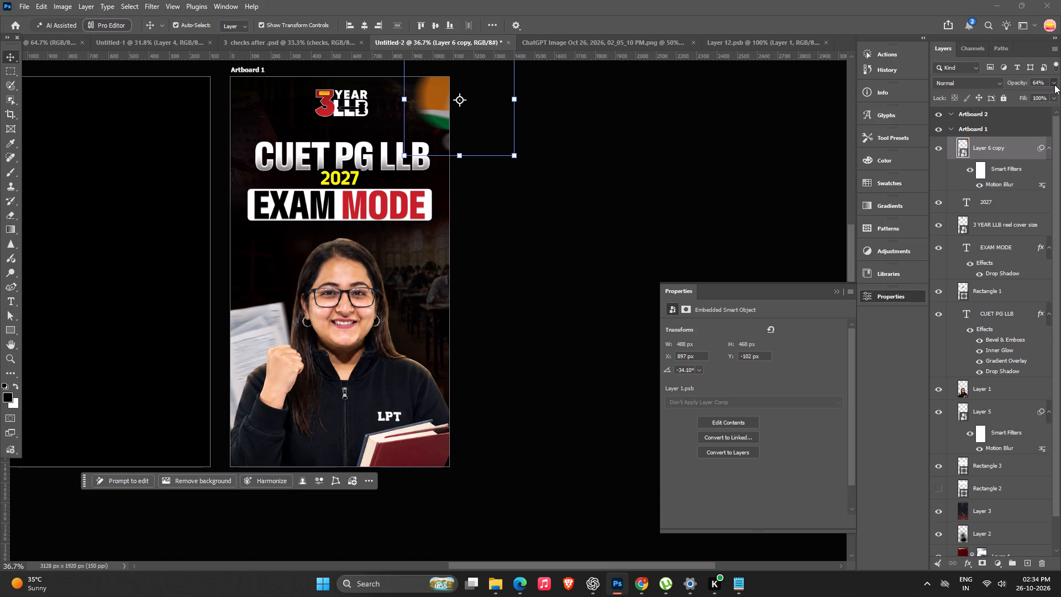
left_click_drag(1024, 97, 1031, 96)
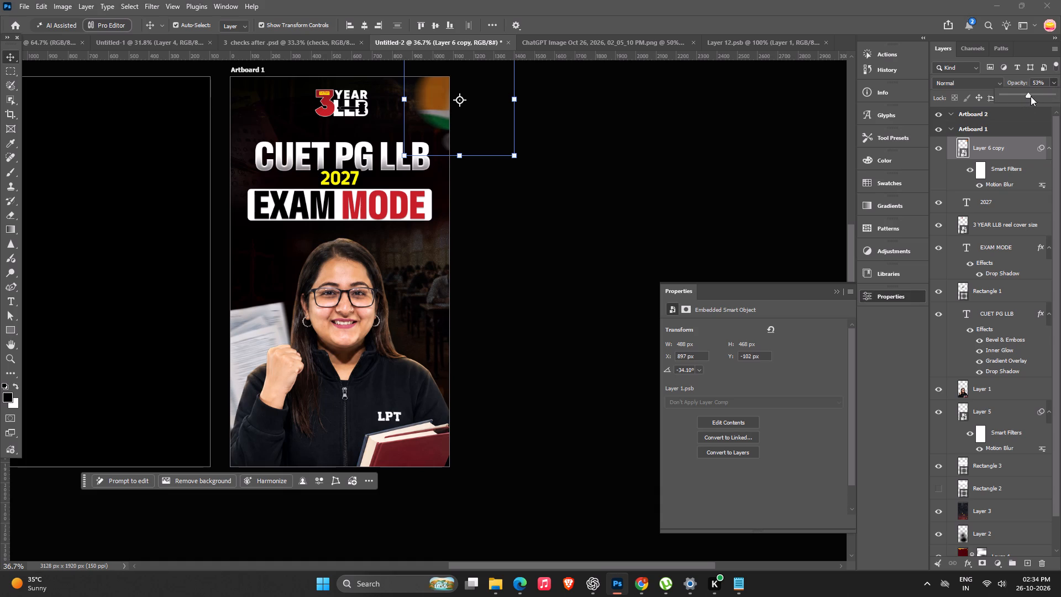
left_click_drag(1031, 96, 1033, 95)
left_click(758, 145)
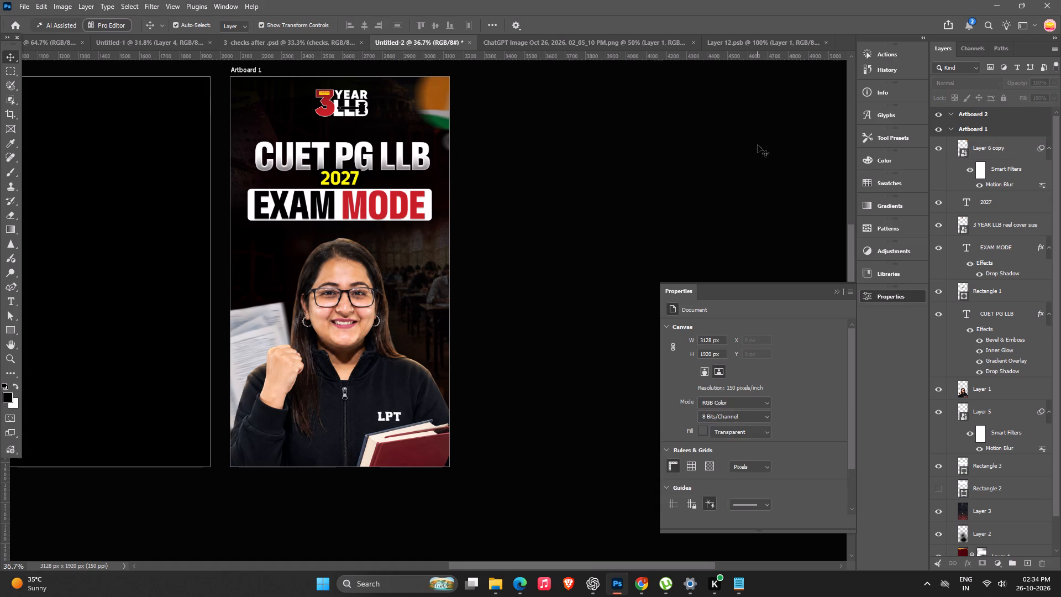
left_click(763, 182)
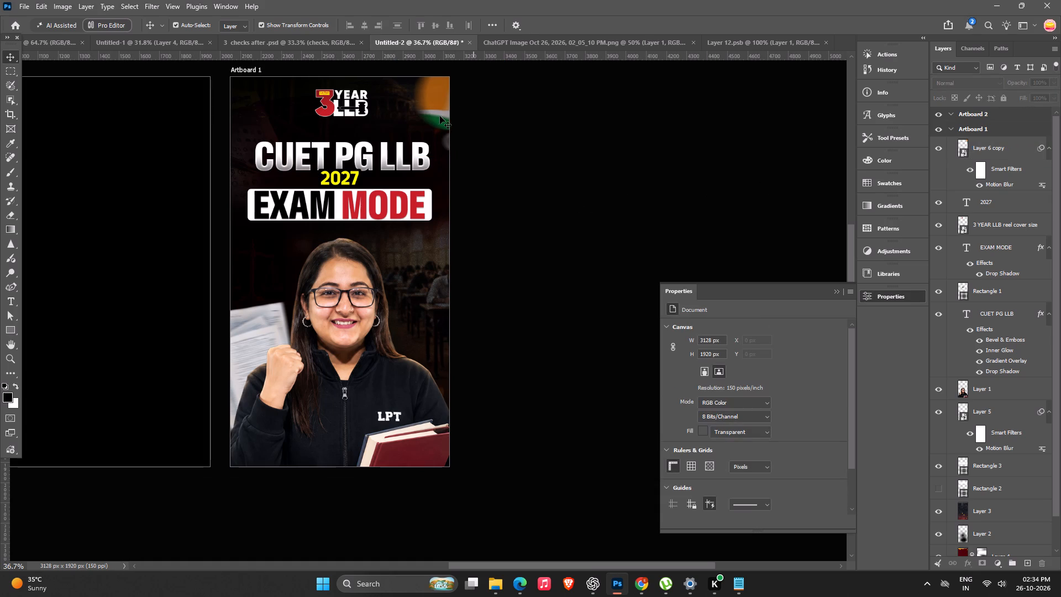
Rotate the blurred corner CUET logo to about -42.5° and commit the transform.
left_click(439, 116)
left_click_drag(518, 164, 530, 160)
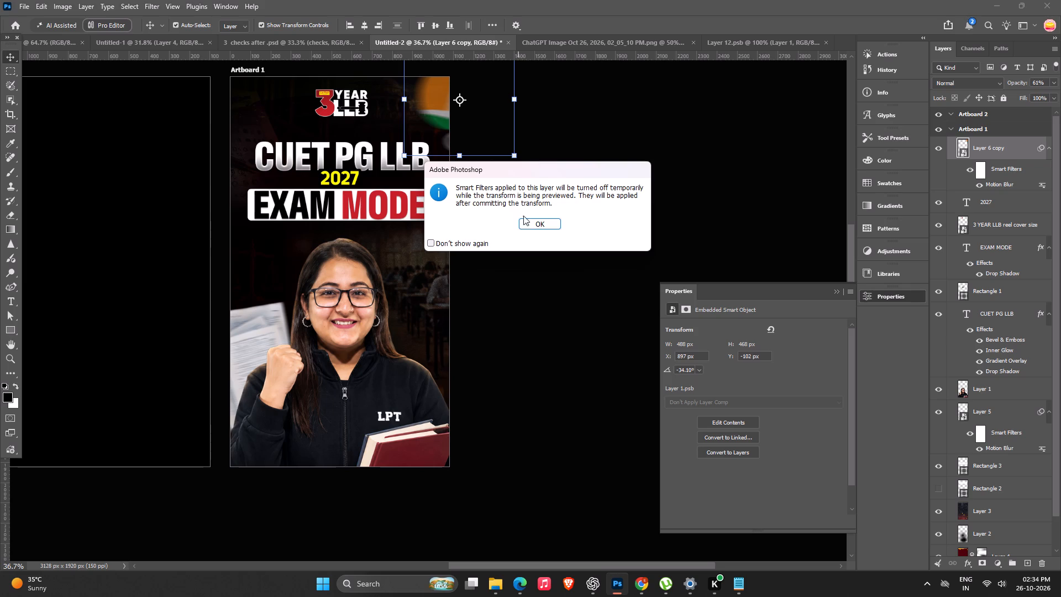
left_click(535, 224)
left_click_drag(542, 124, 537, 111)
key("Return")
key("period")
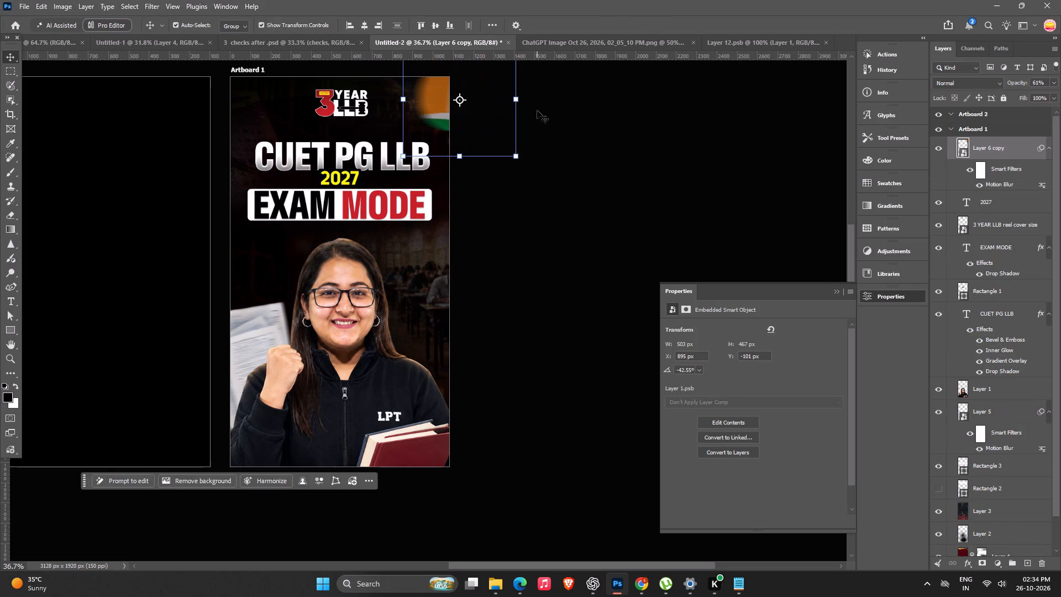
left_click(537, 111)
Delete the empty Artboard 2 beside the cover.
scroll(539, 111, "down", 8, "alt")
key("space")
left_click_drag(481, 254, 446, 247)
scroll(385, 375, "up", 5, "alt")
scroll(385, 374, "down", 1, "alt")
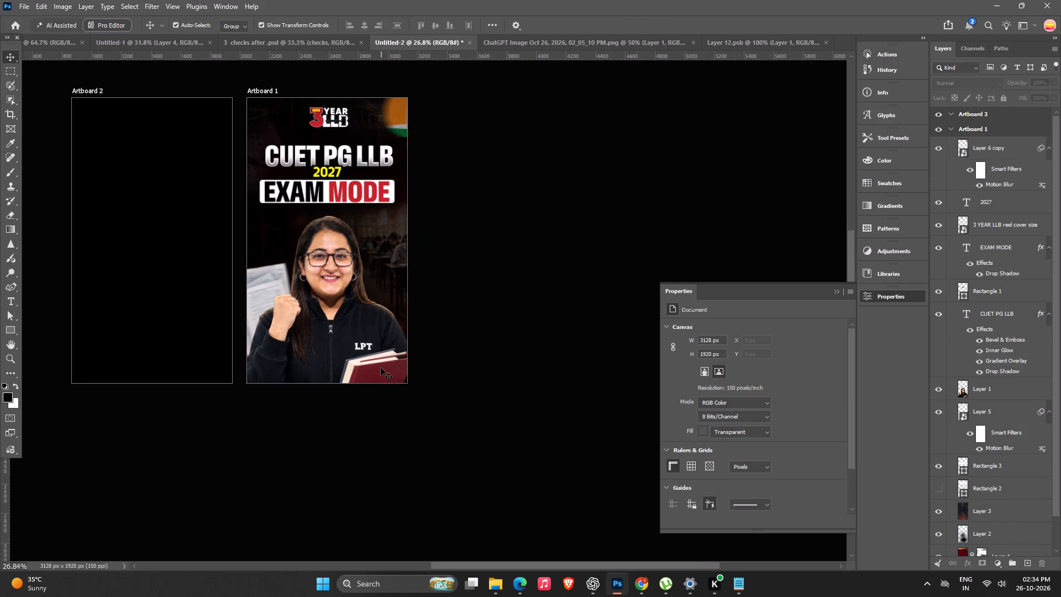
left_click(92, 91)
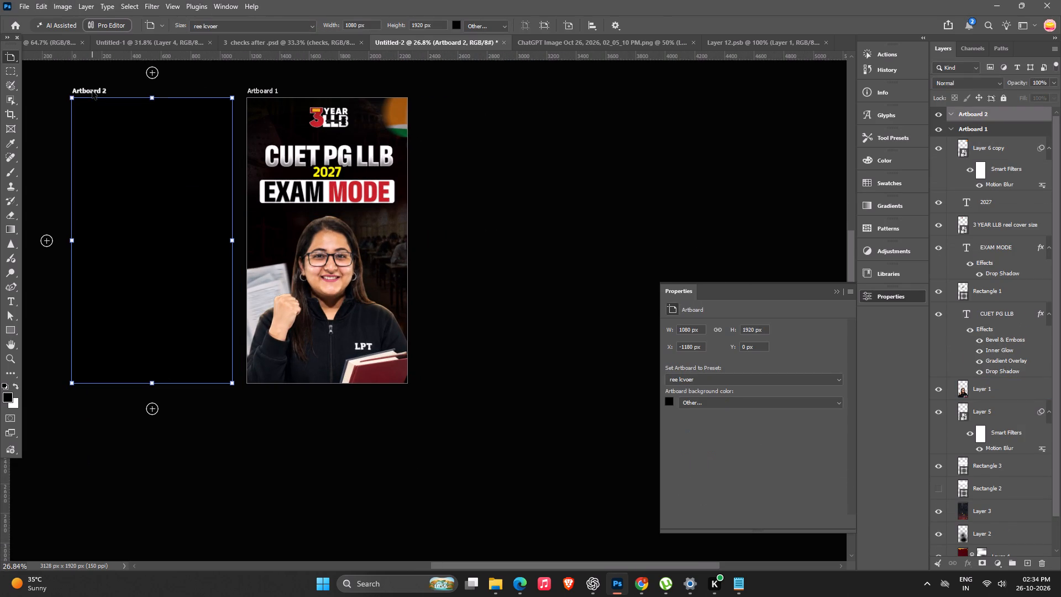
key("Delete")
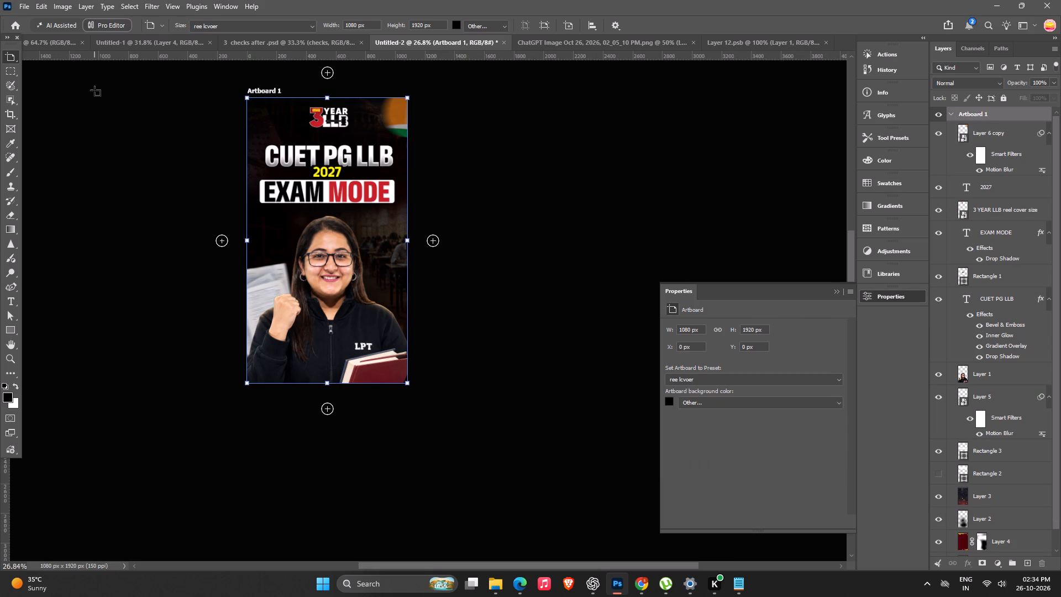
Add a new layer directly above the portrait and sample yellow from the 3 YEAR LLB logo as the foreground colour.
scroll(373, 243, "up", 4, "alt")
key("space")
key("space")
left_click_drag(373, 259, 415, 323)
key("v")
left_click(359, 338)
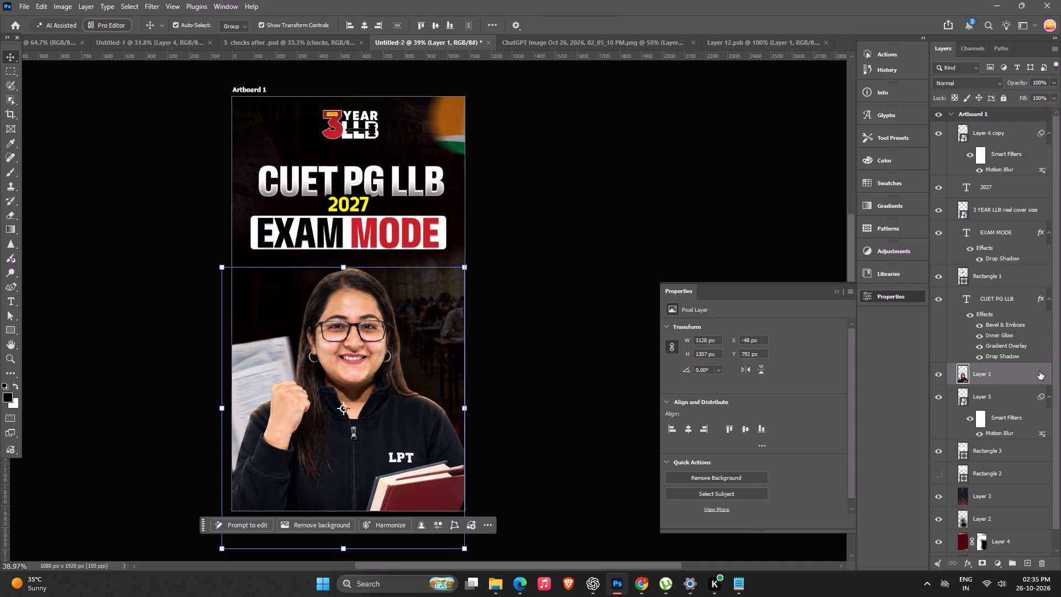
left_click(1028, 565)
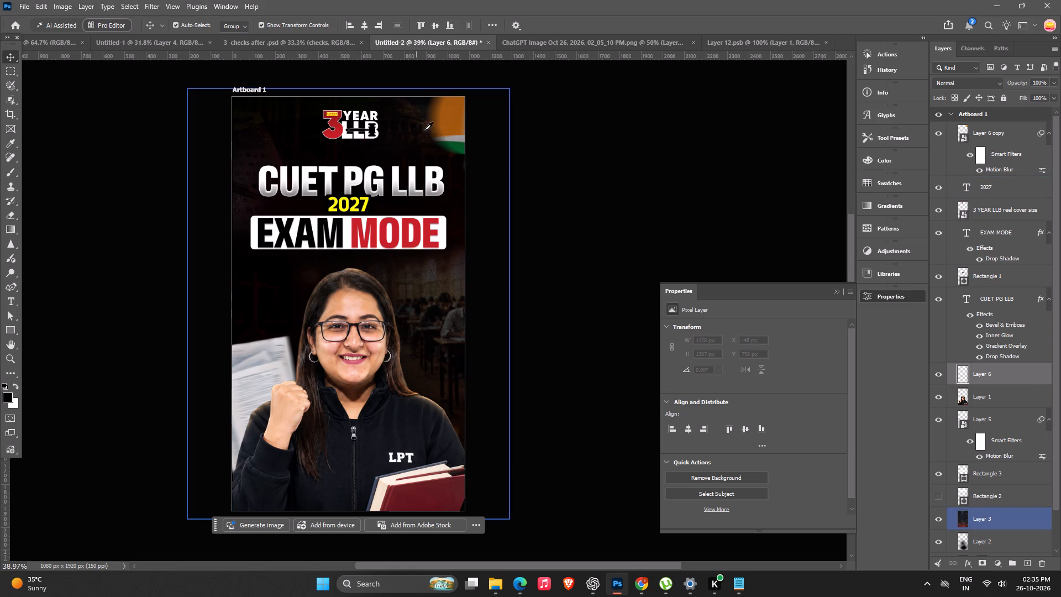
key("i")
left_click(333, 115)
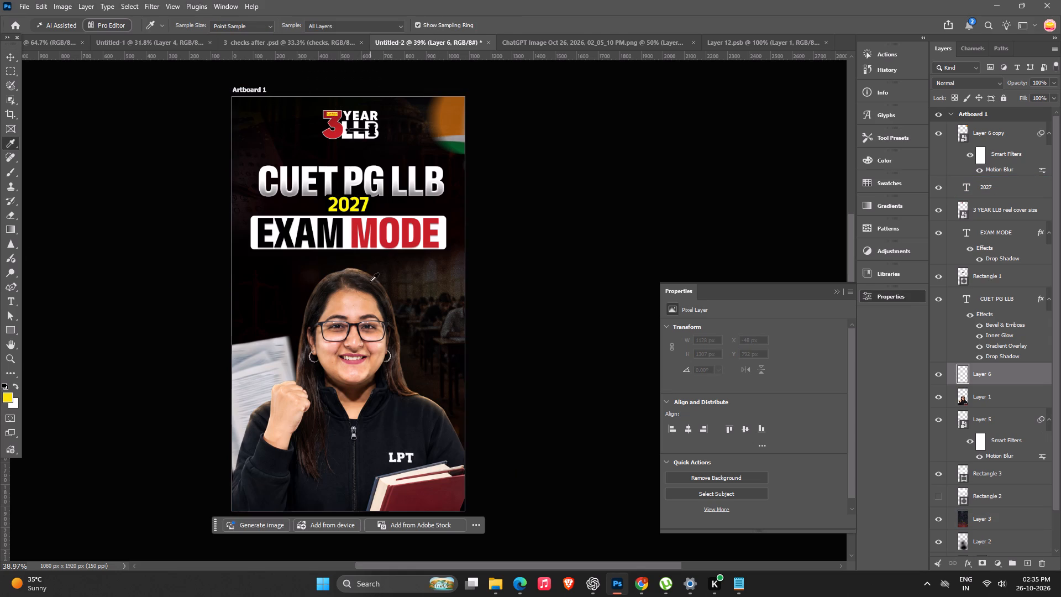
Paint a yellow glow over the portrait with a soft 1500 px brush and move its layer beneath the portrait and papers.
key("b")
key("bracketright")
key("bracketright")
key("bracketright")
key("bracketright")
key("bracketright")
key("bracketright")
key("bracketright")
key("bracketright")
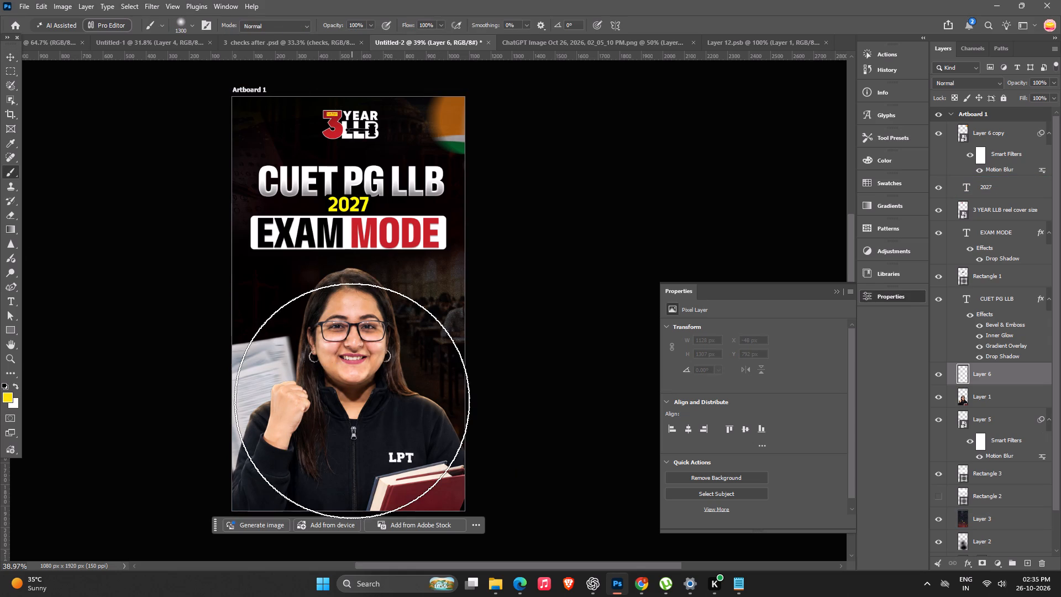
key("bracketright")
left_click(354, 384)
key("ctrl+bracketleft")
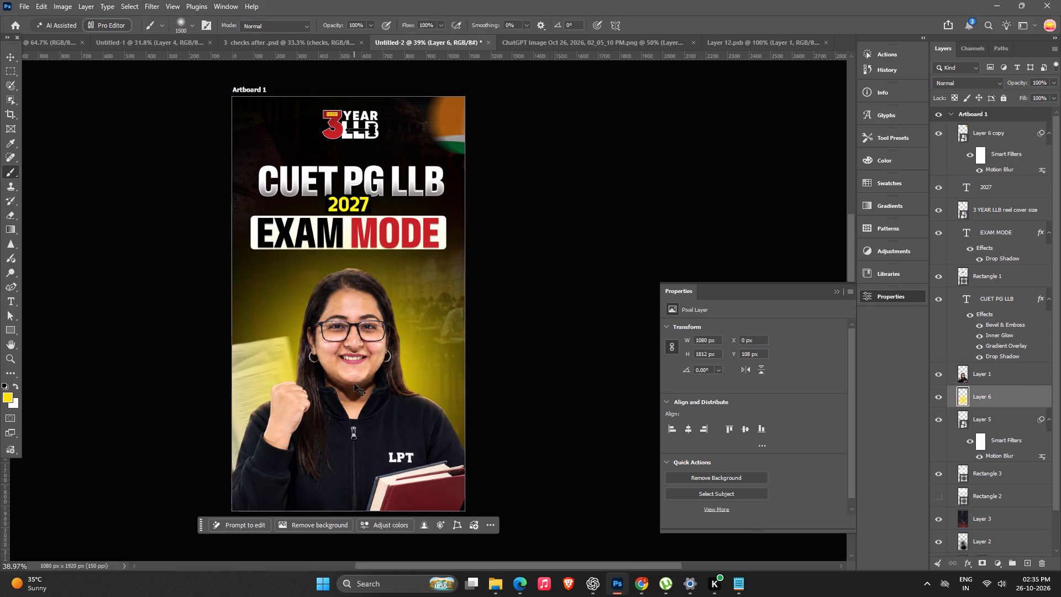
key("ctrl+bracketleft")
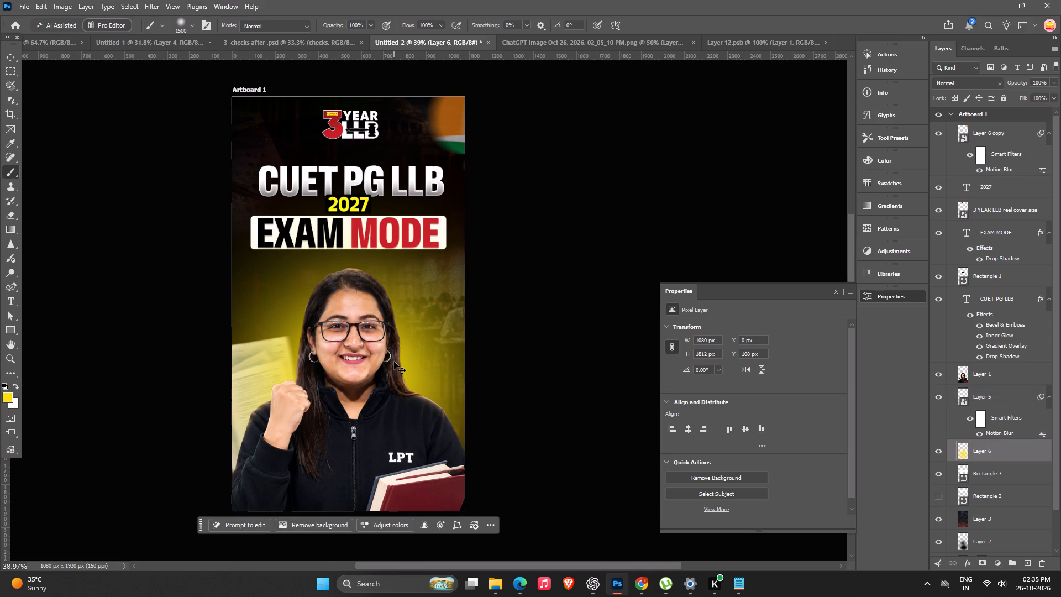
Nudge the yellow glow layer down 80 px behind the portrait and clear the selection.
scroll(363, 206, "down", 7, "alt")
key("space")
left_click_drag(376, 322, 394, 322)
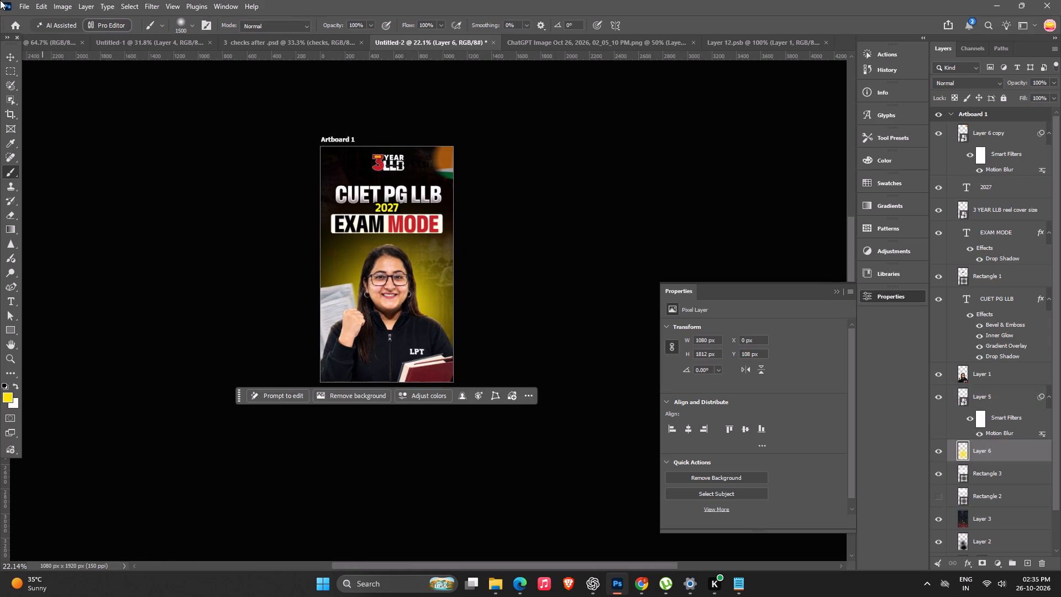
left_click(10, 56)
left_click_drag(71, 129, 85, 138)
scroll(260, 247, "up", 5)
key("space")
left_click_drag(364, 367, 365, 348)
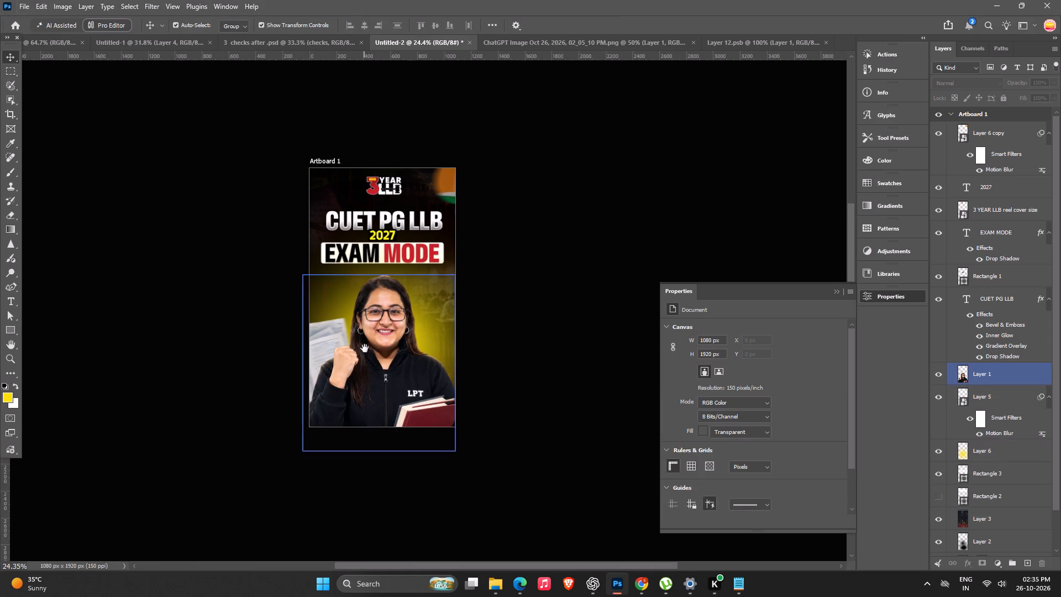
left_click_drag(365, 348, 366, 340)
scroll(484, 328, "up", 4, "alt")
left_click(435, 280)
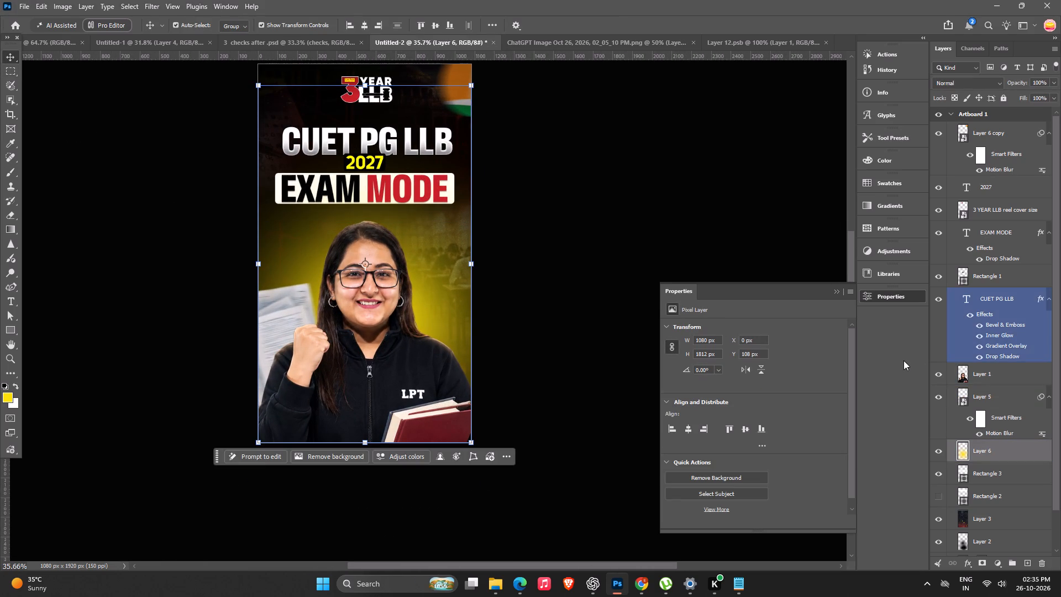
key("shift+Down")
key("shift+Down")
key("shift+Down")
key("shift+Down")
key("shift+Down")
key("shift+Down")
key("shift+Down")
key("shift+Down")
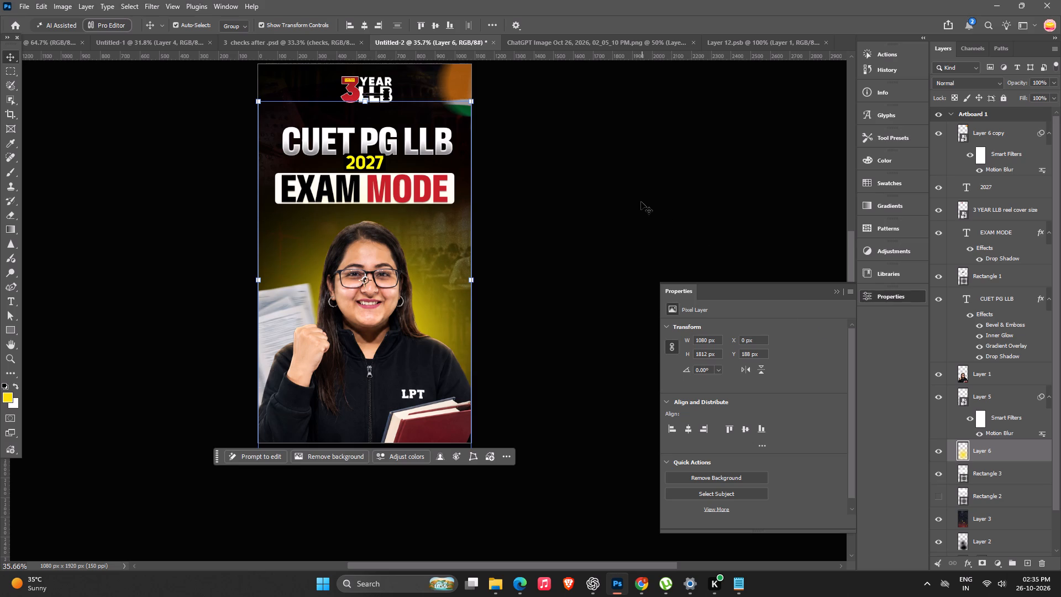
left_click(641, 202)
Examine the whole cover composition with the yellow glow behind the portrait.
scroll(432, 215, "down", 9, "alt")
scroll(323, 352, "up", 5, "alt")
key("space")
left_click_drag(324, 354, 344, 423)
scroll(391, 373, "up", 2, "alt")
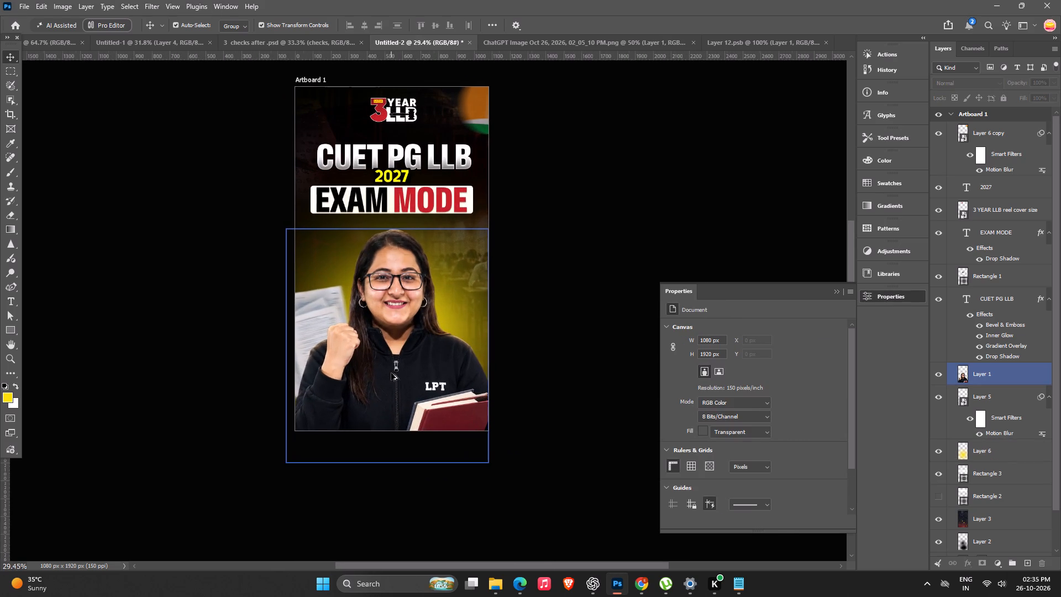
key("space")
key("space")
key("space")
left_click_drag(406, 355, 404, 376)
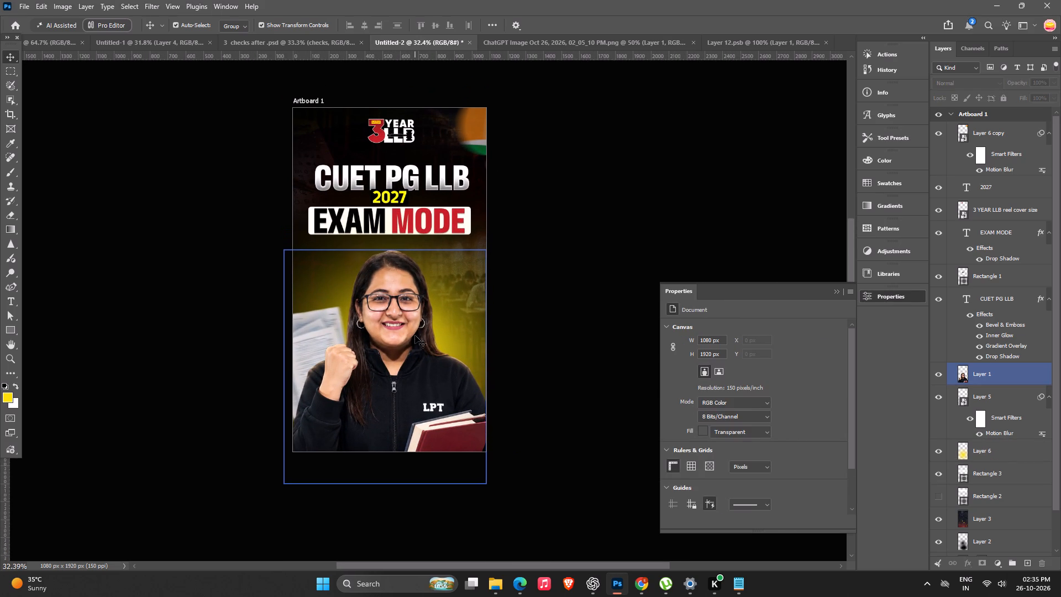
scroll(414, 331, "up", 1, "alt")
key("space")
left_click_drag(412, 332, 403, 364)
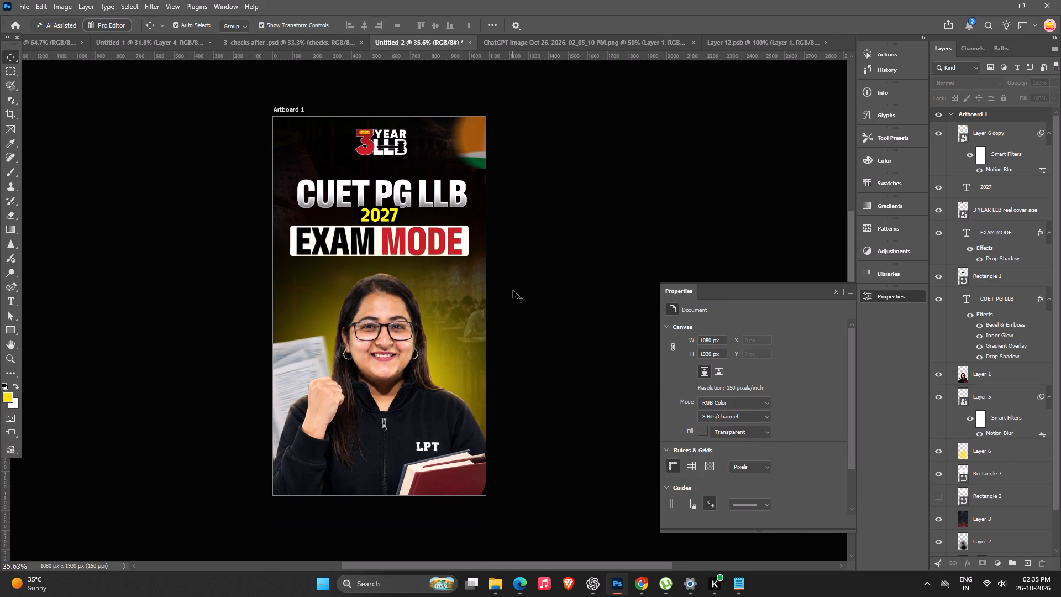
scroll(518, 296, "up", 1, "alt")
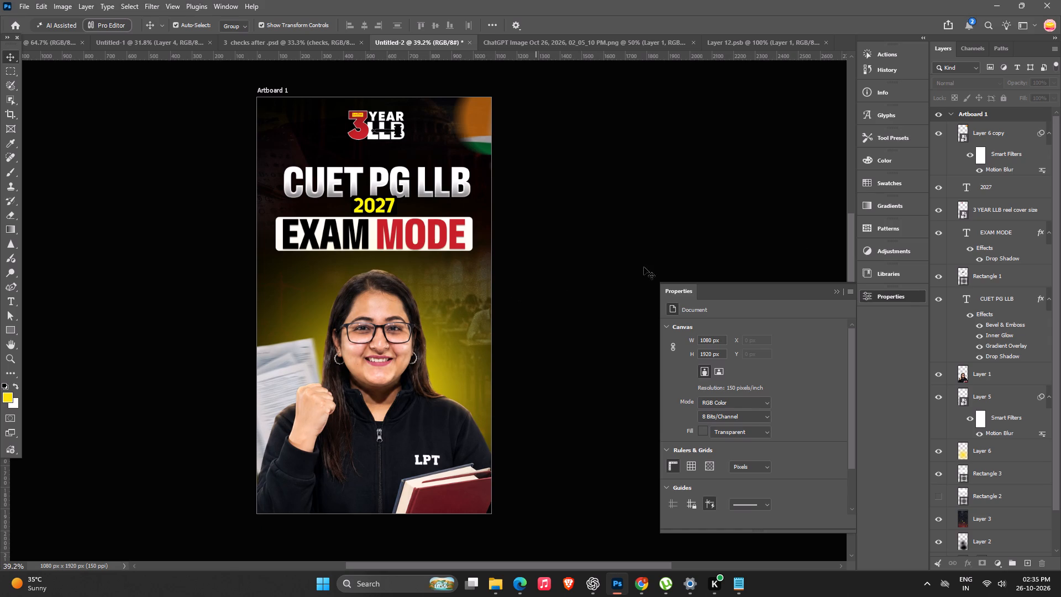
Stamp all visible artwork into a new merged layer above the corner logo layer.
left_click(1019, 135)
key("ctrl+alt+shift+e")
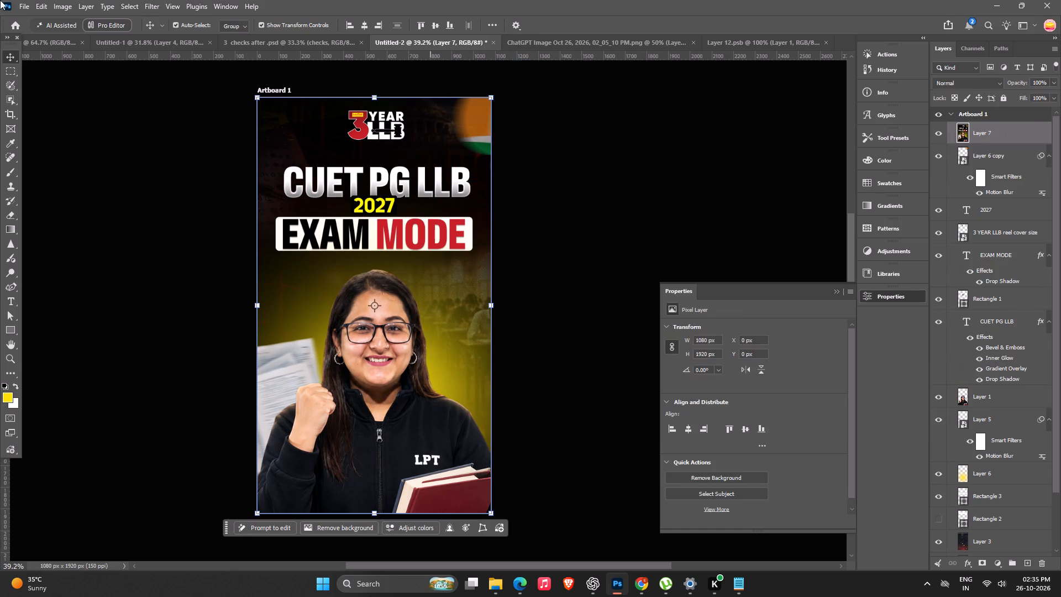
Apply the Camera Raw Filter to the merged layer, setting Clarity to +9 and Texture to +12.
key("ctrl+shift+a")
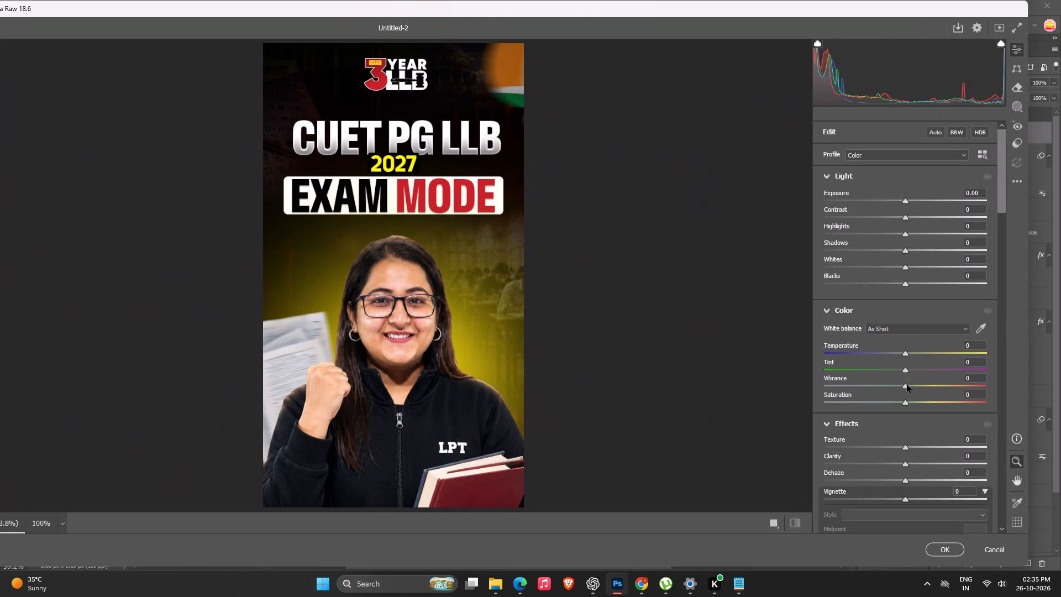
scroll(912, 297, "down", 6)
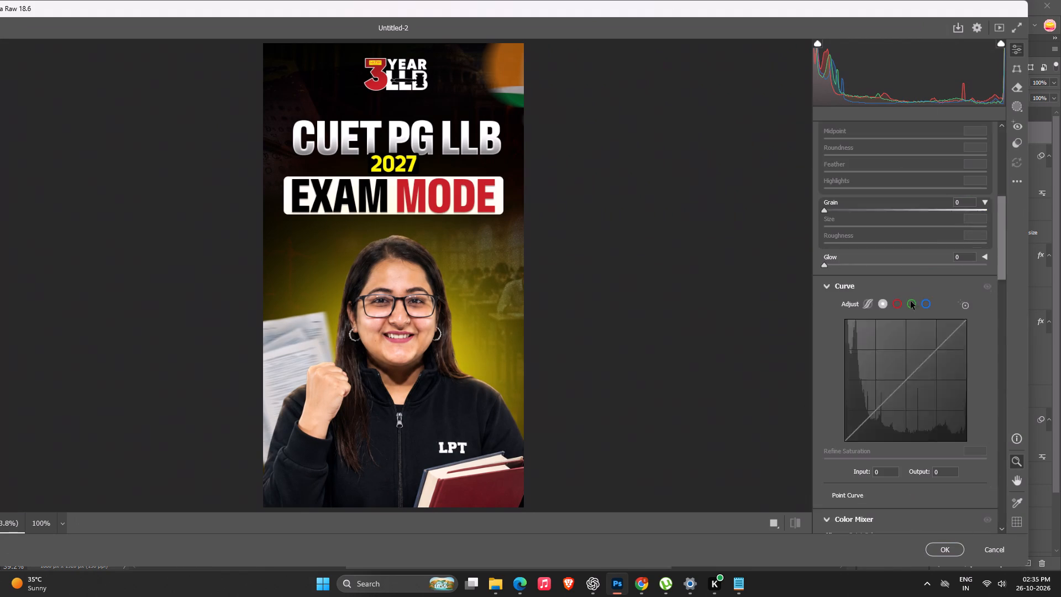
scroll(903, 306, "down", 10)
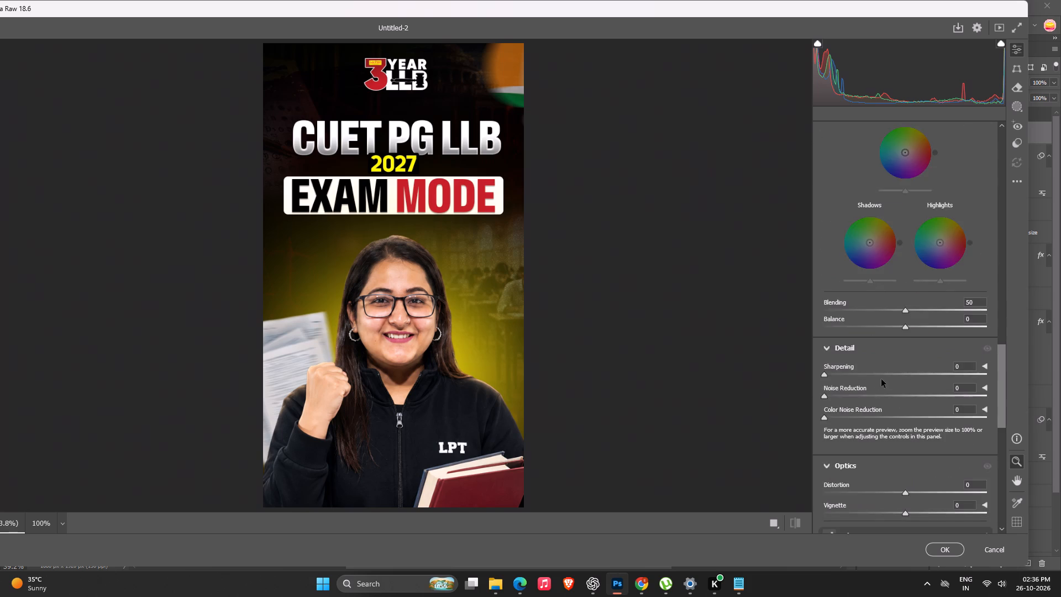
scroll(861, 376, "down", 6)
scroll(870, 364, "up", 14)
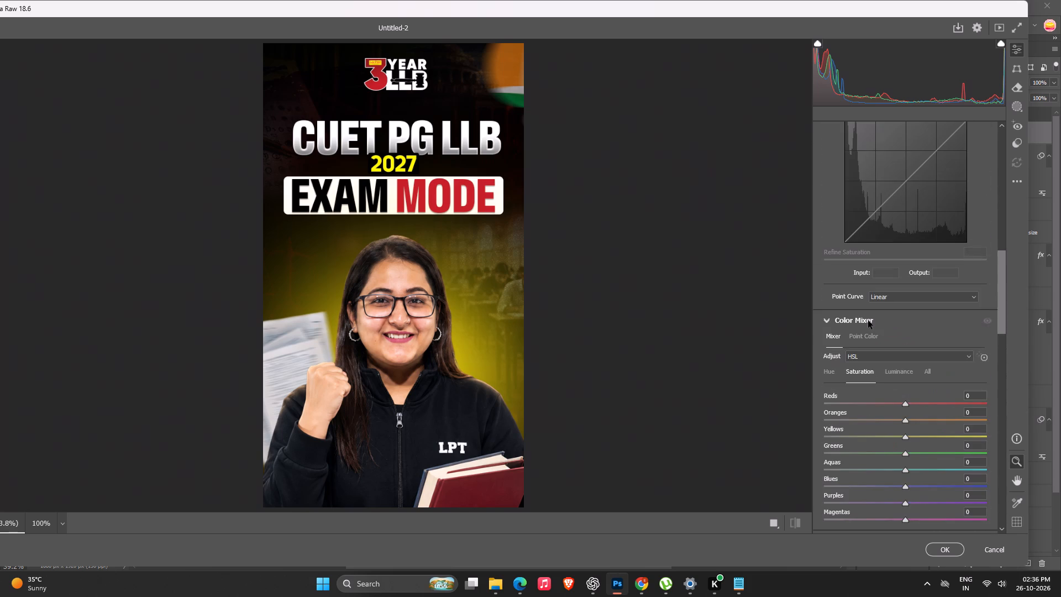
scroll(868, 321, "up", 4)
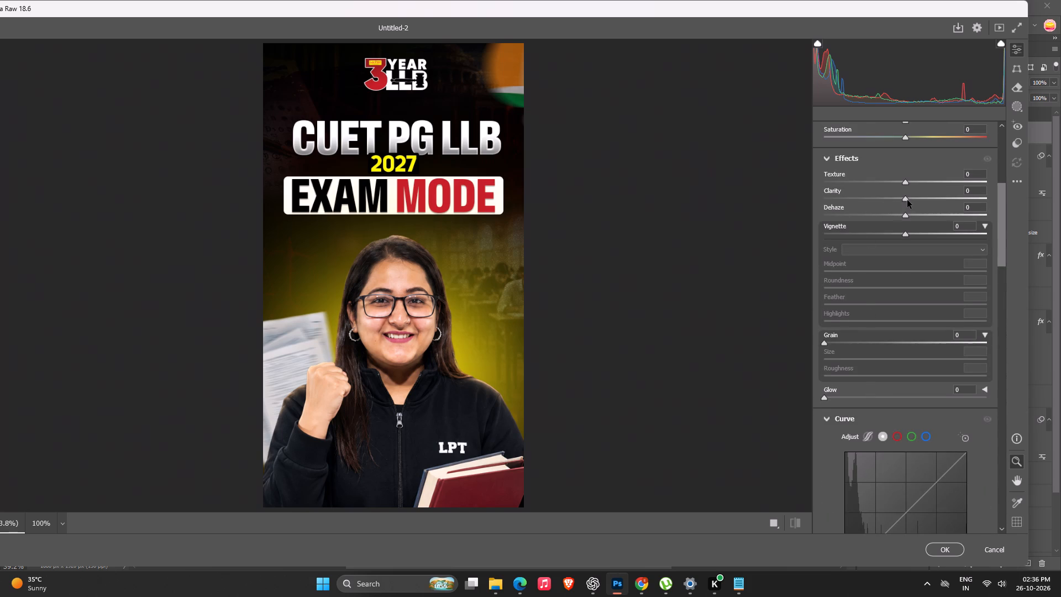
left_click_drag(908, 198, 915, 202)
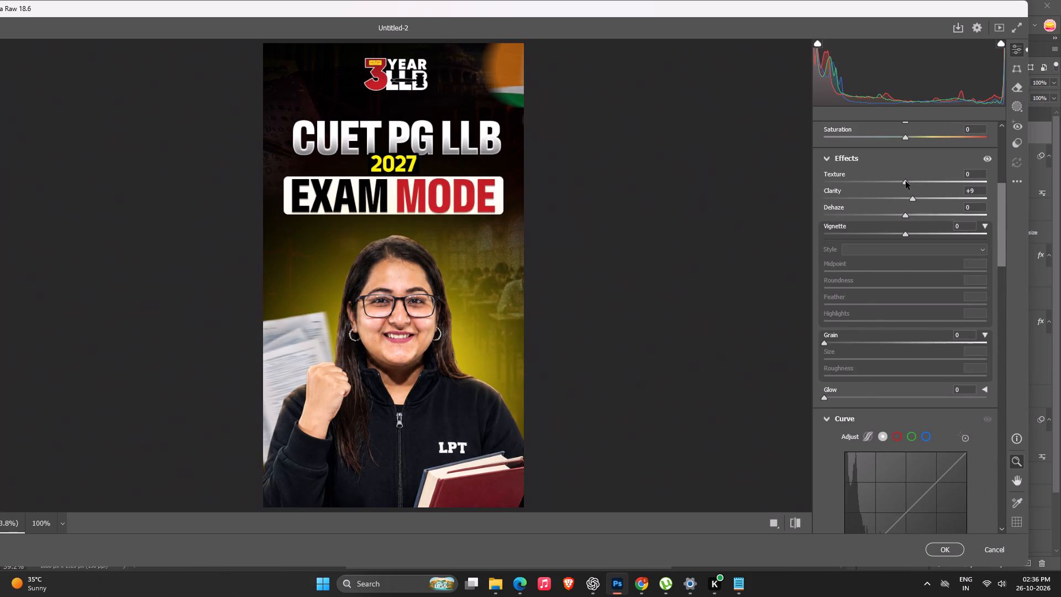
left_click_drag(906, 181, 915, 184)
In the Camera Raw Light settings, set Contrast to +11 and Highlights to +2.
scroll(914, 284, "up", 3)
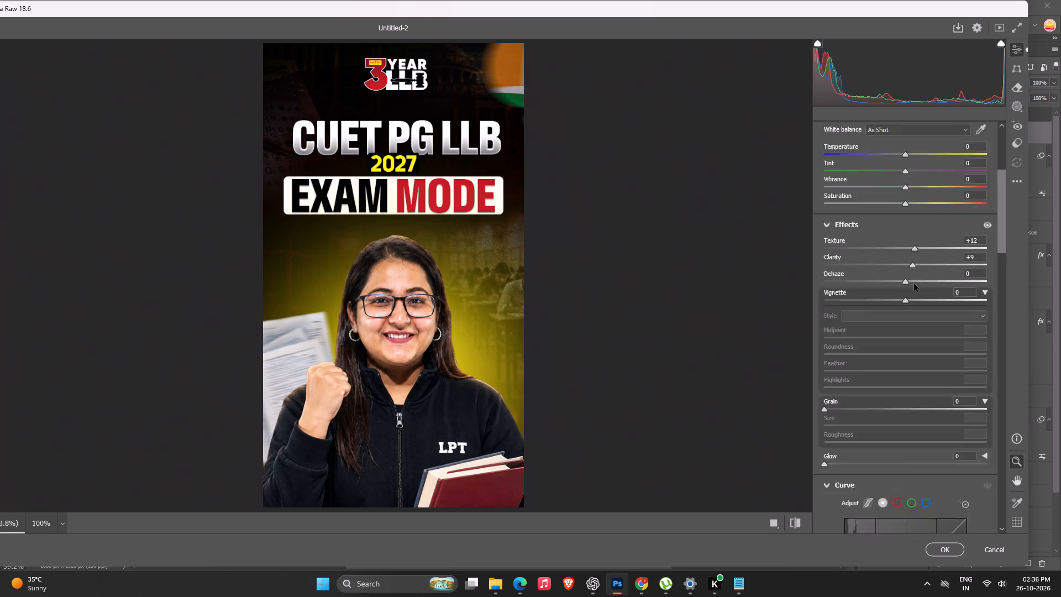
scroll(914, 284, "up", 2)
left_click_drag(907, 217, 910, 226)
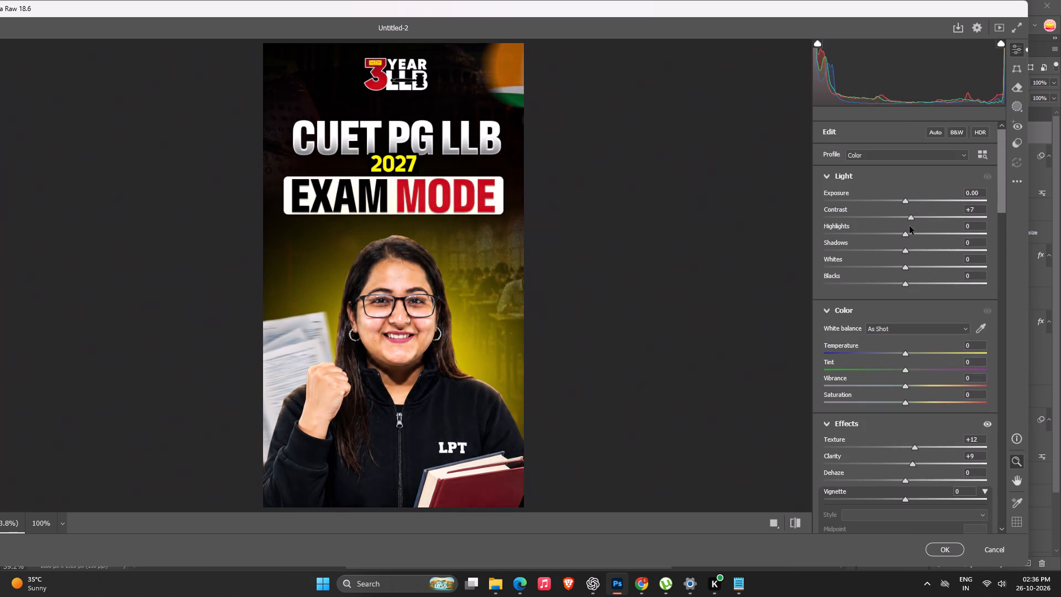
left_click_drag(910, 226, 916, 226)
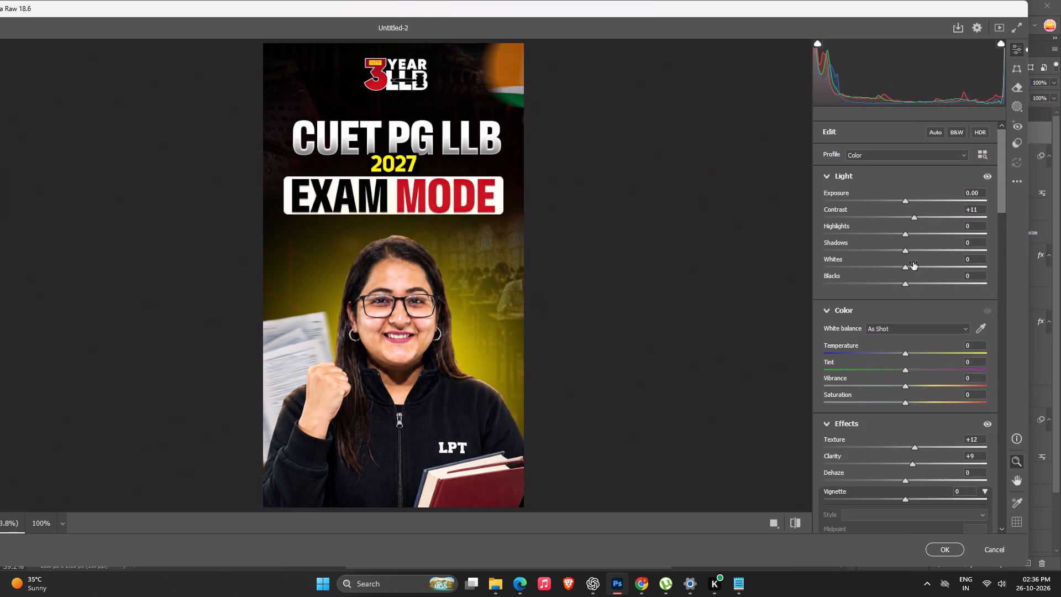
left_click_drag(905, 231, 907, 238)
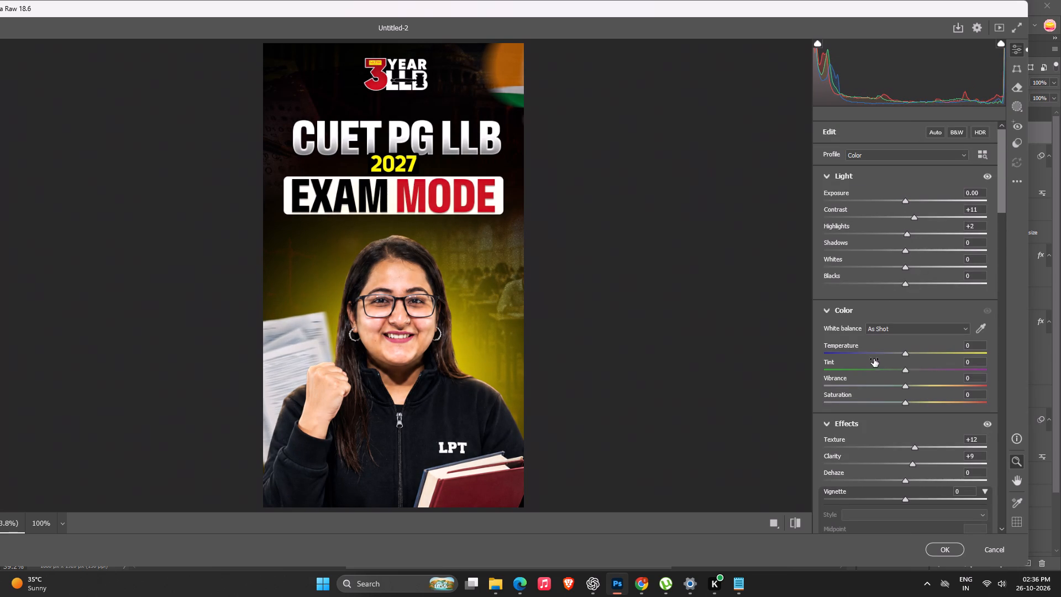
Darken the cover's edges with a negative Vignette slightly stronger than -32.
scroll(876, 362, "down", 5)
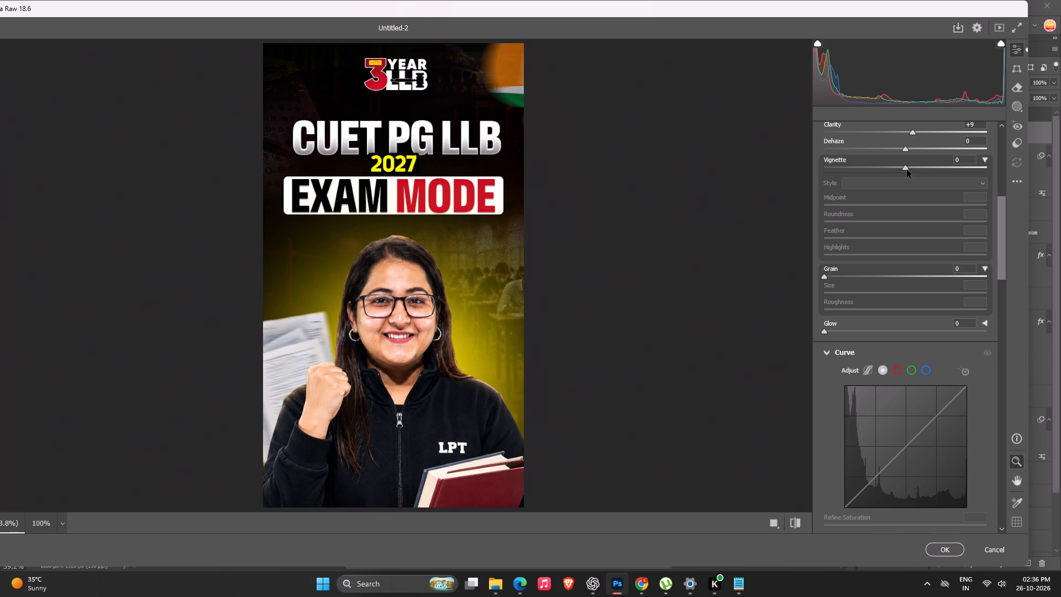
left_click_drag(905, 169, 879, 170)
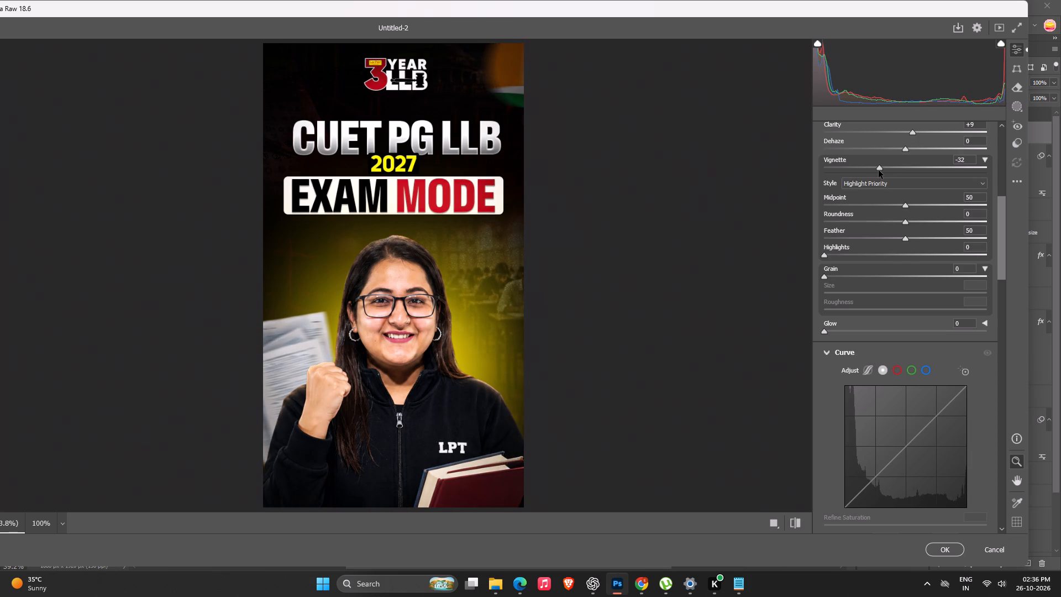
left_click_drag(879, 170, 873, 170)
In the Color Mixer, set the saturation of Reds to +4 and Oranges to +6.
scroll(890, 373, "down", 5)
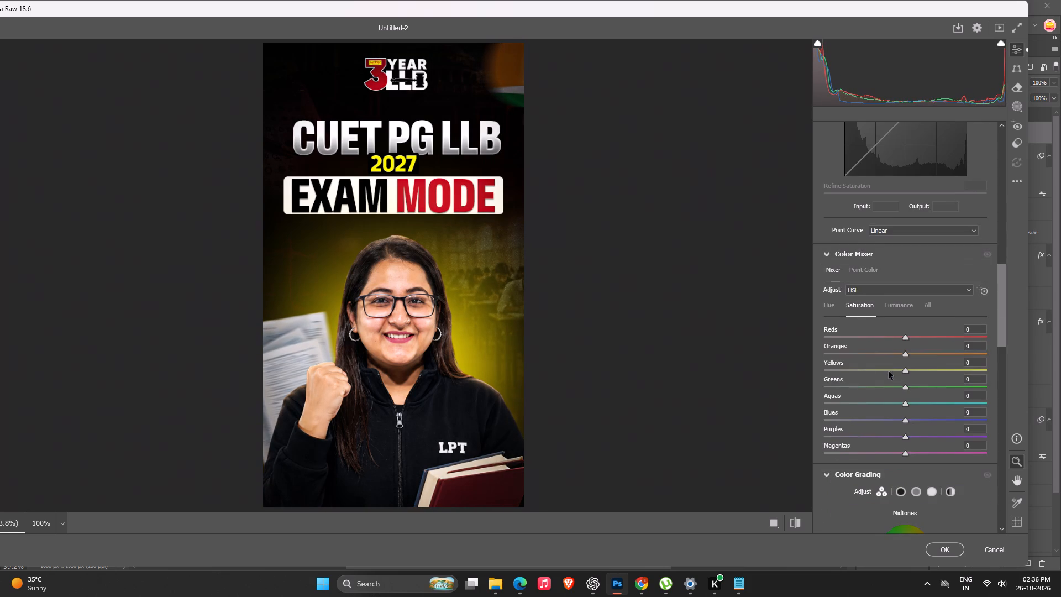
left_click(905, 335)
left_click_drag(906, 353, 911, 356)
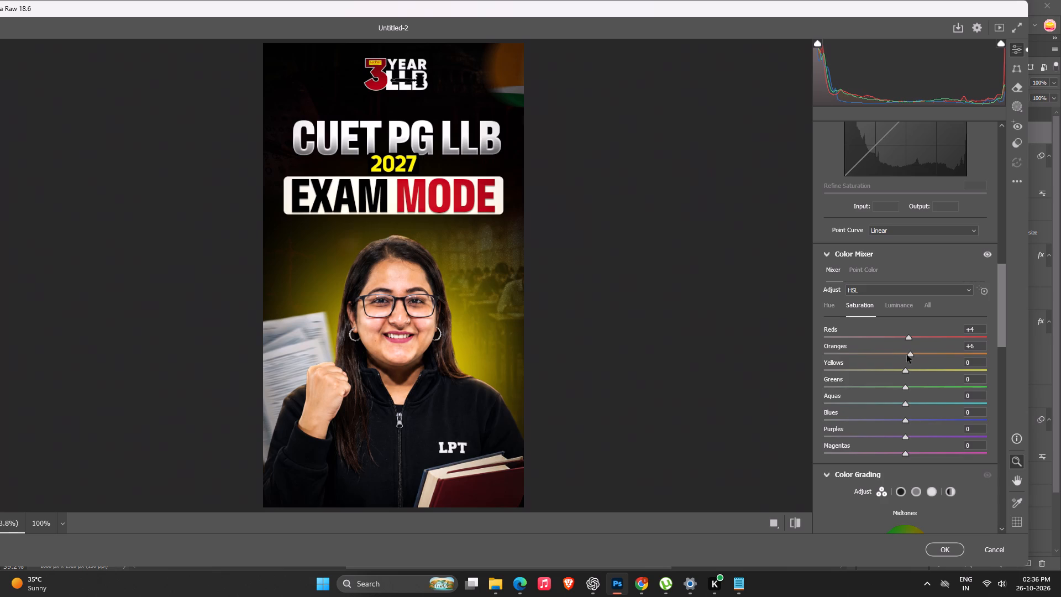
Add light Sharpening below 8 with Noise Reduction at 6, and apply the Camera Raw grading to the merged layer.
scroll(905, 400, "down", 3)
scroll(902, 461, "down", 4)
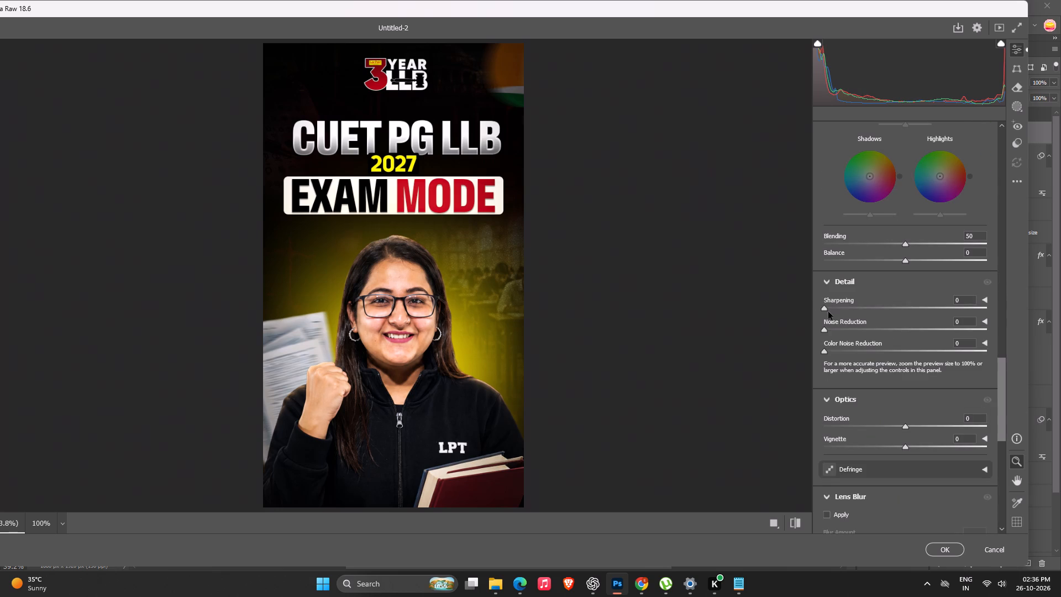
left_click_drag(825, 332, 819, 330)
left_click_drag(827, 307, 836, 306)
left_click_drag(824, 328, 834, 327)
left_click_drag(834, 305, 833, 305)
left_click_drag(833, 305, 827, 307)
key("Return")
Select the entire canvas on the graded merged layer.
key("ctrl+a")
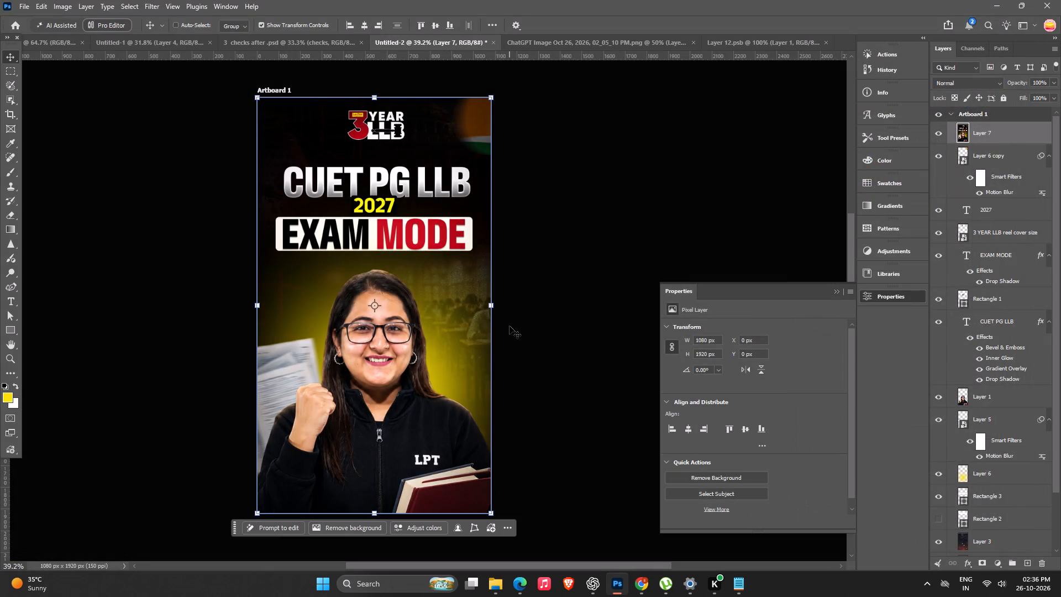
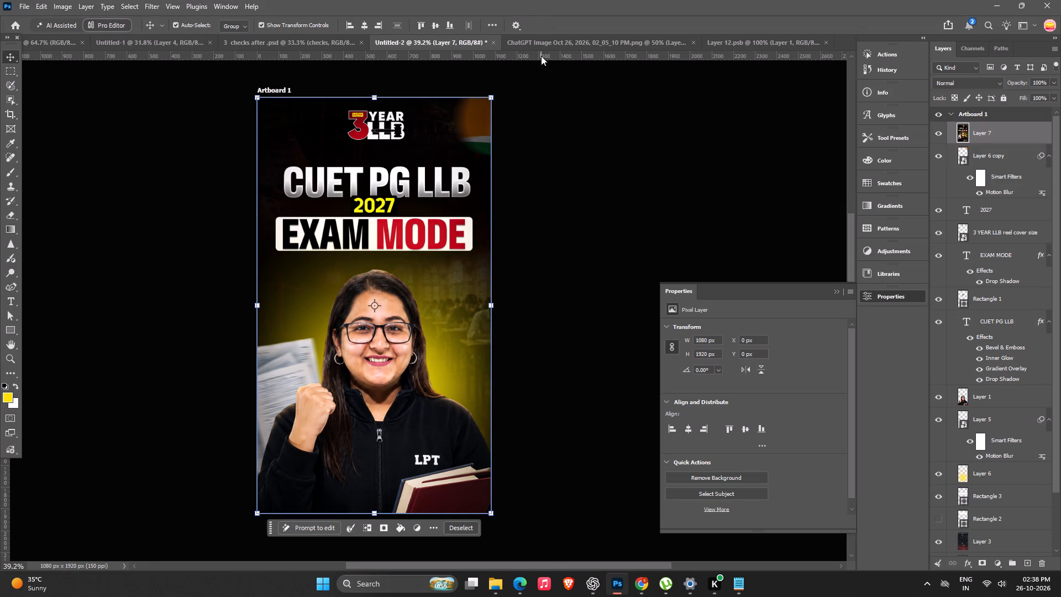
left_click(540, 50)
key("ctrl+w")
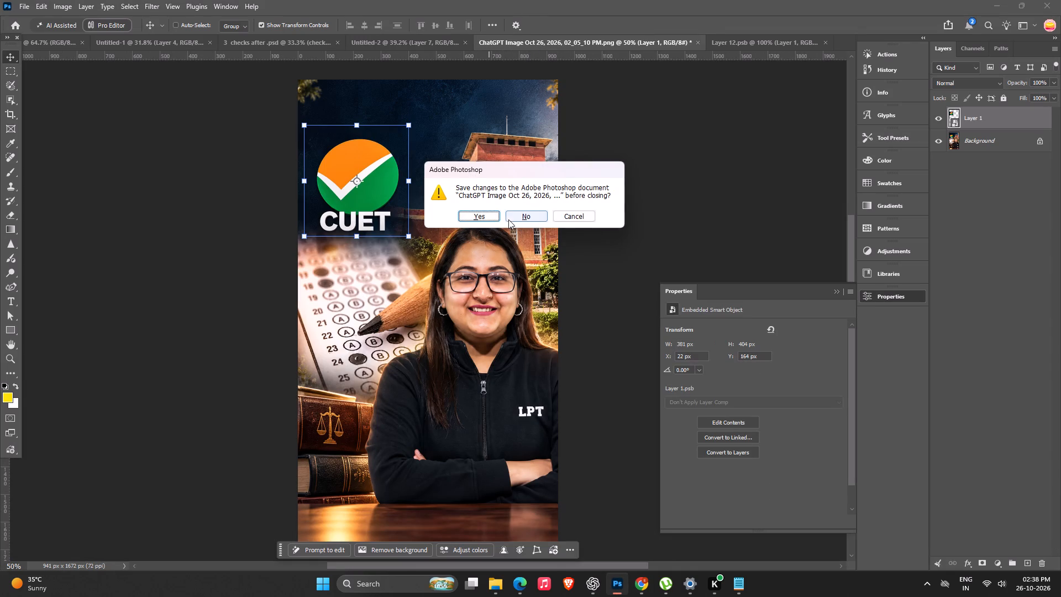
left_click(508, 219)
left_click(553, 45)
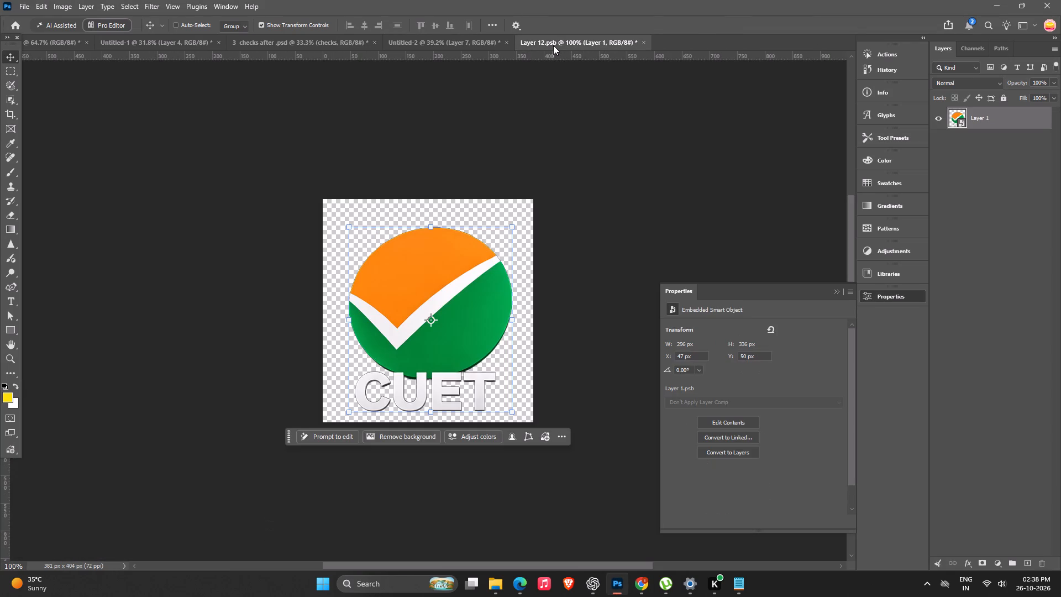
key("ctrl+w")
left_click(539, 217)
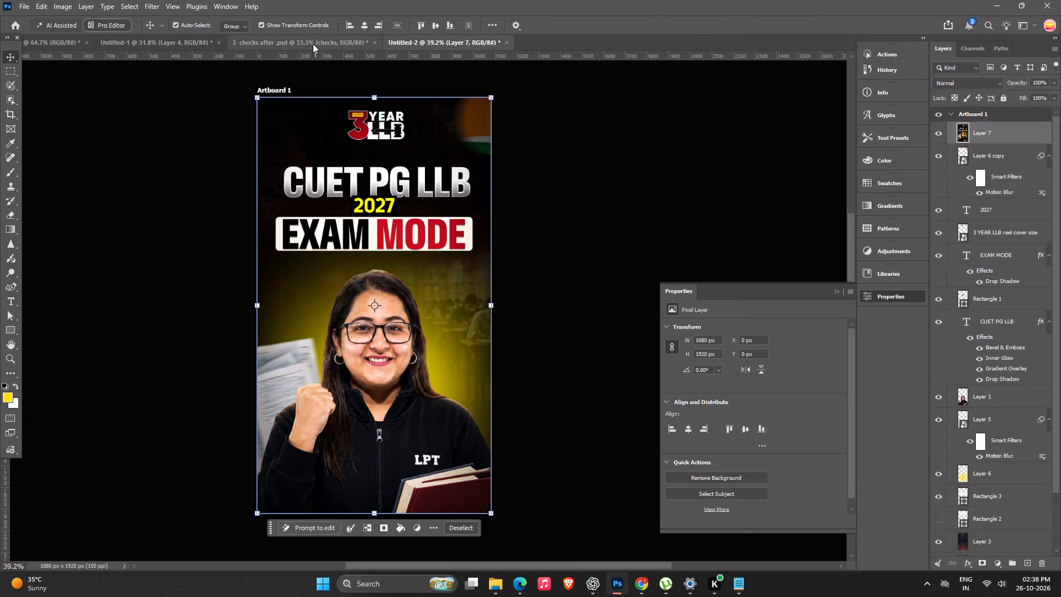
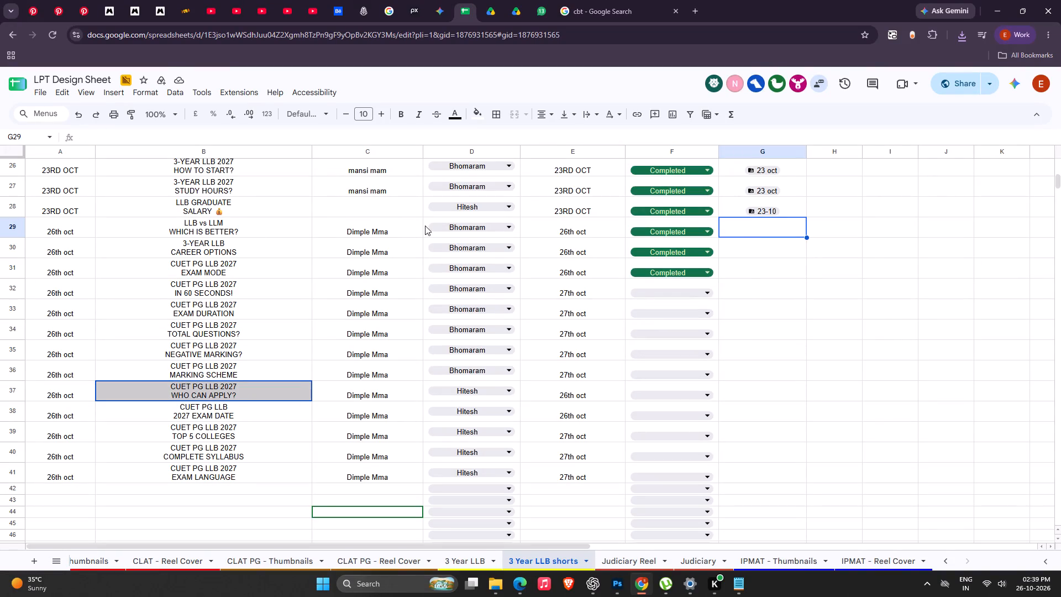
Switch to Google Drive and open the Oct folder inside 2026, 3 YEAR, SHORTS.
left_click(758, 273)
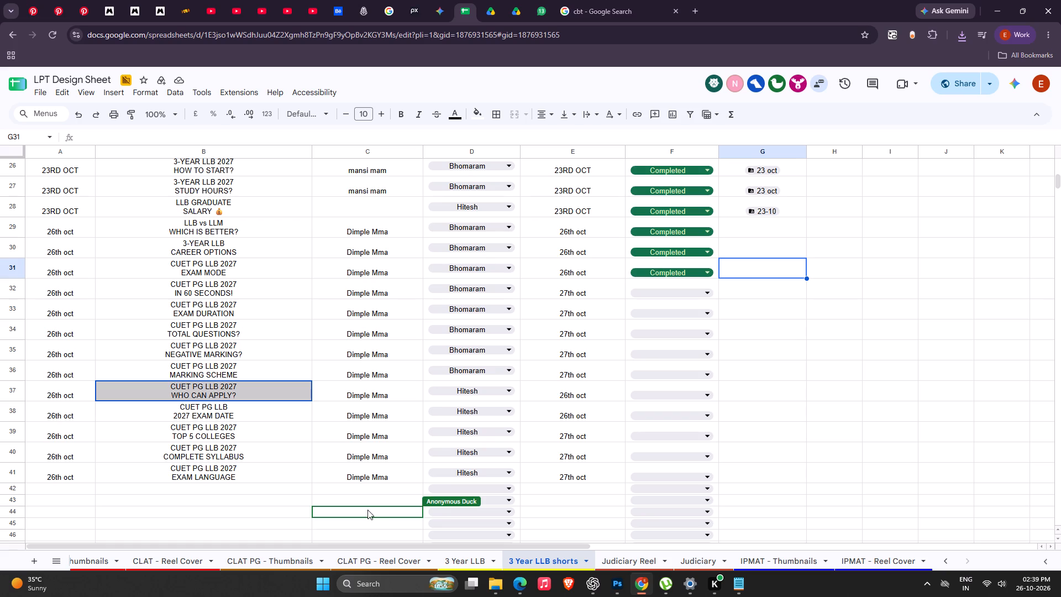
left_click(501, 2)
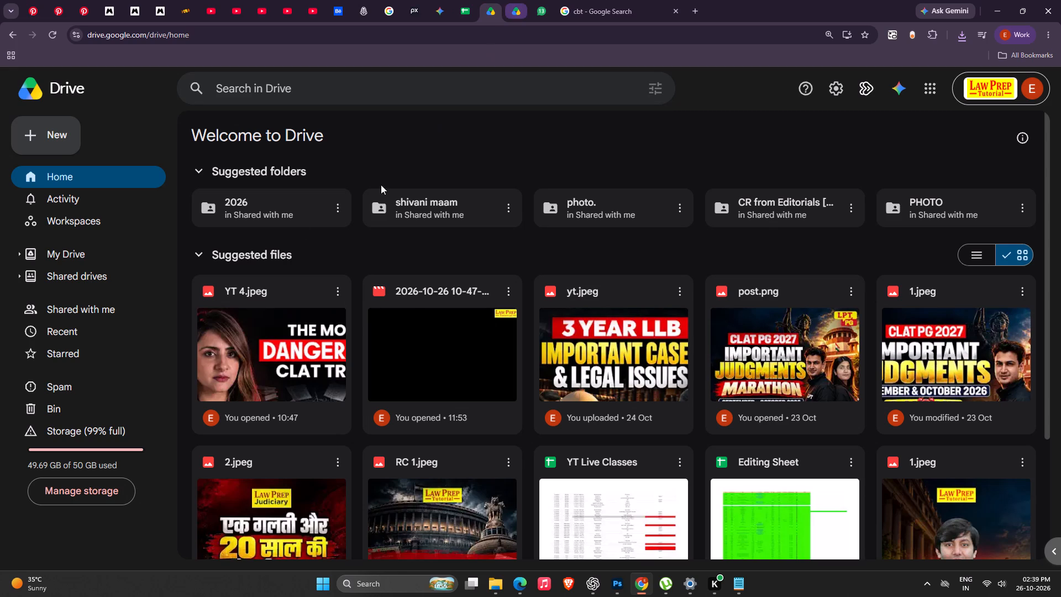
double_click(271, 211)
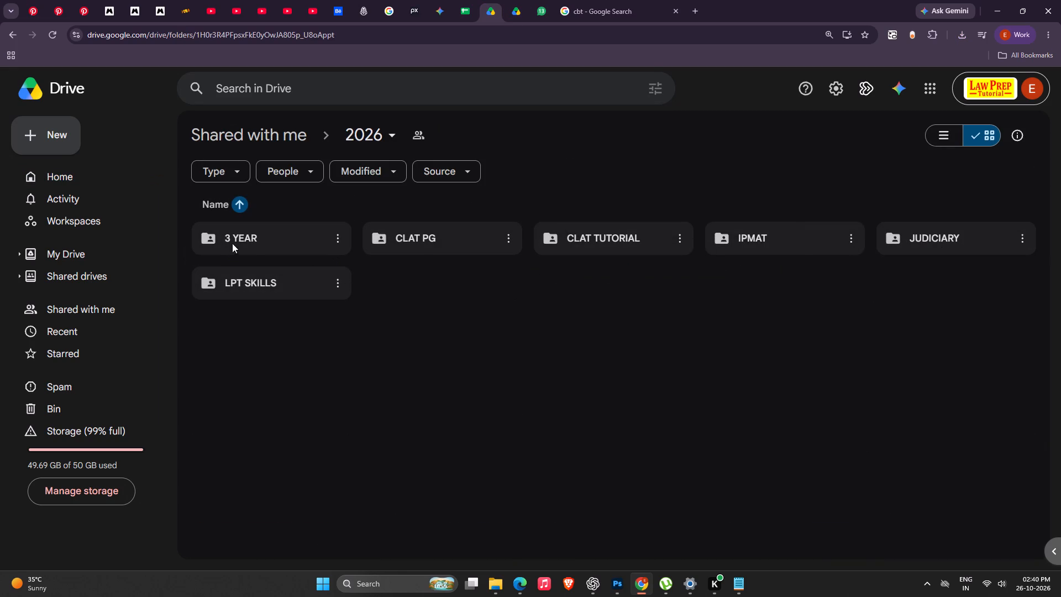
double_click(250, 239)
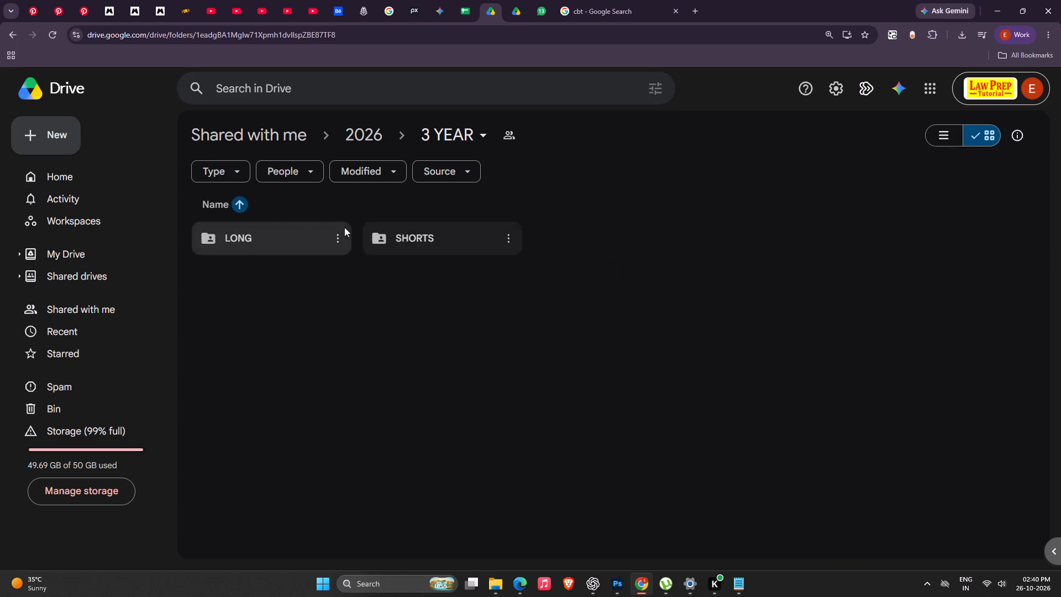
double_click(438, 239)
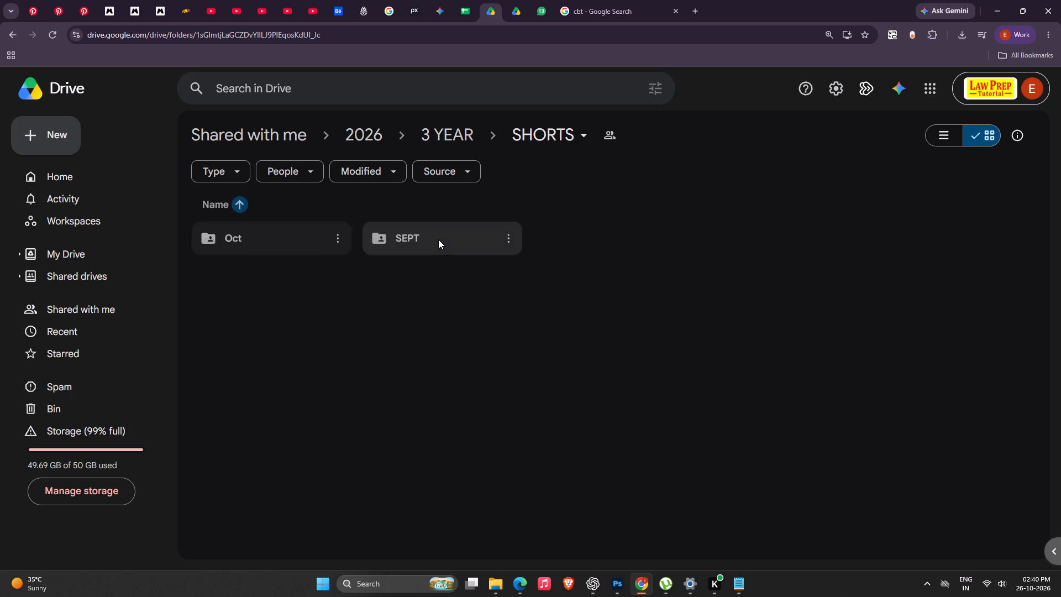
double_click(259, 244)
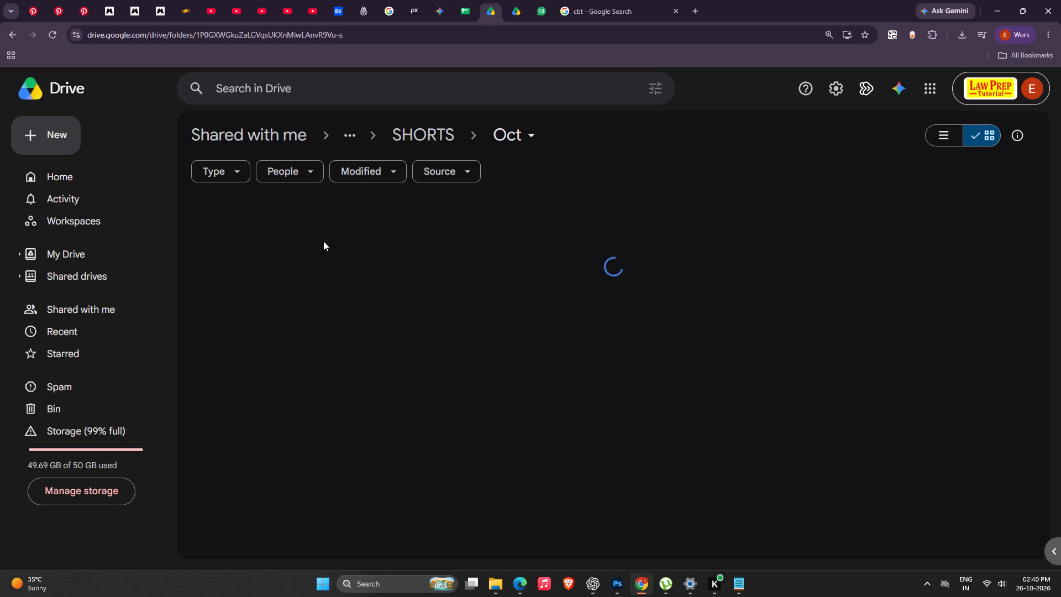
Look inside the 23 oct folder, preview 3.jpeg, and return to the Oct folder.
right_click(423, 295)
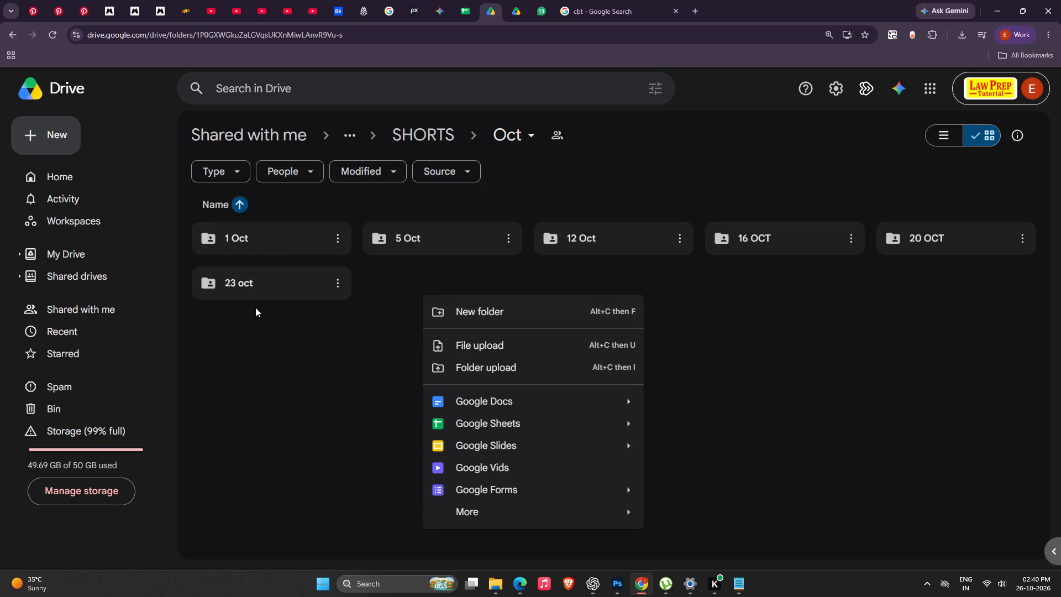
double_click(246, 298)
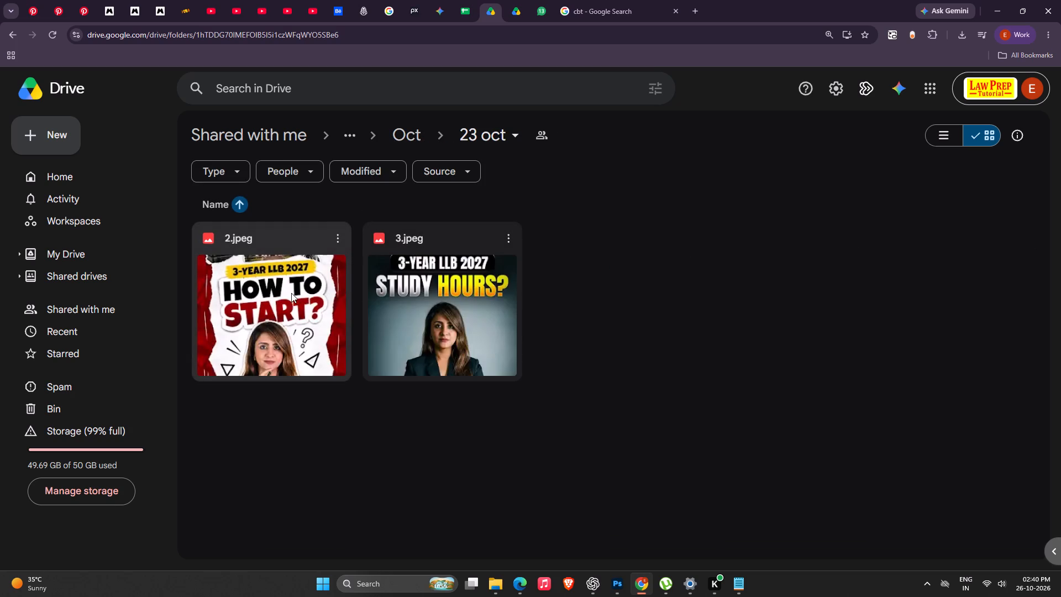
double_click(517, 328)
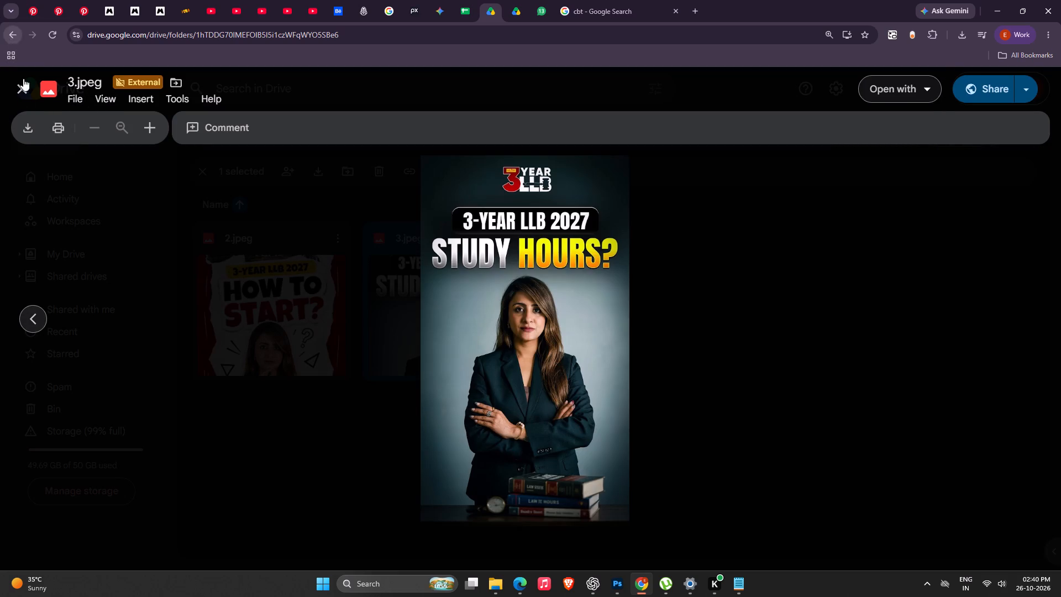
left_click(20, 88)
left_click(7, 36)
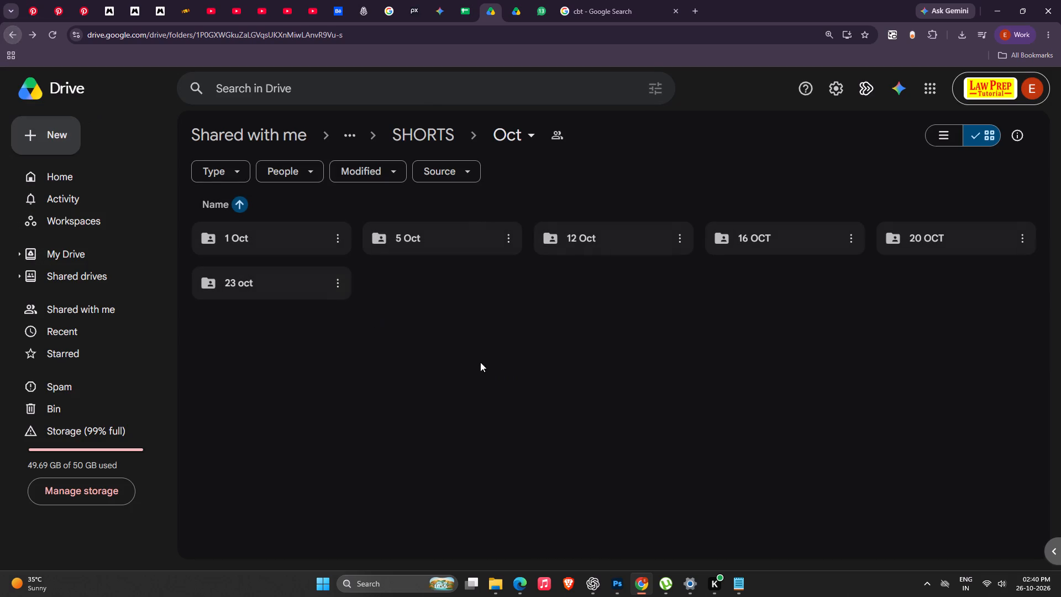
Create a new folder named 26 Oct inside the Oct folder and open it.
right_click(438, 327)
left_click(474, 102)
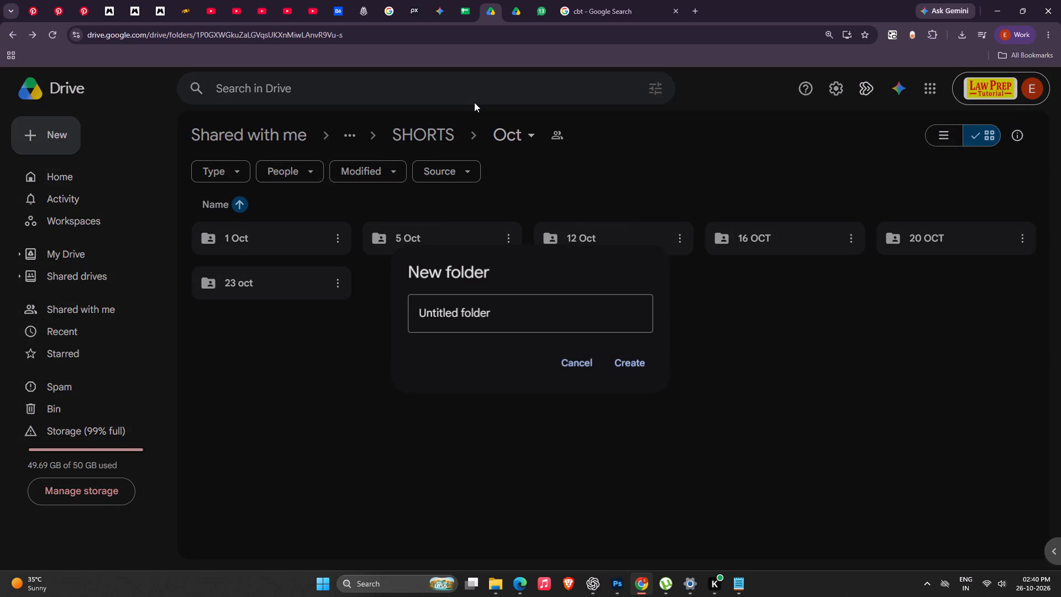
key("BackSpace")
key("BackSpace")
key("BackSpace")
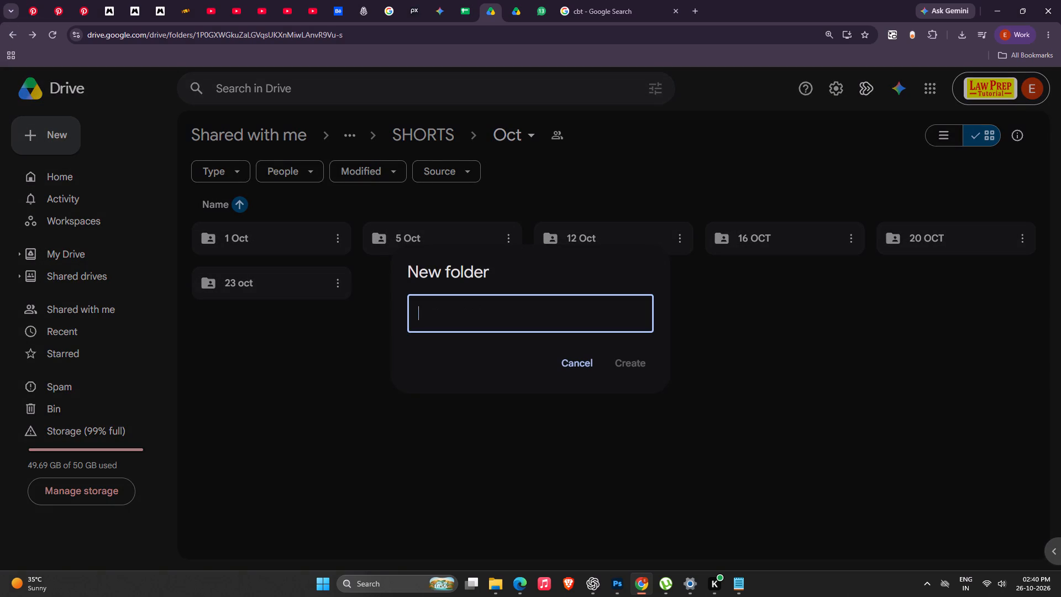
type("26")
key("minus")
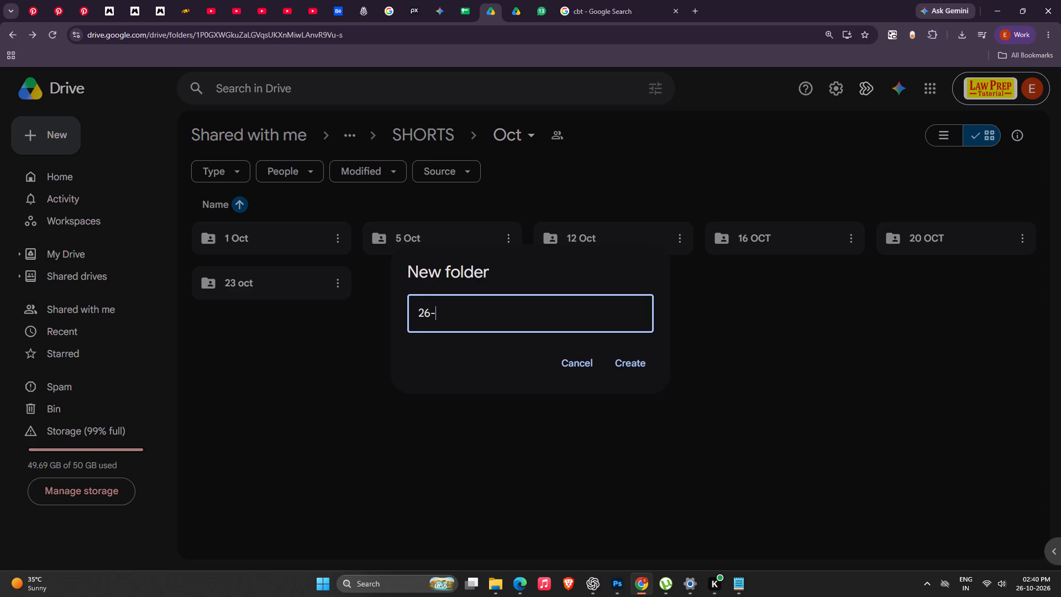
type("OCT")
key("BackSpace")
key("BackSpace")
key("BackSpace")
key("BackSpace")
key("space")
type("OCT")
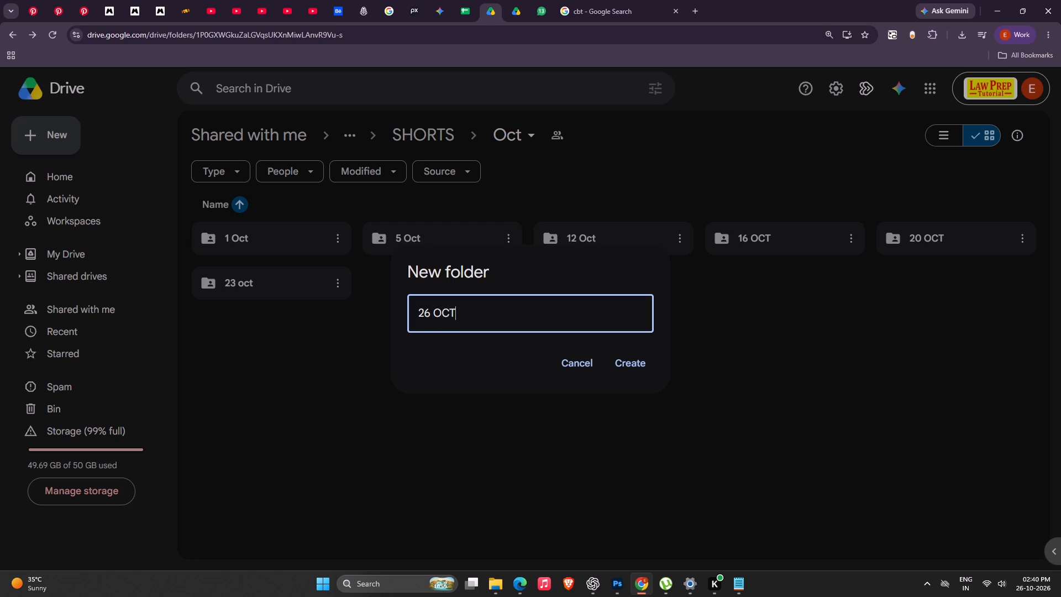
key("BackSpace")
key("BackSpace")
key("BackSpace")
type("OCT")
key("BackSpace")
key("BackSpace")
type("ct")
key("Return")
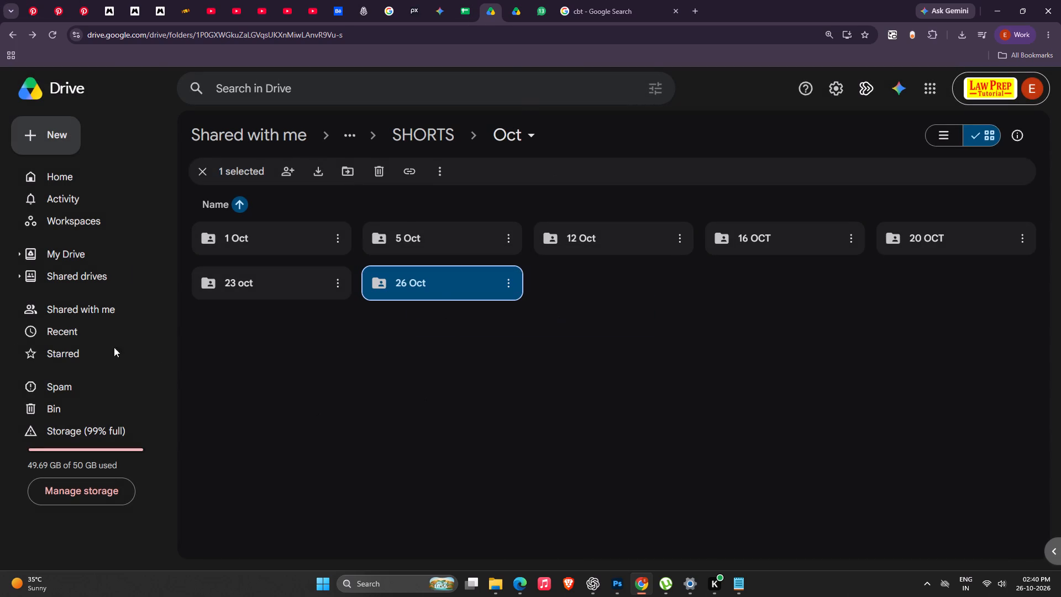
double_click(442, 285)
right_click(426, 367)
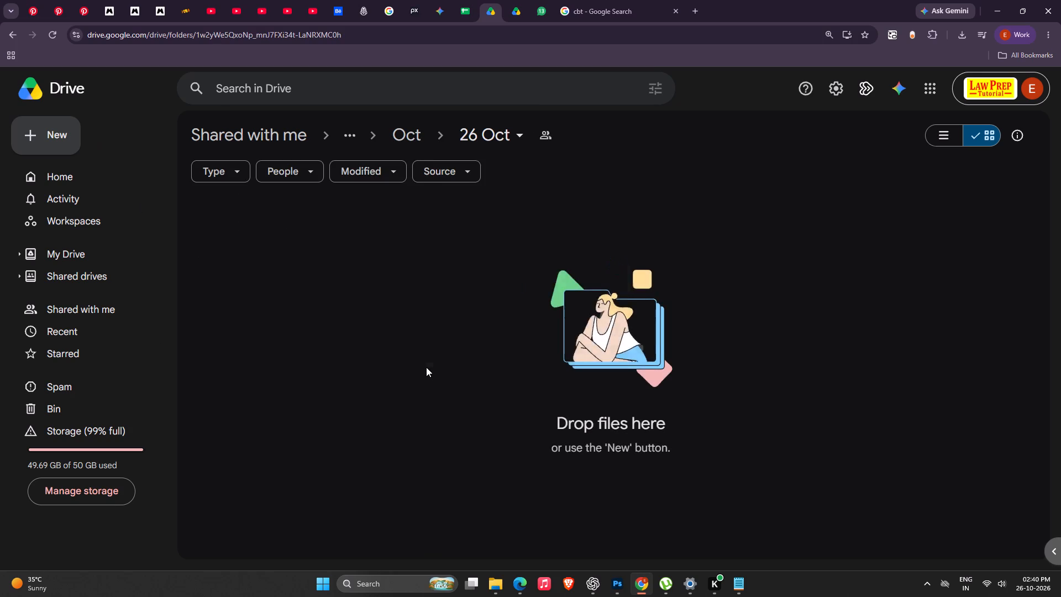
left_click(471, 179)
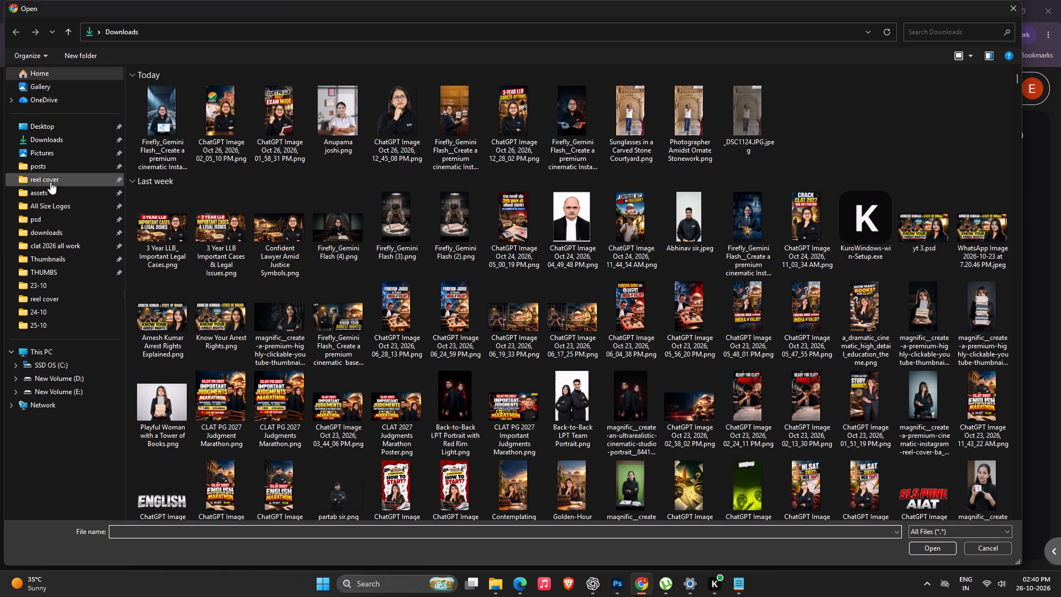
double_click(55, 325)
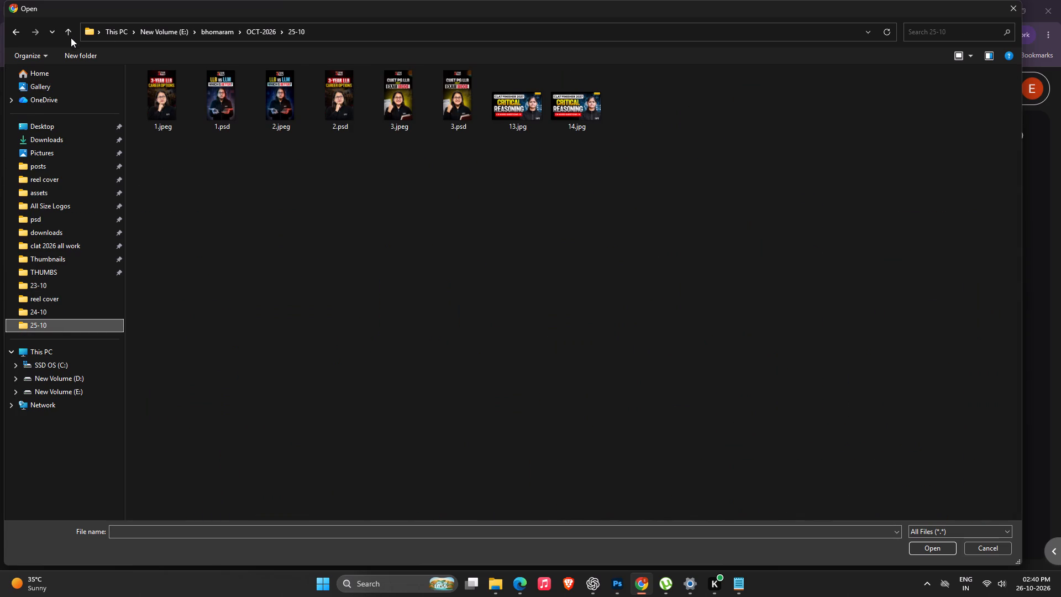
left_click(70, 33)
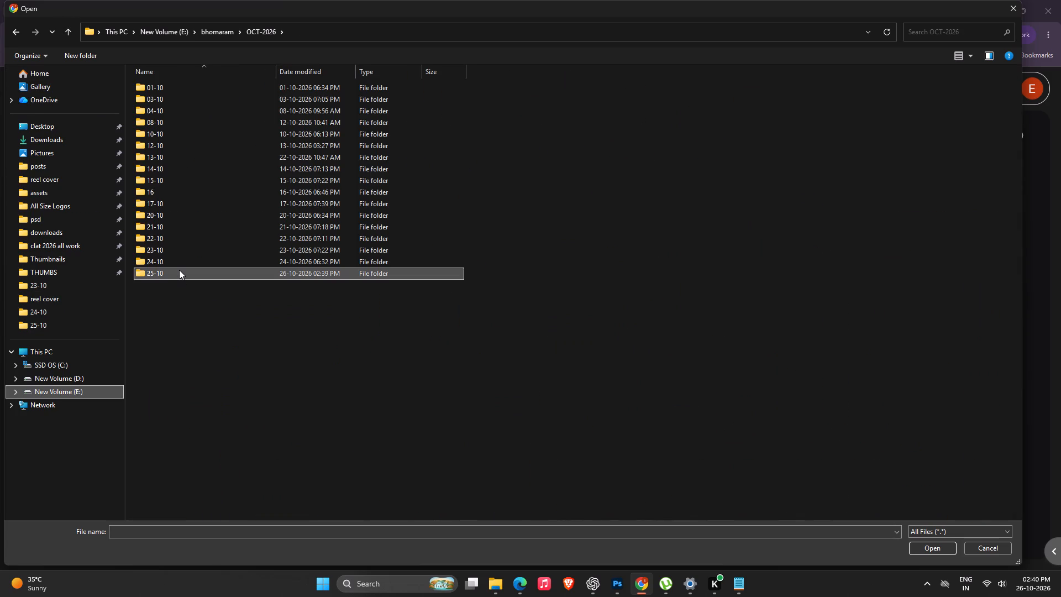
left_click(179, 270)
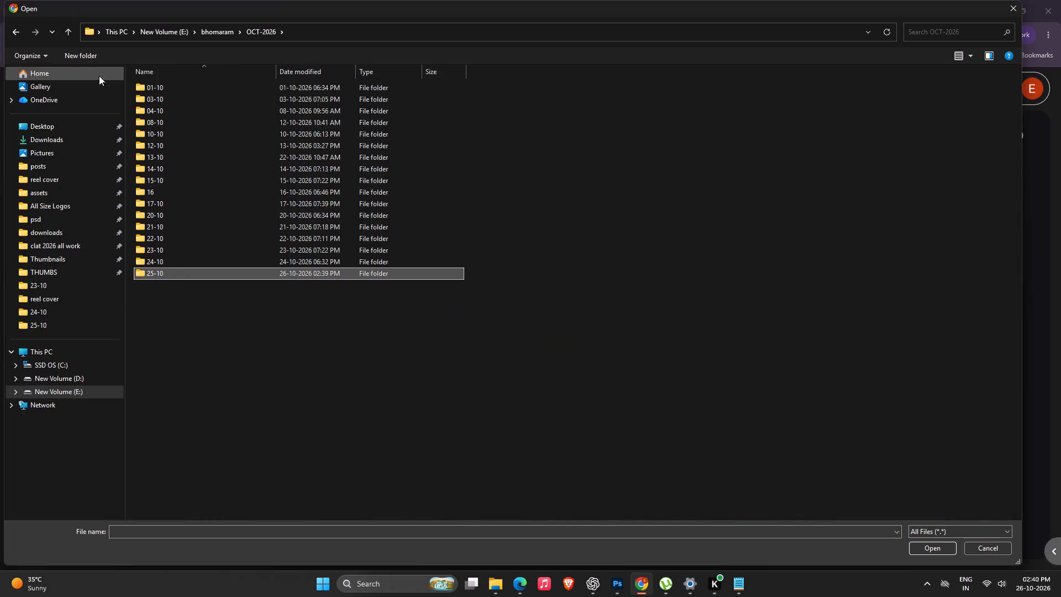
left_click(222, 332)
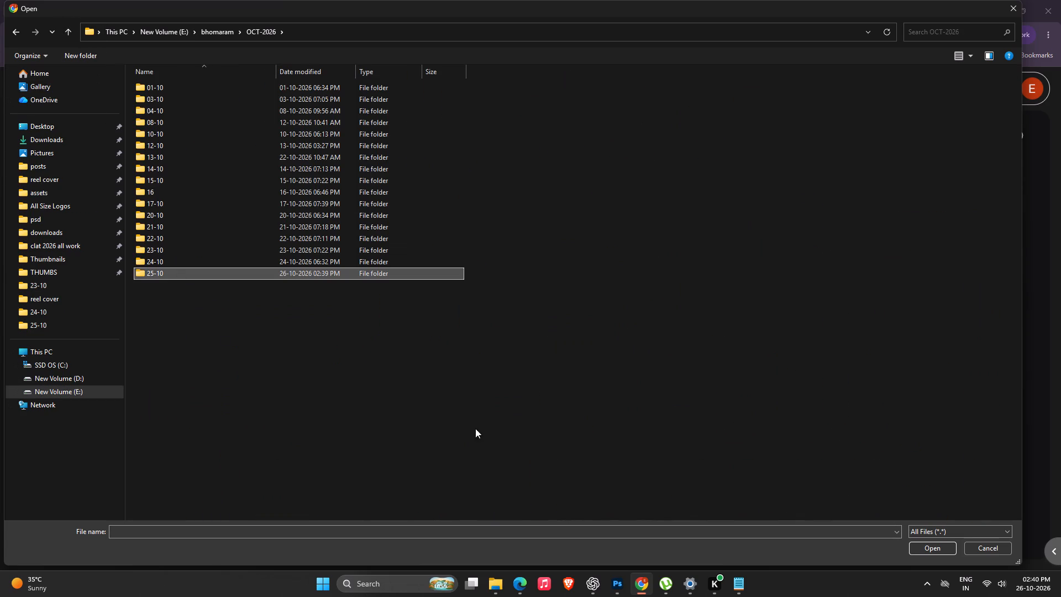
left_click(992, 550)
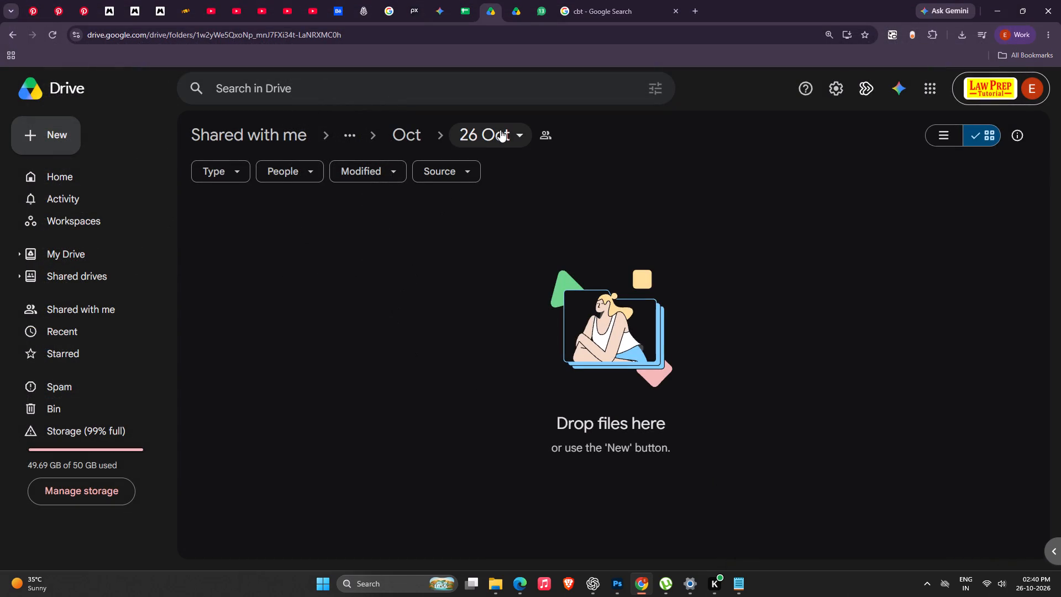
Switch to File Explorer and open the OCT-2026 folder that contains 25-10.
left_click(491, 592)
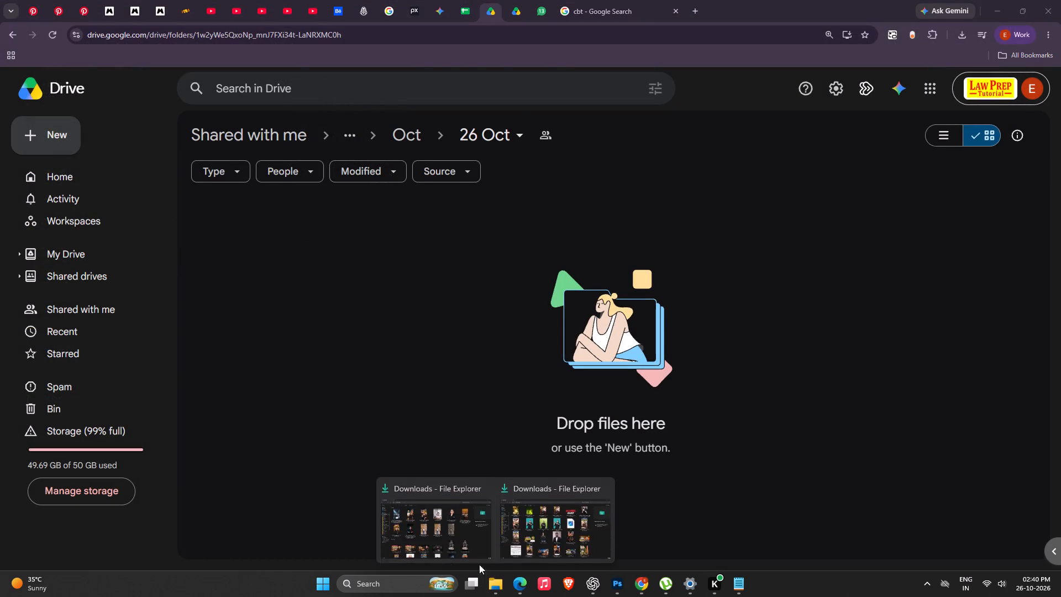
left_click(440, 512)
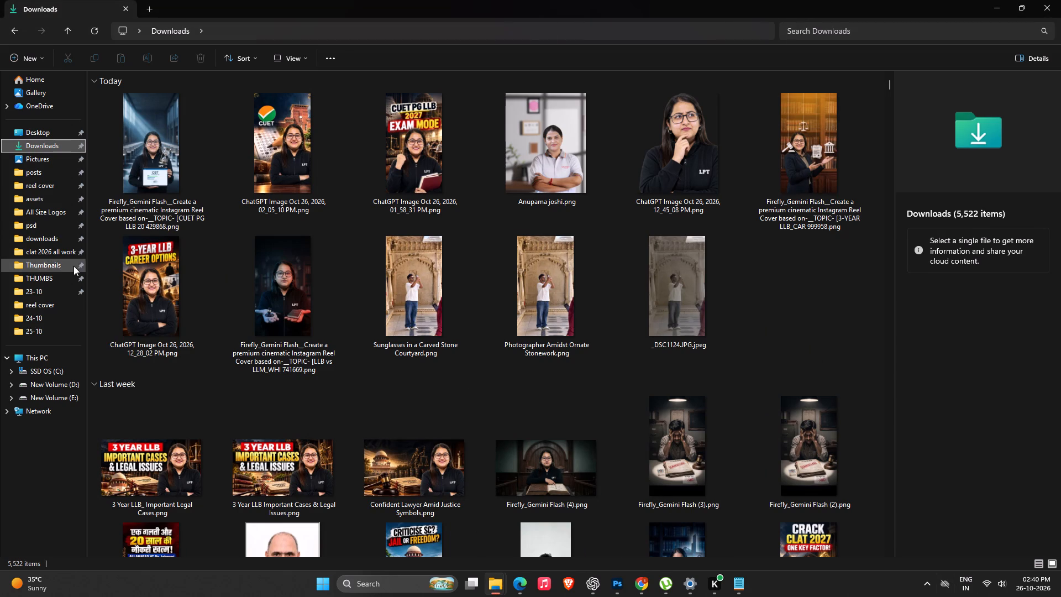
left_click(47, 333)
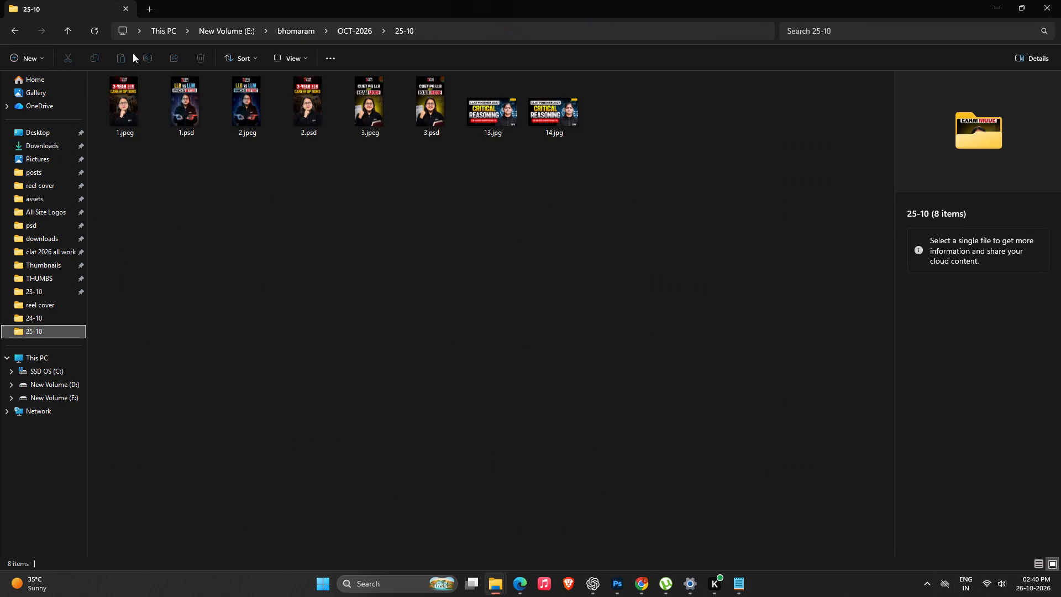
left_click(72, 27)
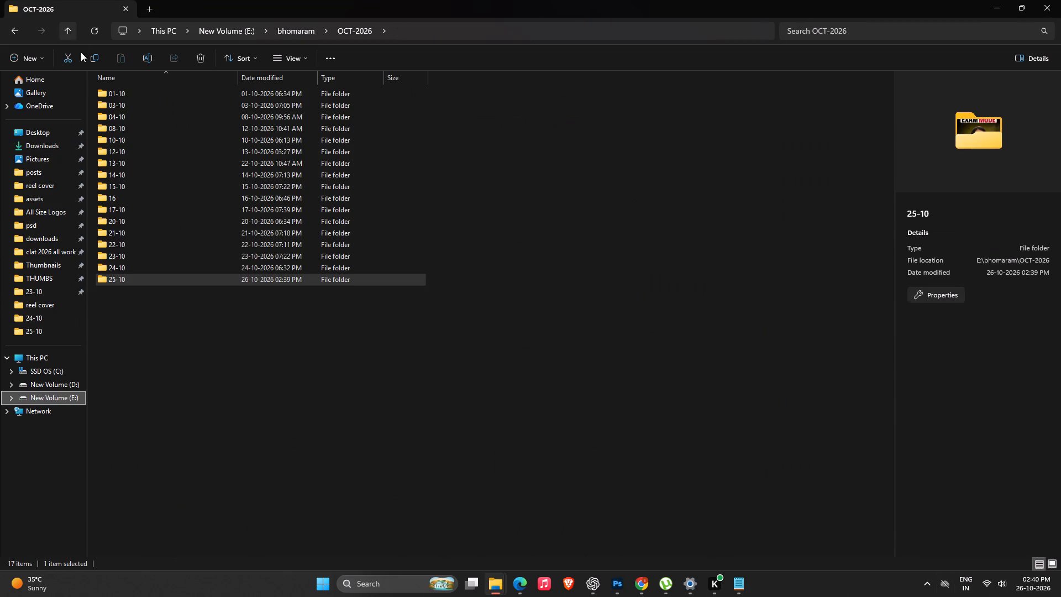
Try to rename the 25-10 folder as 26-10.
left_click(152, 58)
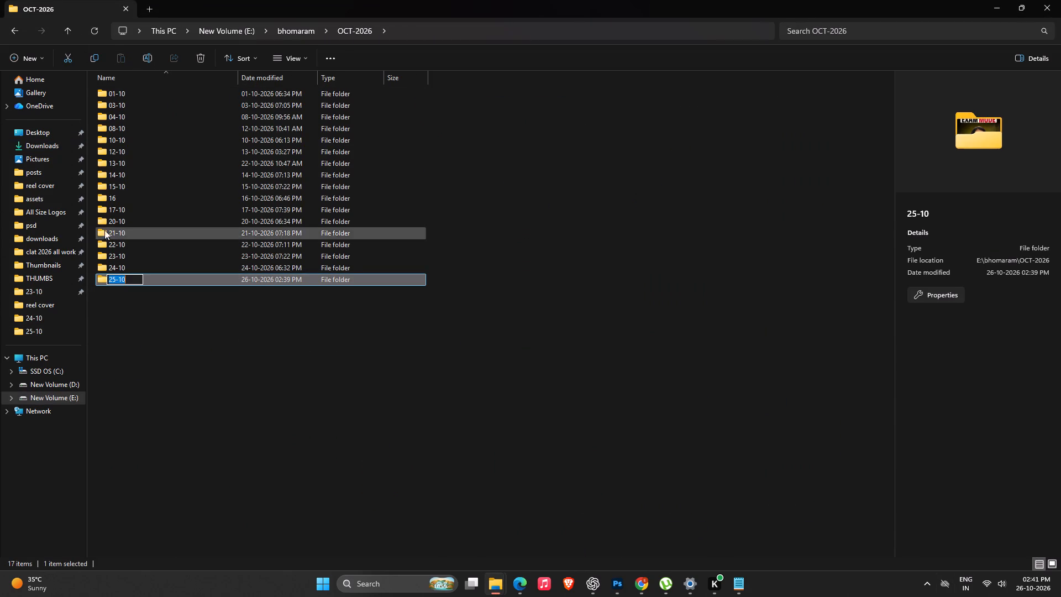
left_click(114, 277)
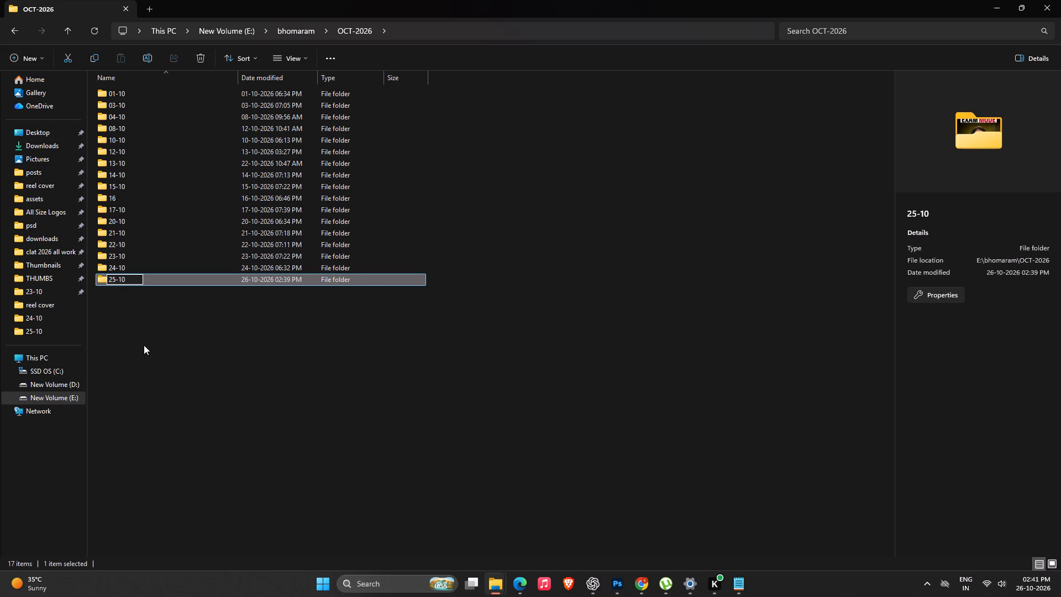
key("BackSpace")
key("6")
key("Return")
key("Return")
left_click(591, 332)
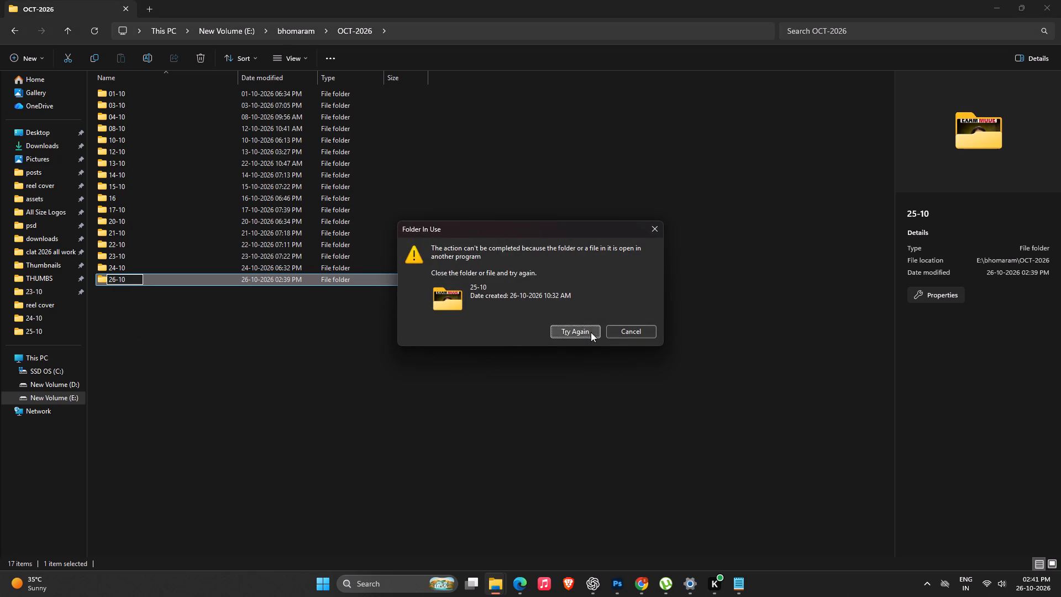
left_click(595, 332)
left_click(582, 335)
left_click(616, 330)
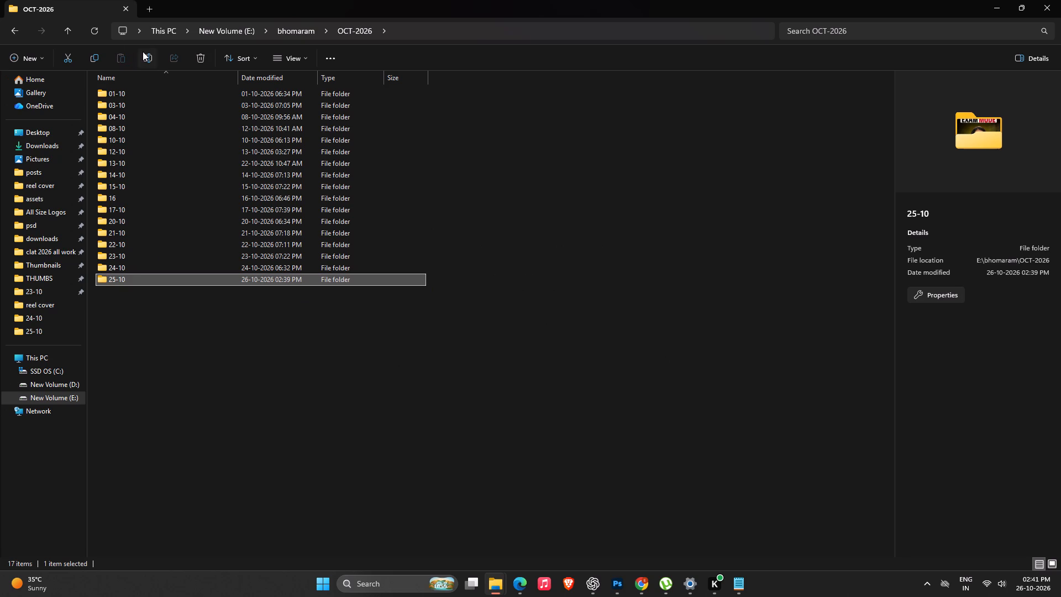
Create a new folder named 26-10 inside the OCT-2026 folder.
right_click(187, 333)
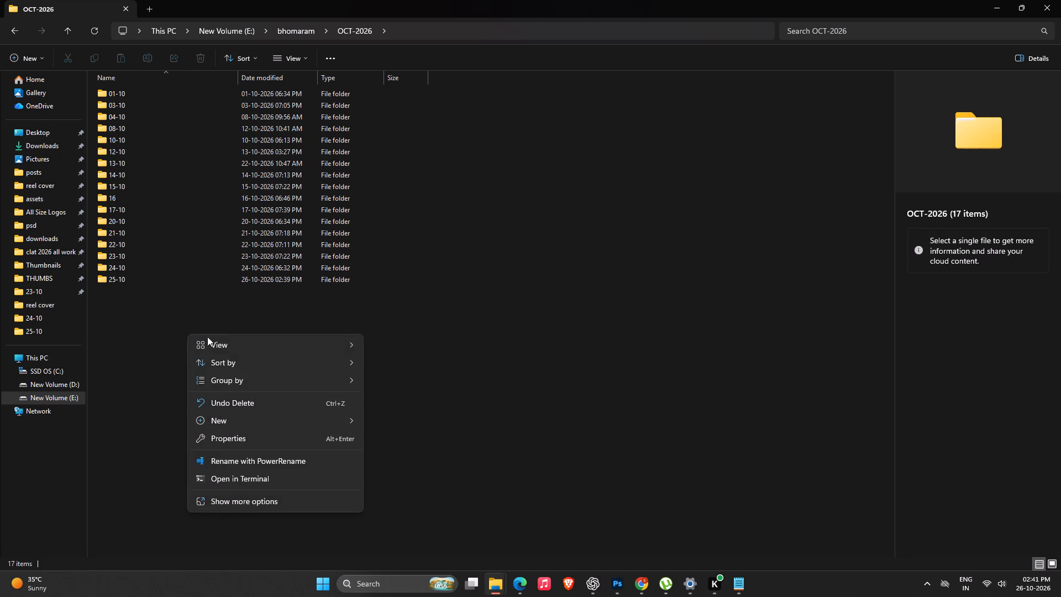
left_click(246, 418)
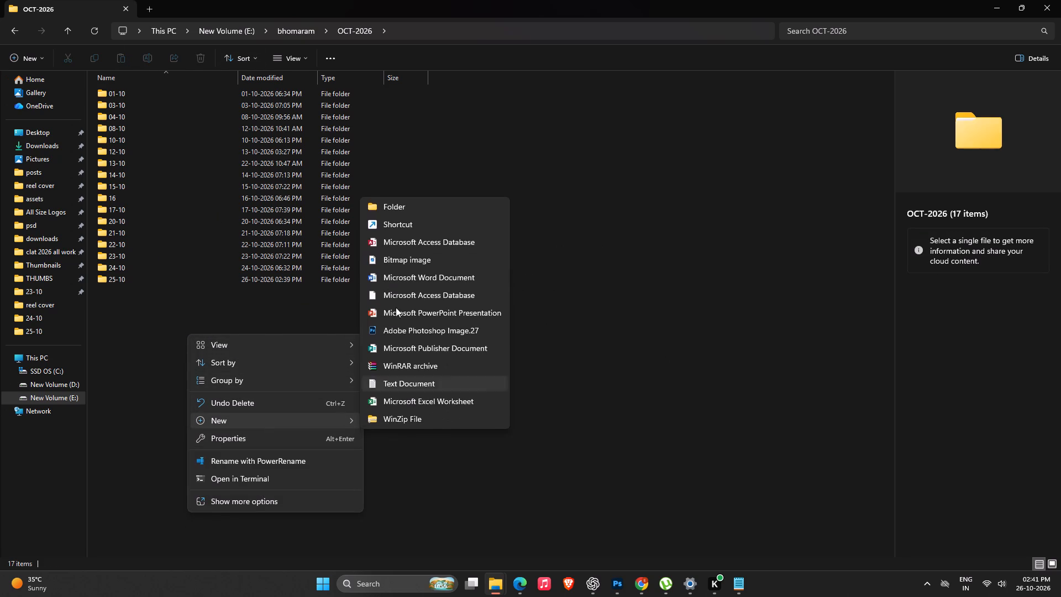
left_click(385, 206)
key("BackSpace")
key("BackSpace")
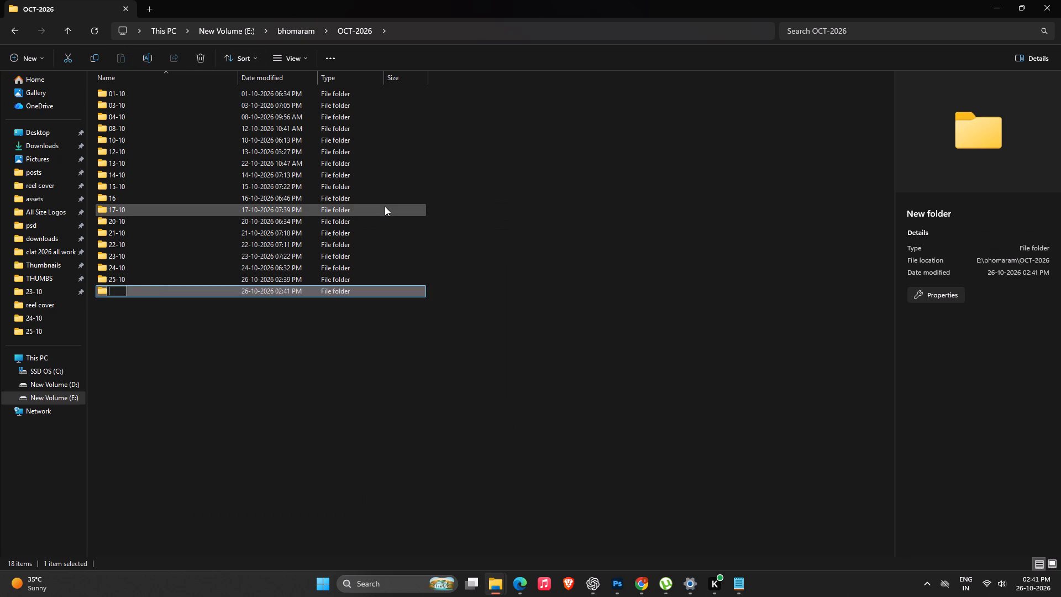
type("26")
type("-1")
key("0")
key("Return")
left_click(200, 407)
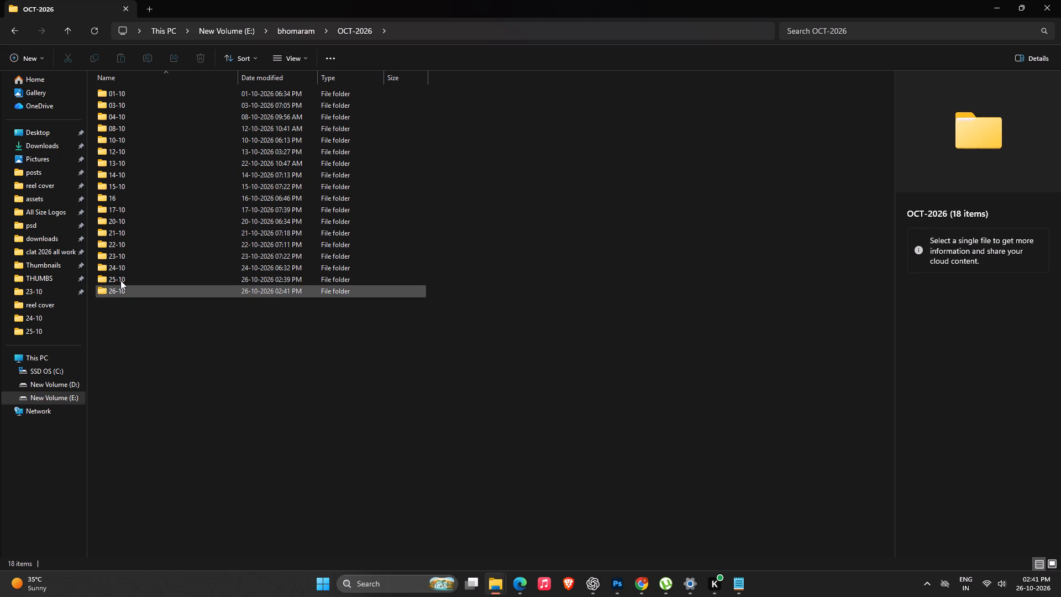
Move all the files from the 25-10 folder into the 26-10 folder.
left_click_drag(120, 280, 118, 291)
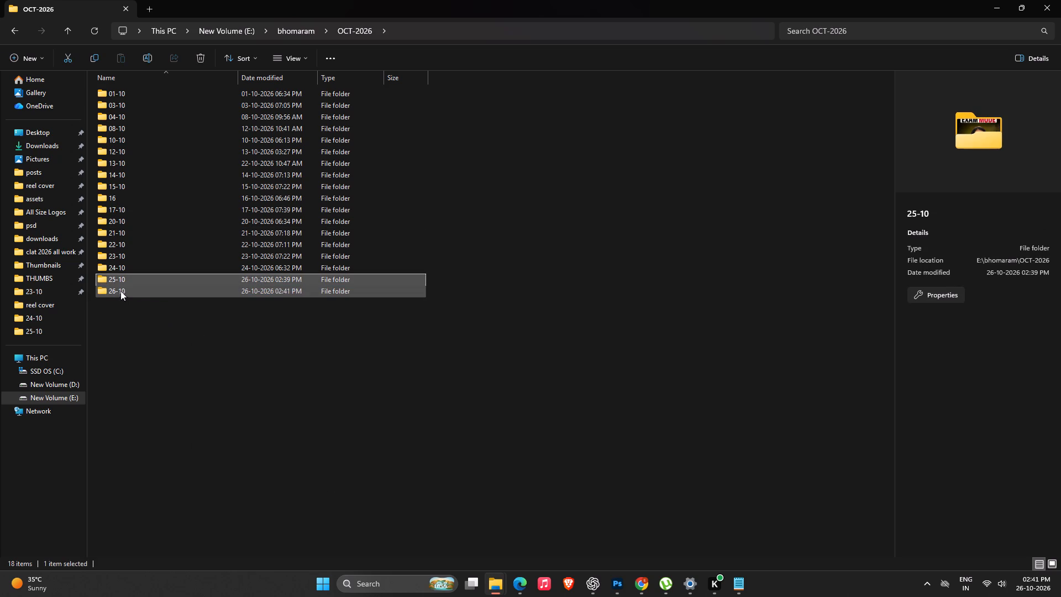
left_click(612, 237)
left_click(218, 459)
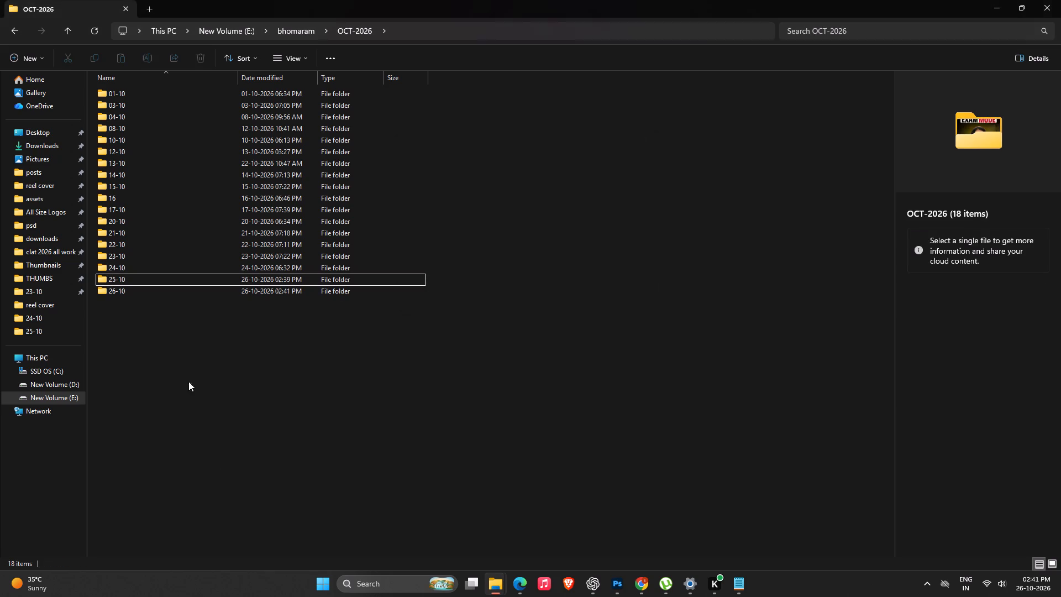
double_click(113, 277)
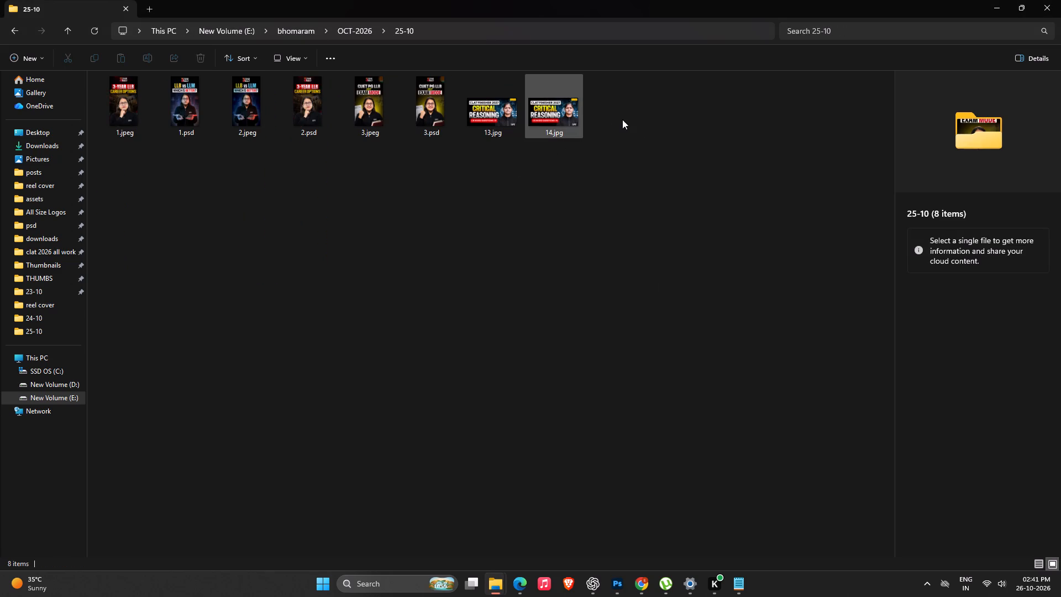
left_click_drag(621, 119, 103, 105)
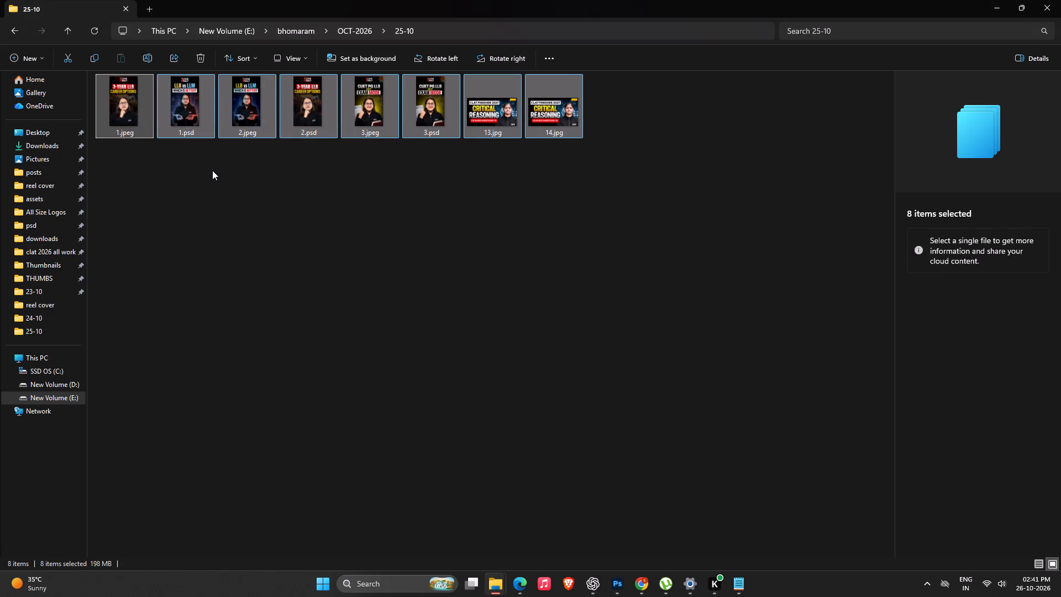
key("ctrl+x")
left_click(16, 25)
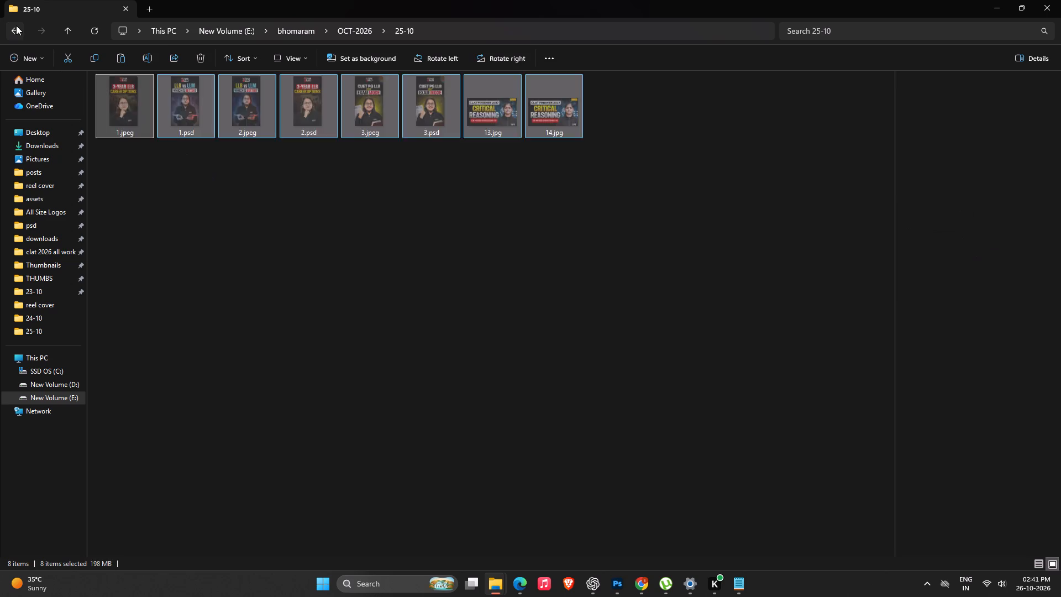
double_click(142, 293)
key("ctrl+v")
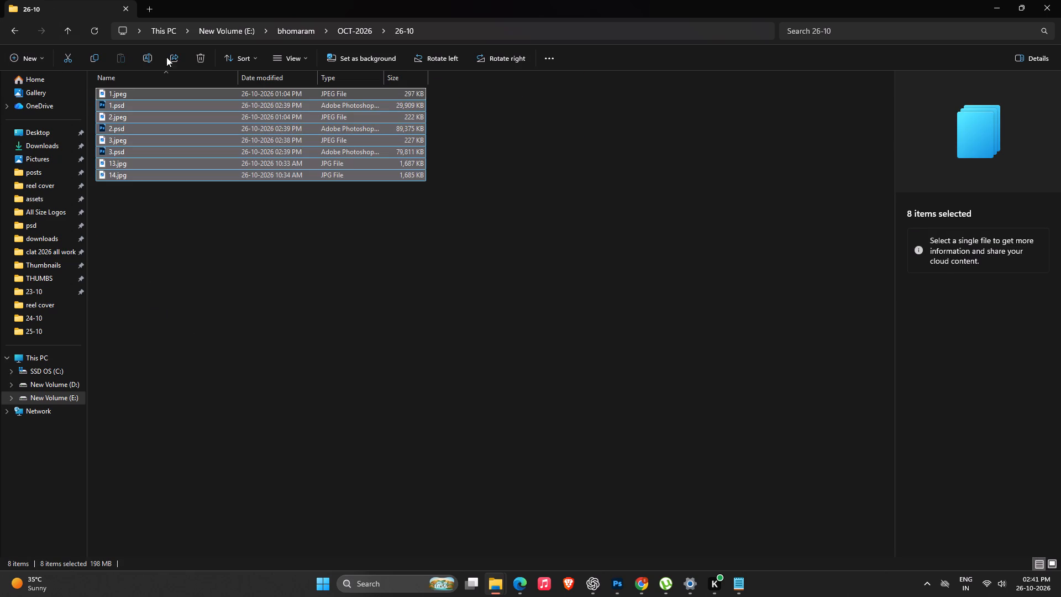
Show the files in the 26-10 folder as thumbnail icons.
left_click(288, 57)
left_click(296, 99)
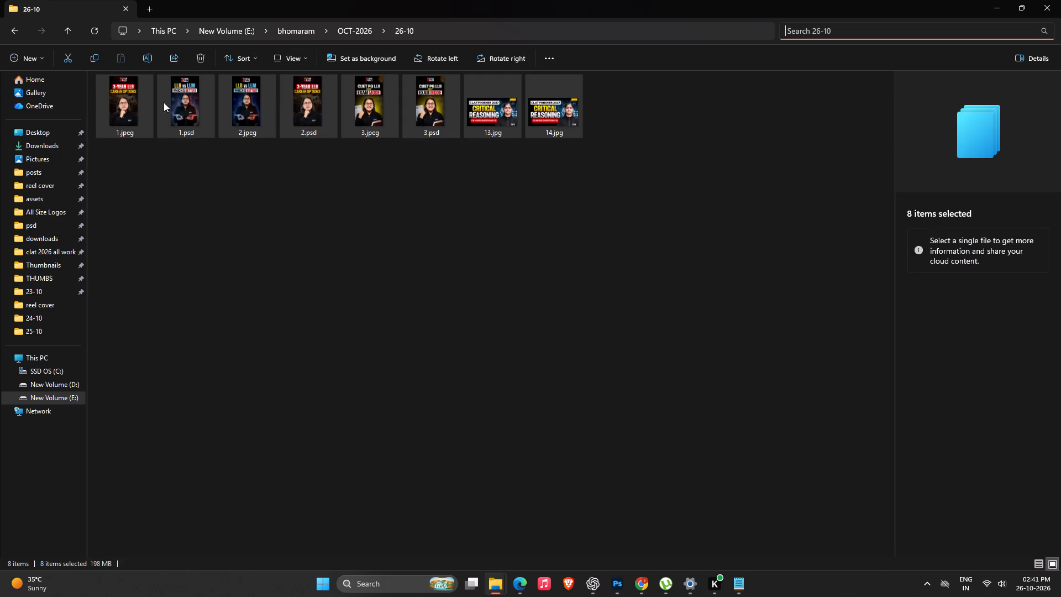
key("alt+Tab")
key("alt+Tab")
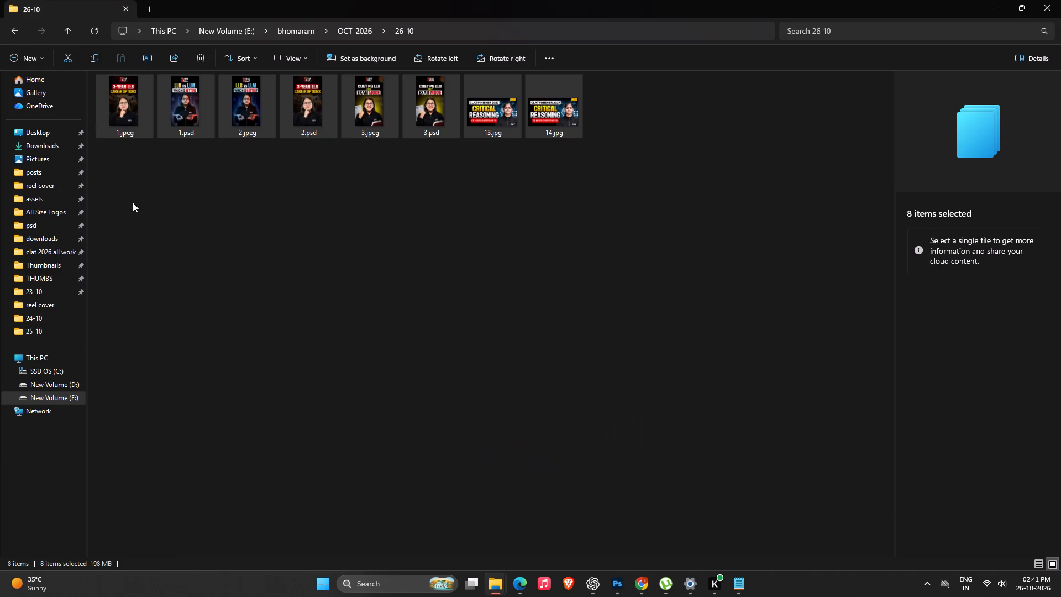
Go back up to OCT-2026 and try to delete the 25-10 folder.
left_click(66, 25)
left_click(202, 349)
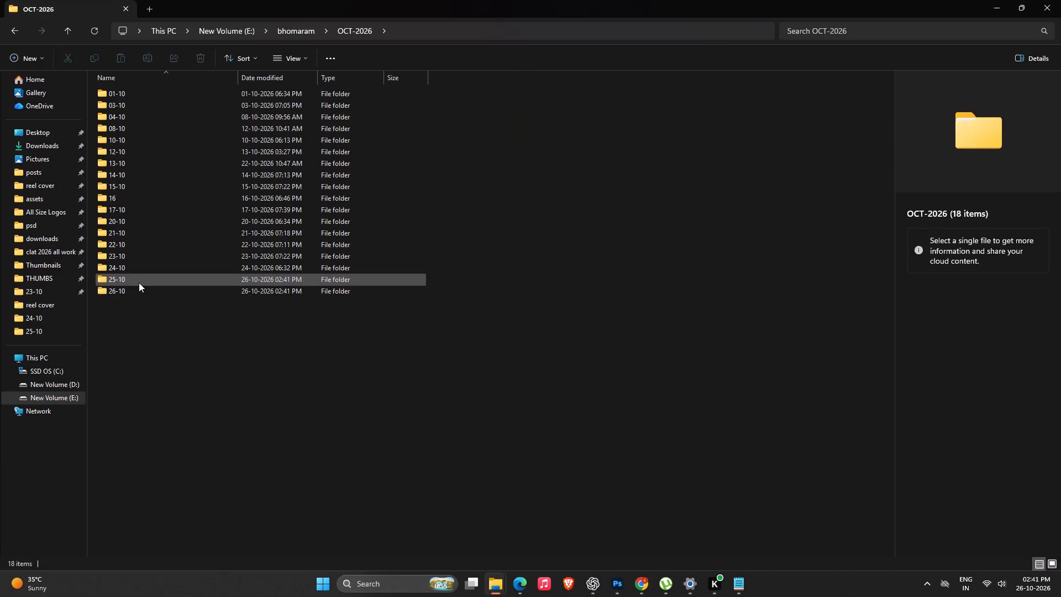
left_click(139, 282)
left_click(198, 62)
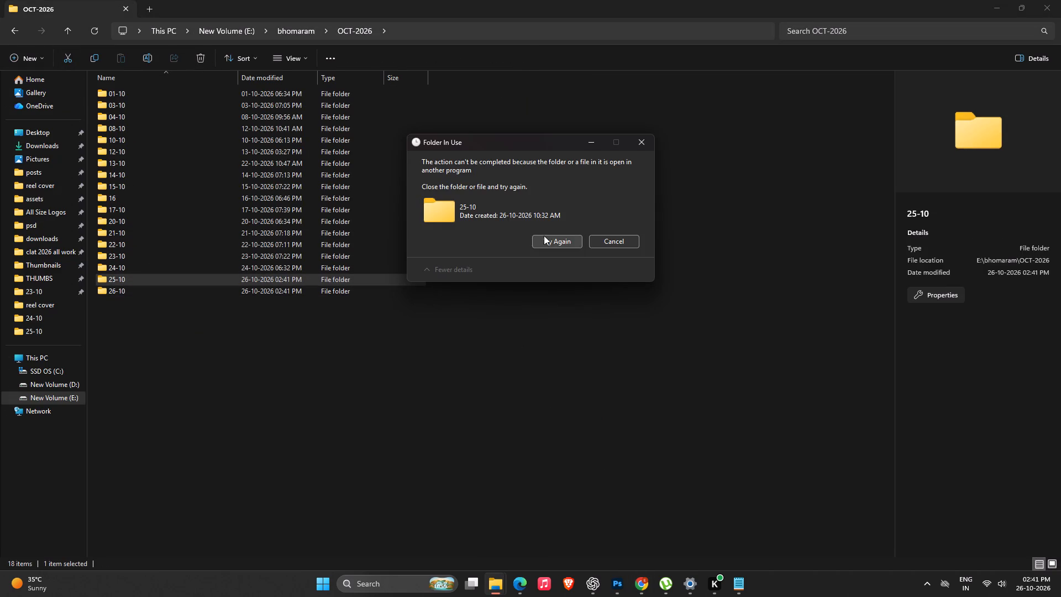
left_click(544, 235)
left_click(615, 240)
Switch to Photoshop and close the blank Untitled-1 document, keeping the 3 Checks After Every Mock document open.
left_click(614, 584)
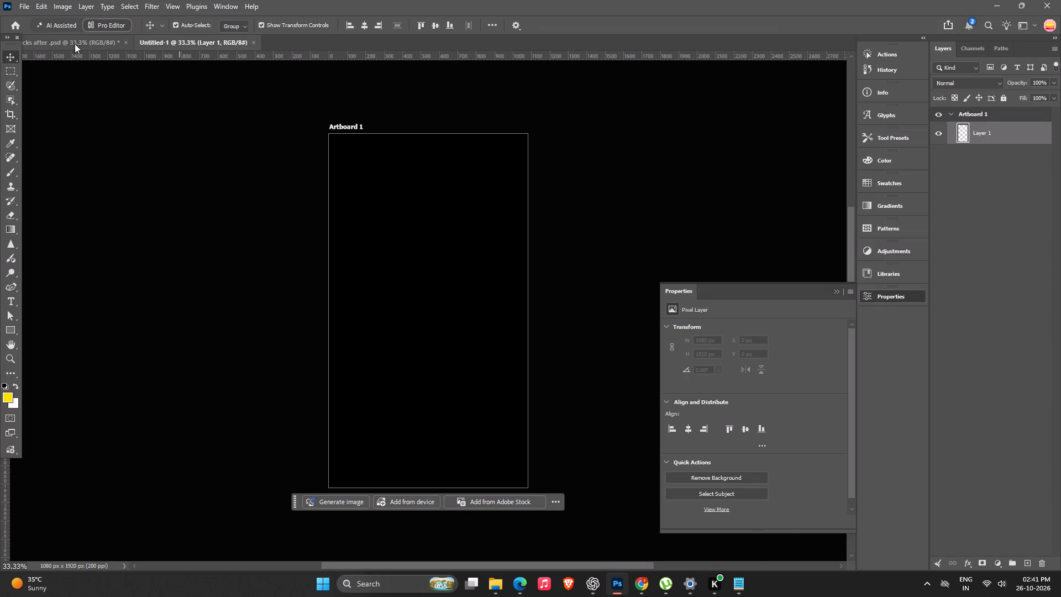
left_click(51, 40)
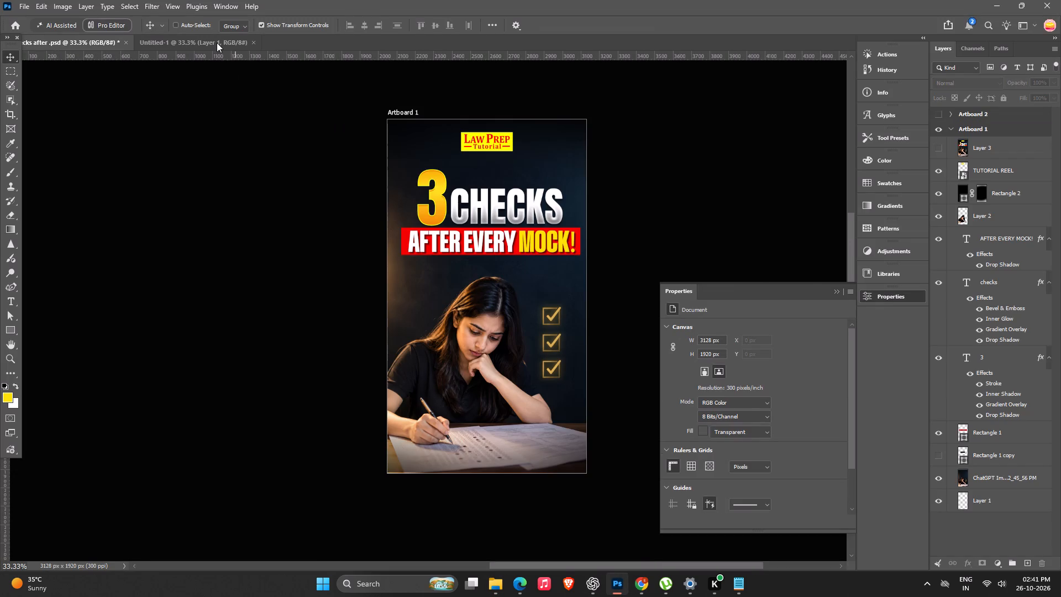
left_click(247, 43)
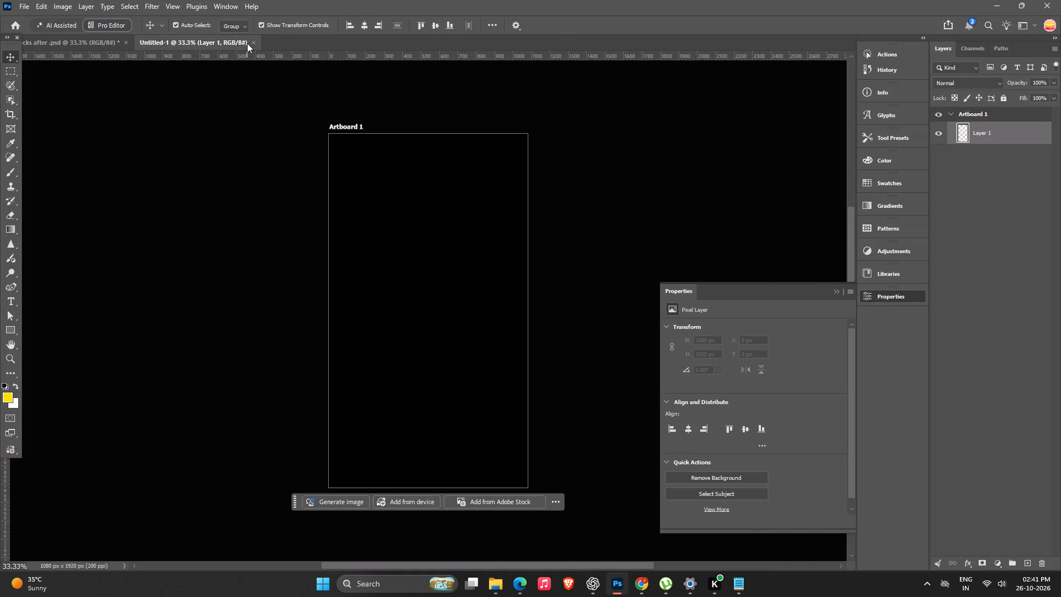
key("ctrl+w")
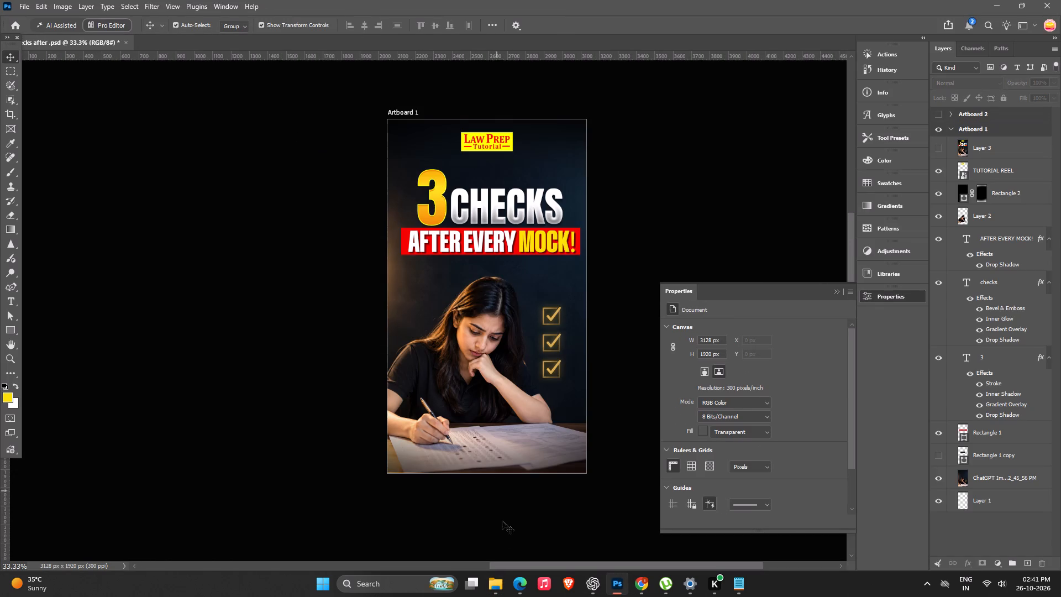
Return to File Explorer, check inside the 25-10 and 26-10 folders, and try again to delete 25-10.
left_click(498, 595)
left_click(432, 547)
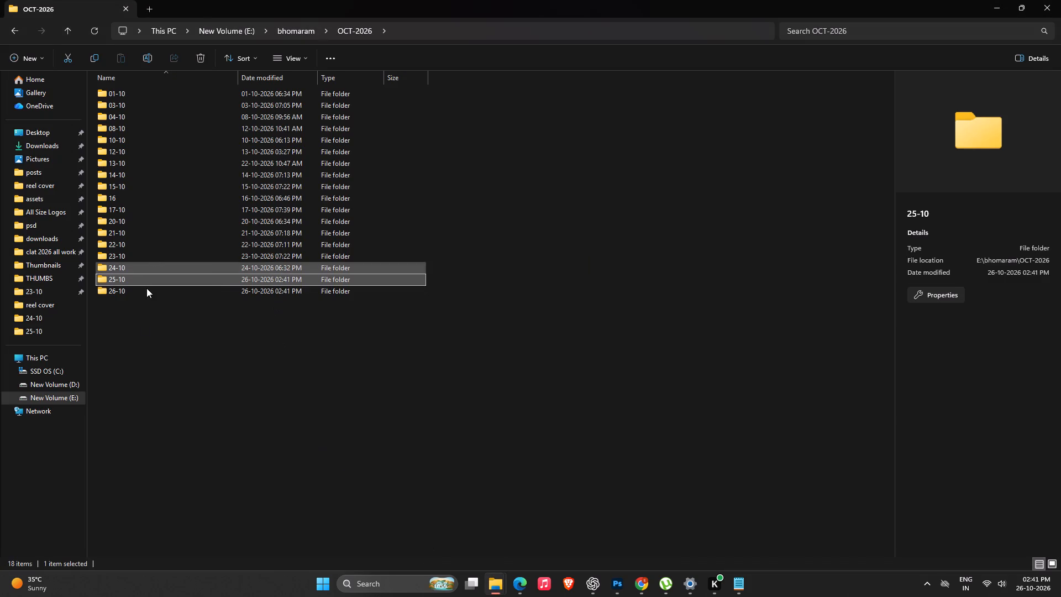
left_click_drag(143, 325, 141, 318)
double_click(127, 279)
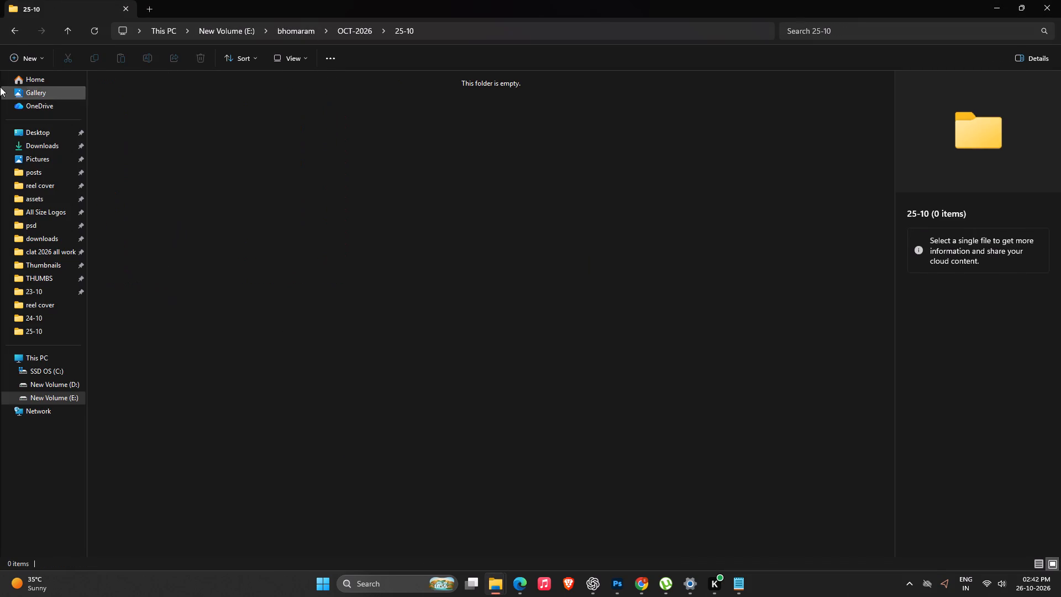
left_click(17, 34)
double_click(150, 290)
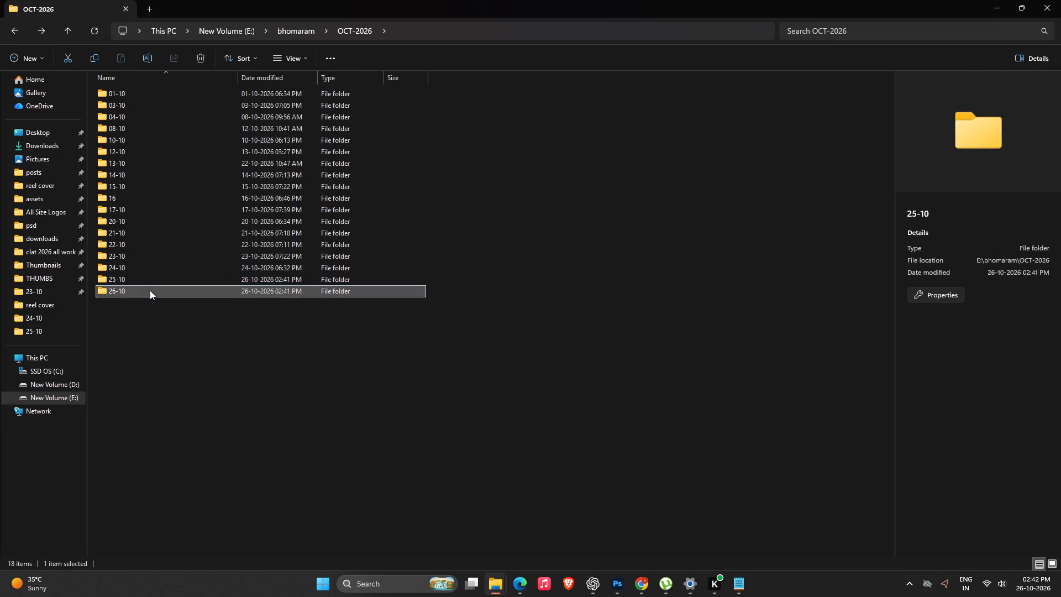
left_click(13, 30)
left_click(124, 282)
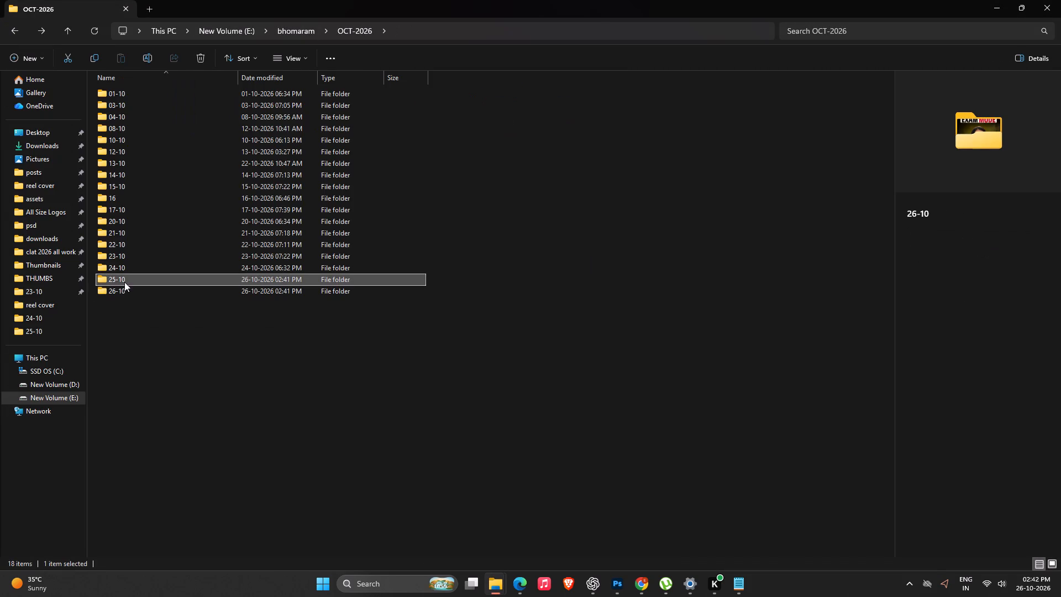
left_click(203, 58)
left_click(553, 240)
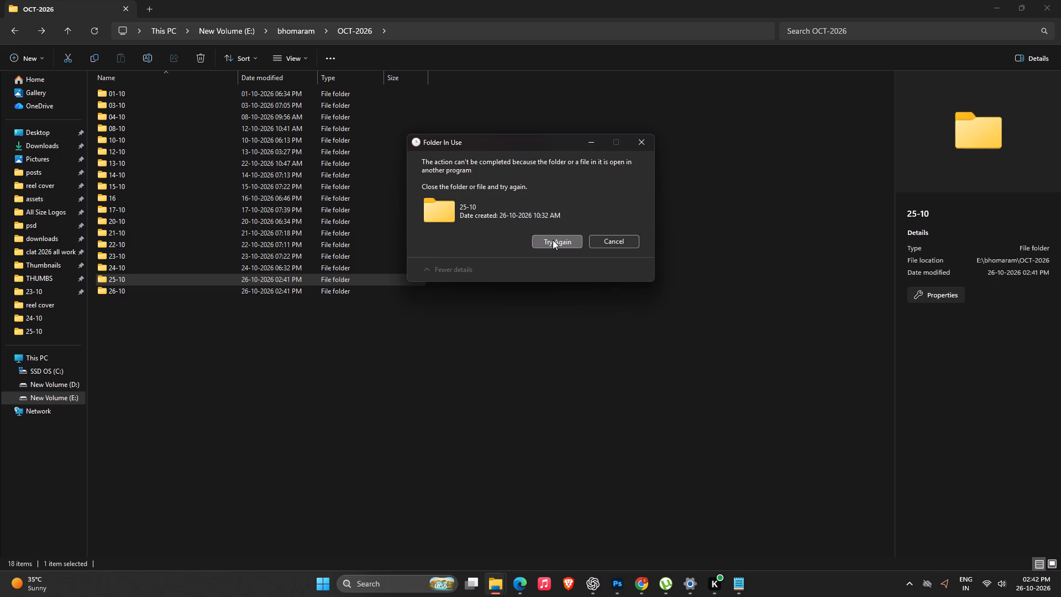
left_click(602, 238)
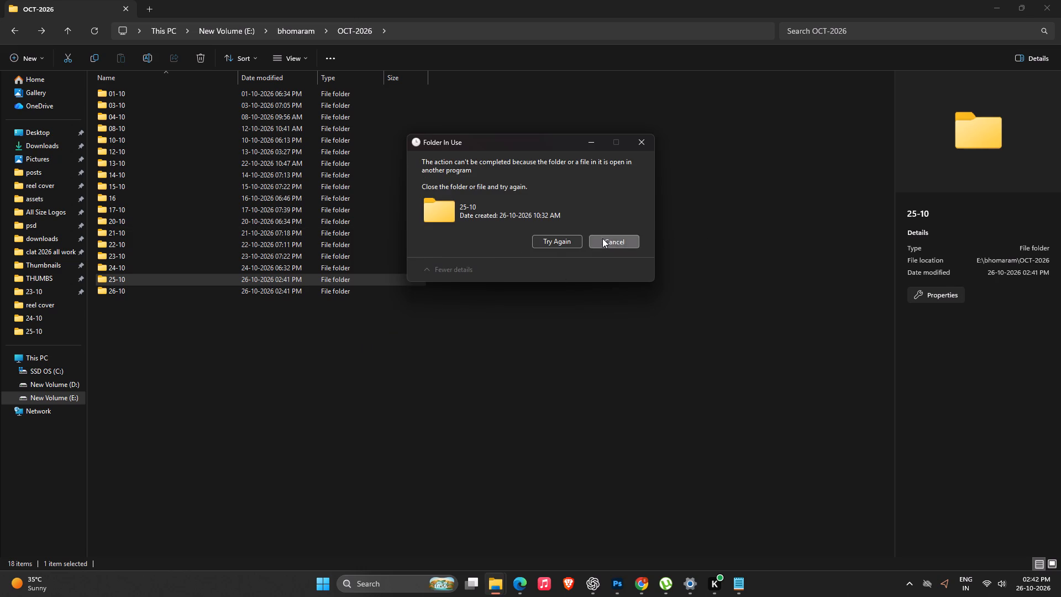
Switch to Google Drive in Chrome and upload 1.jpeg, 2.jpeg and 3.jpeg from the local 26-10 folder into 26 Oct.
key("alt+Tab")
left_click(638, 582)
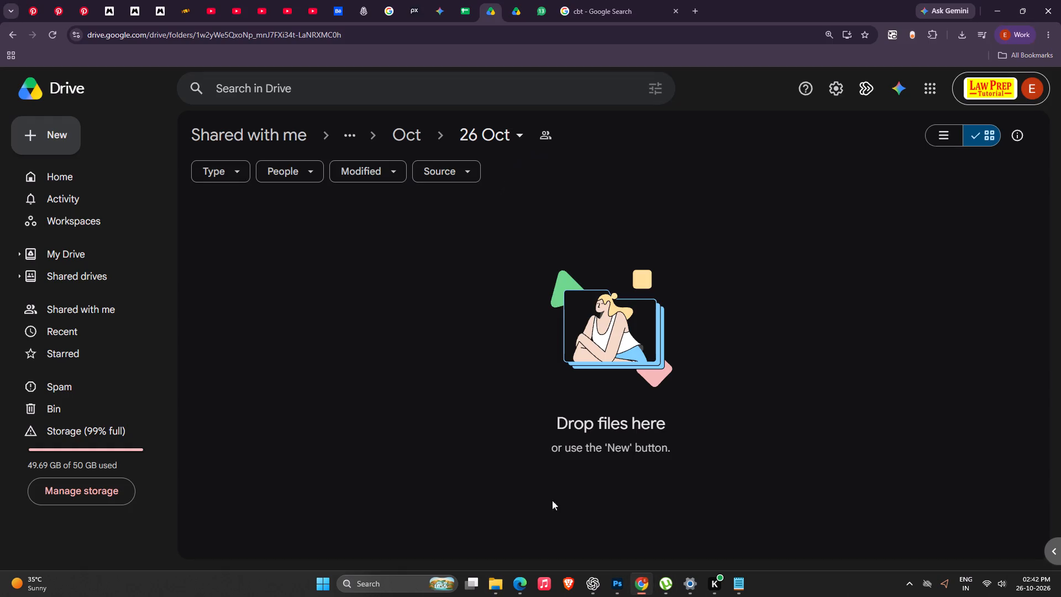
right_click(365, 418)
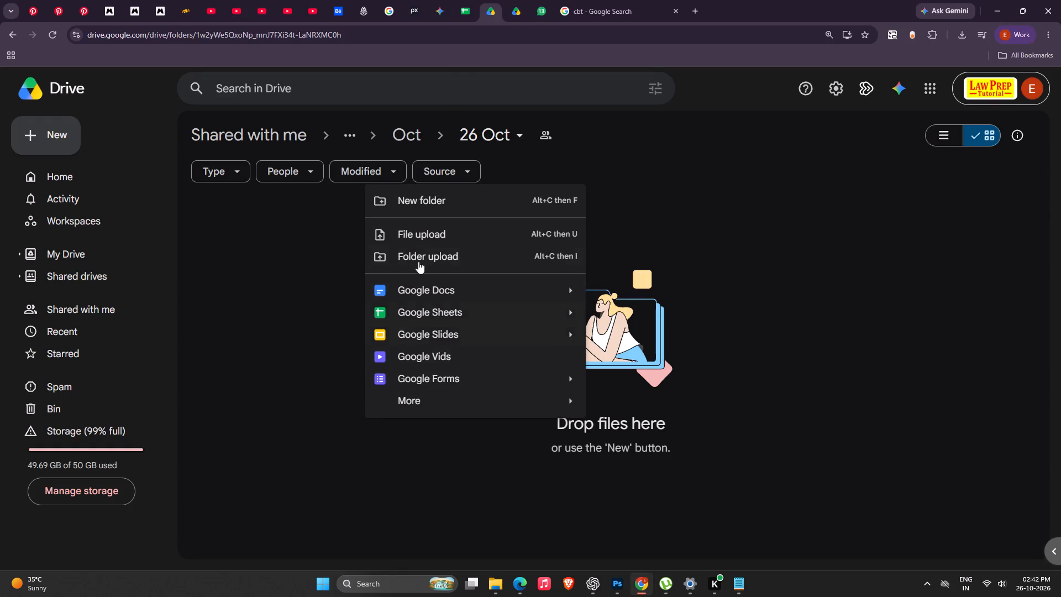
left_click(409, 232)
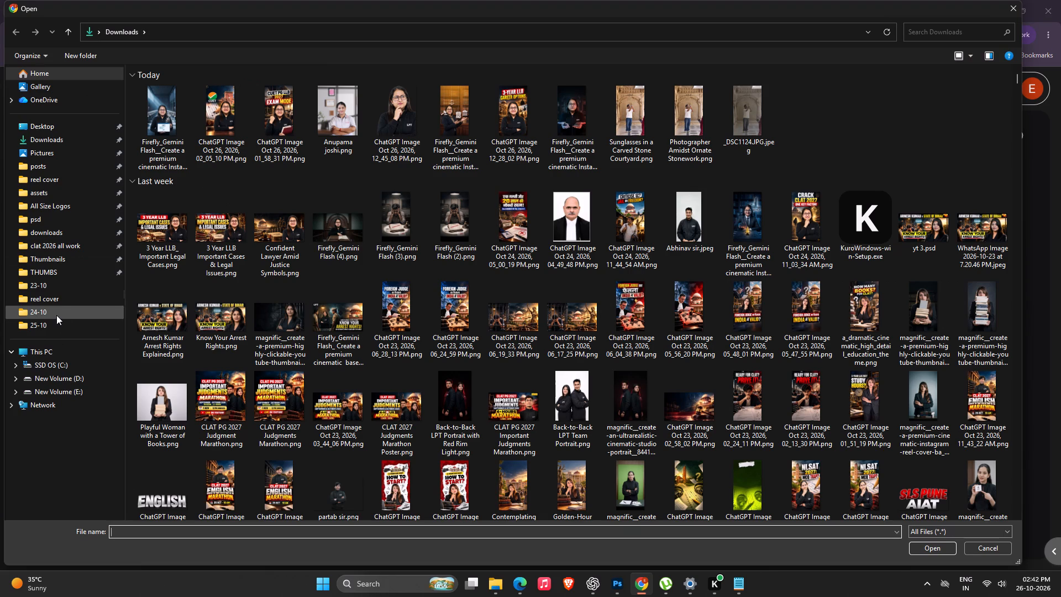
left_click(53, 326)
left_click(65, 37)
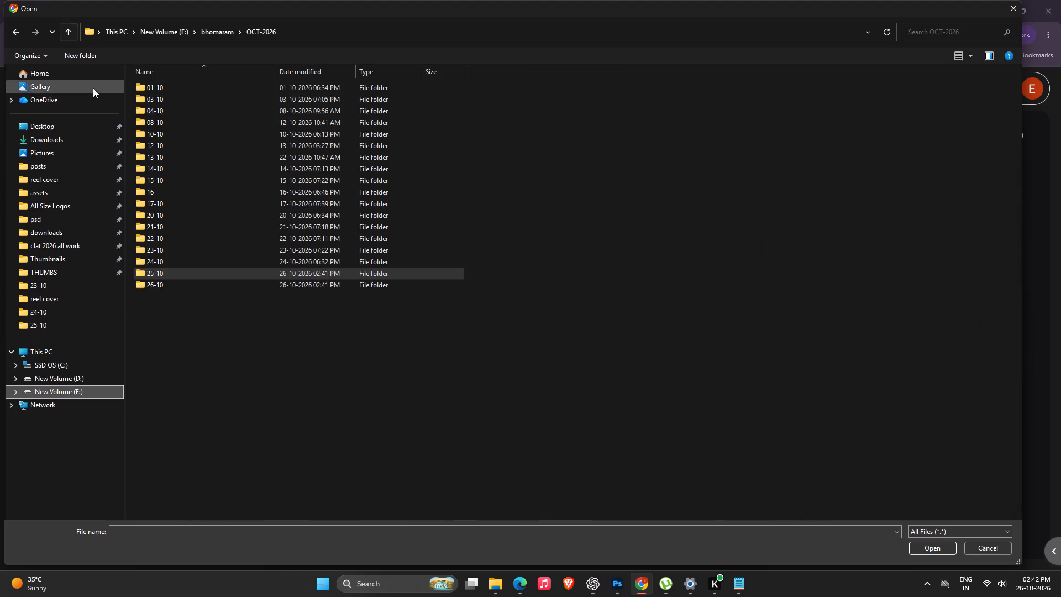
double_click(164, 287)
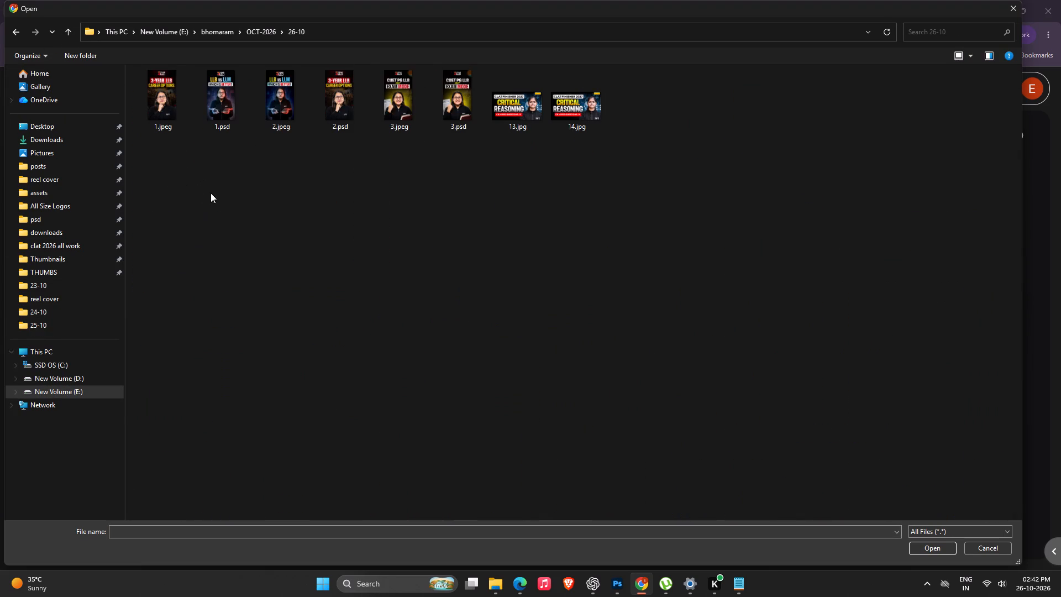
left_click_drag(275, 161, 291, 81)
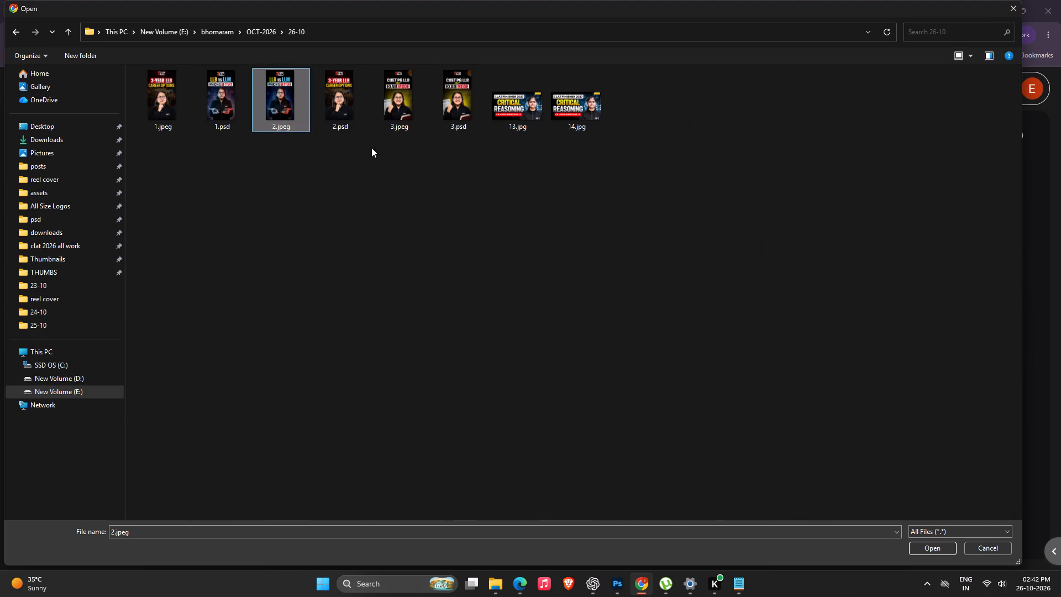
right_click(325, 185)
left_click(307, 154)
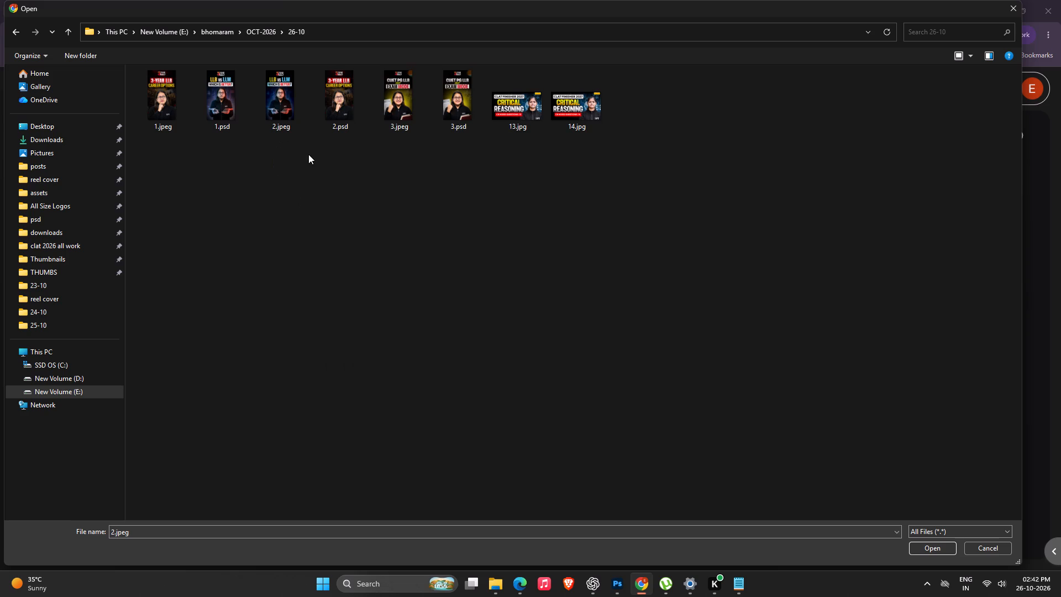
left_click(414, 82)
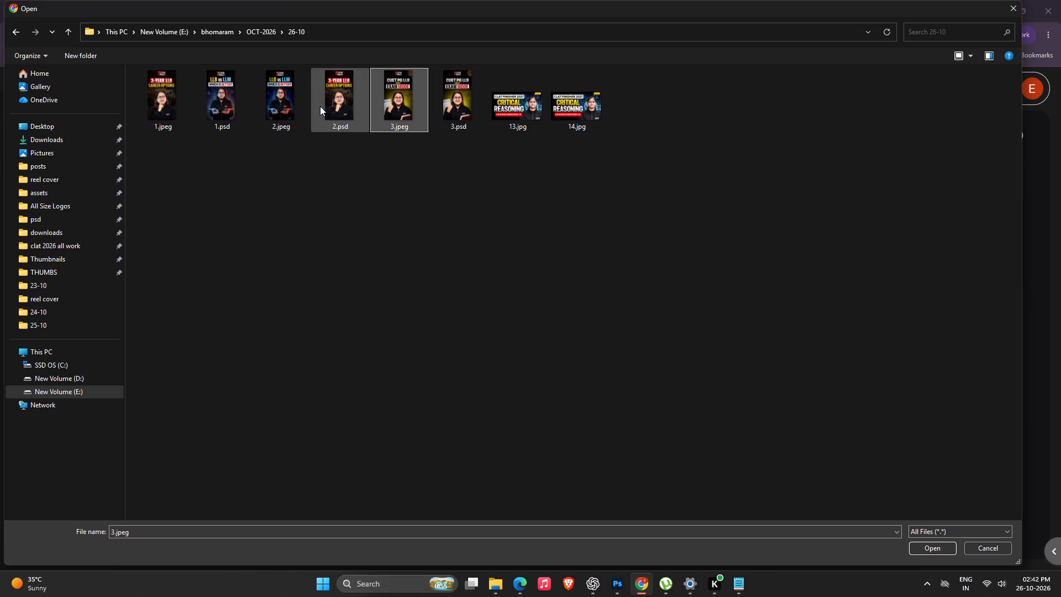
left_click(297, 97, "ctrl")
left_click(162, 74, "ctrl")
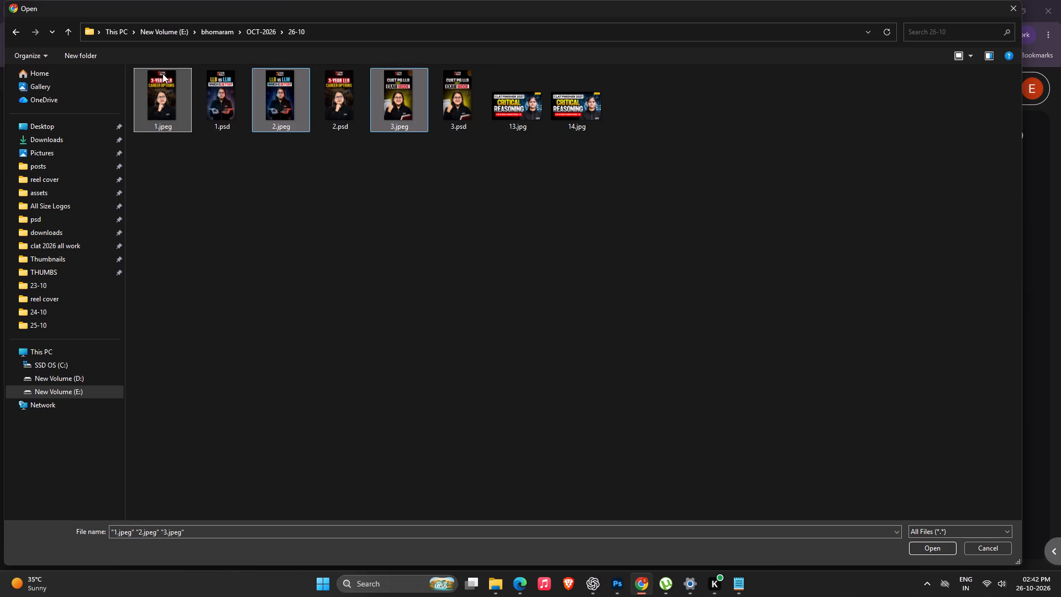
key("Return")
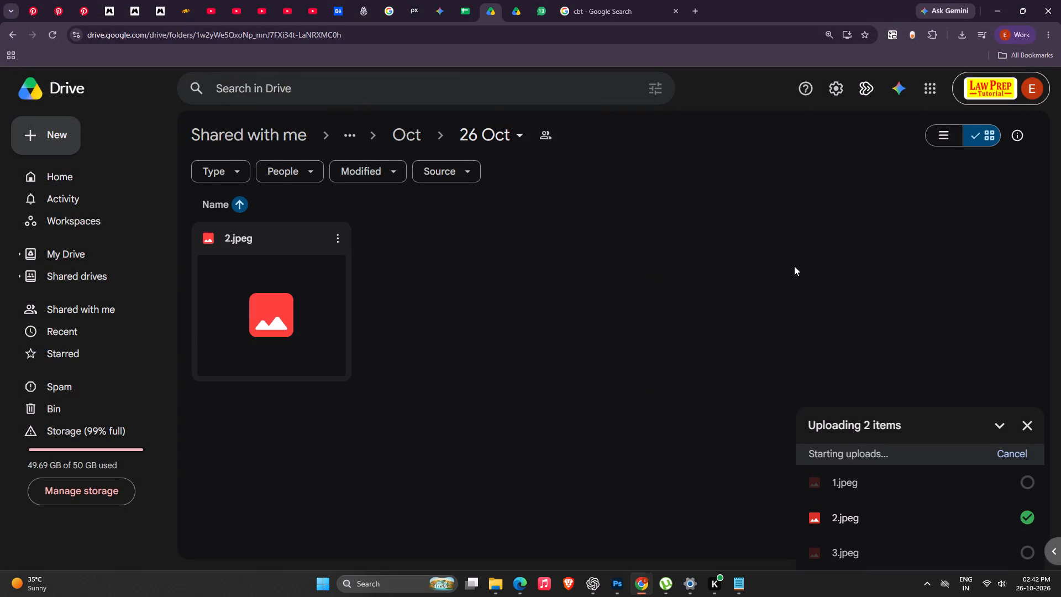
Open the options for the 26 Oct folder in Google Drive.
left_click(518, 135)
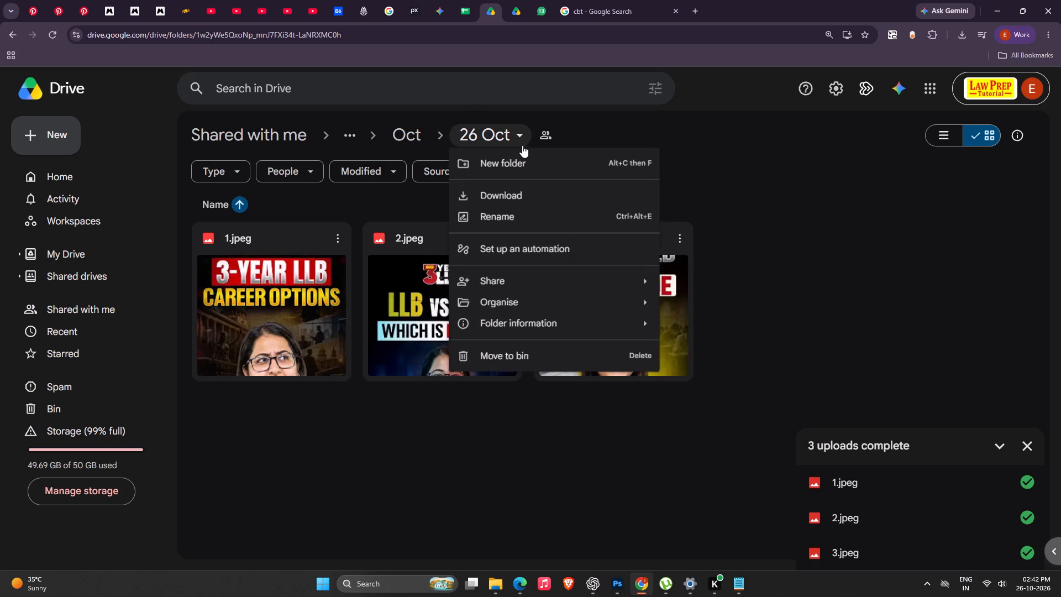
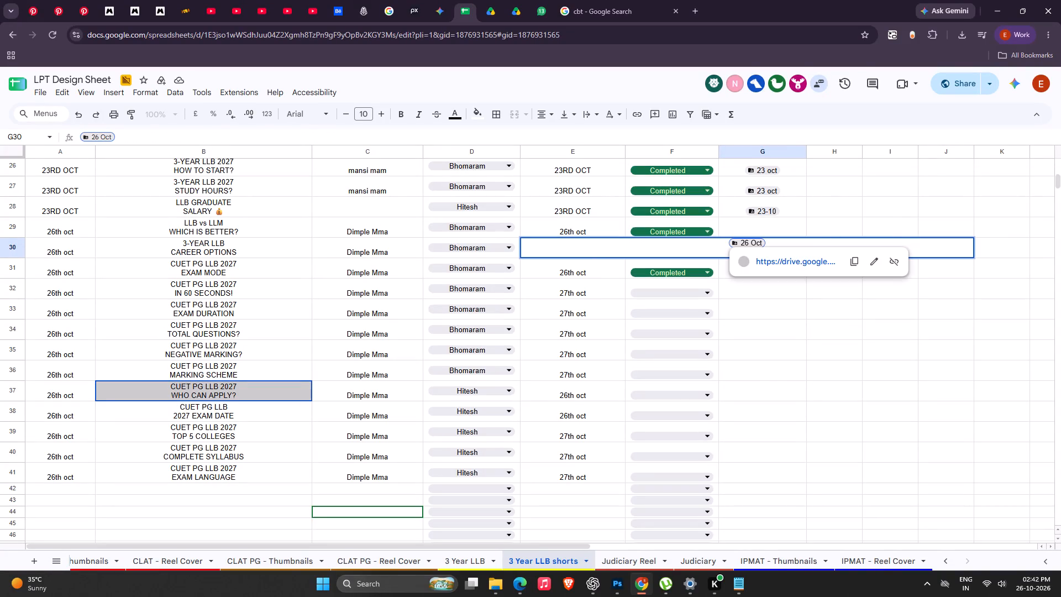
Keep the 26 Oct folder link in row 30 of the 3 Year LLB shorts sheet and fill it down through row 36.
left_click(854, 222)
left_click(794, 250)
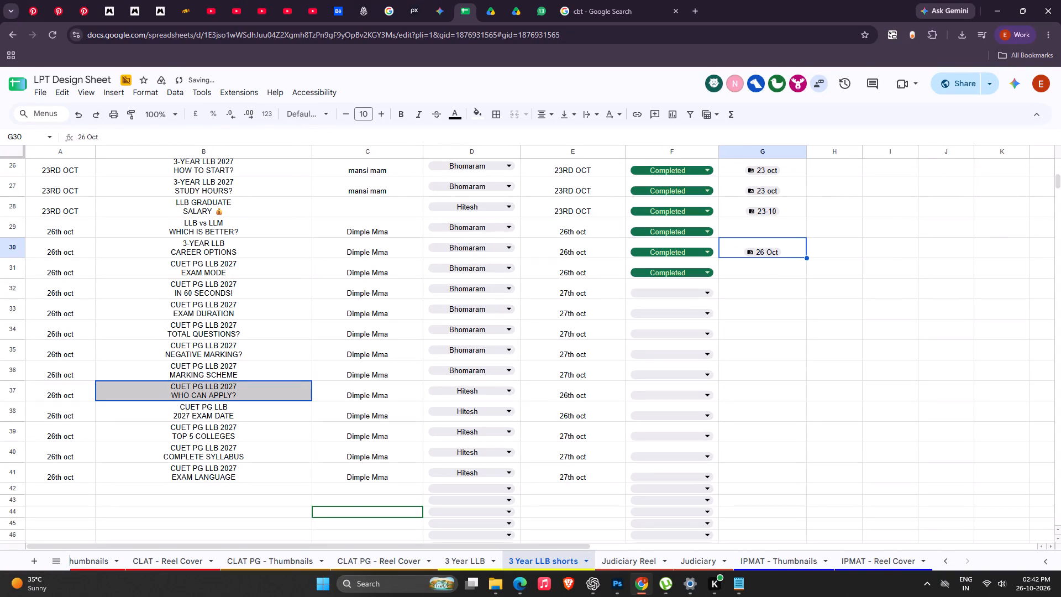
left_click_drag(806, 258, 805, 290)
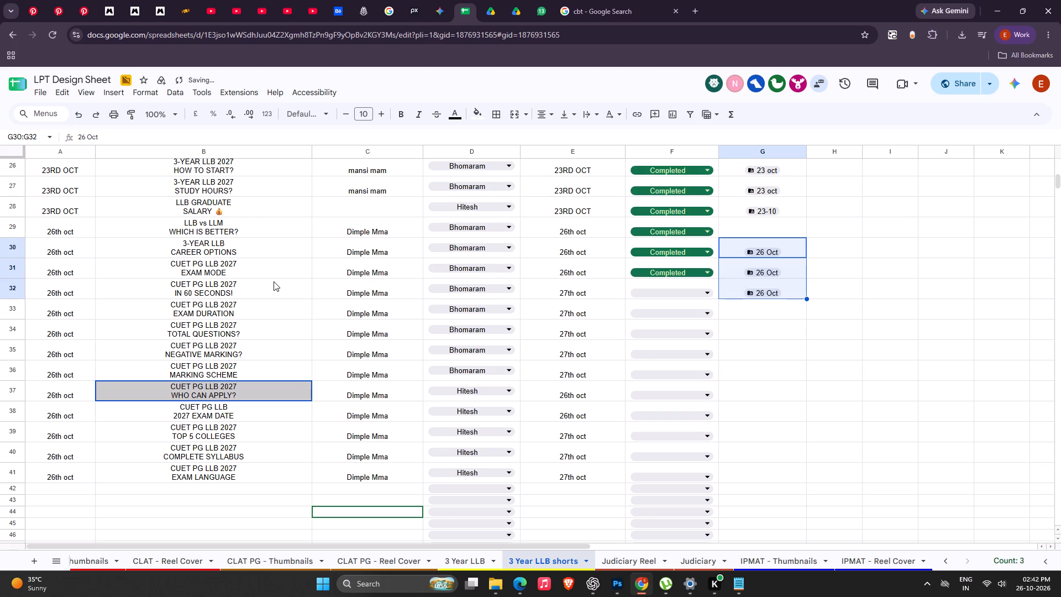
left_click(241, 271)
left_click(762, 294)
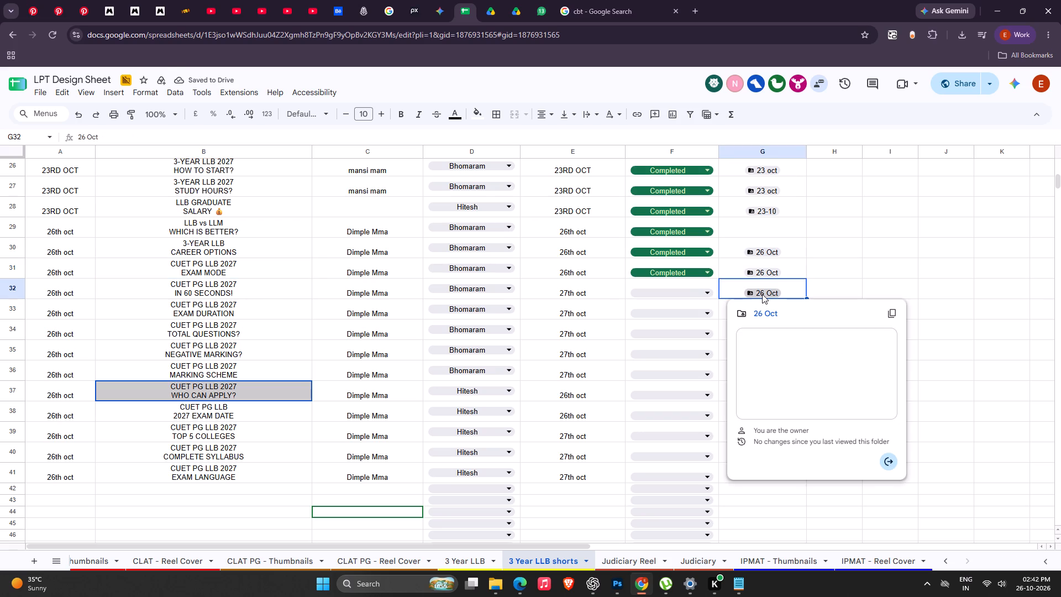
left_click(837, 254)
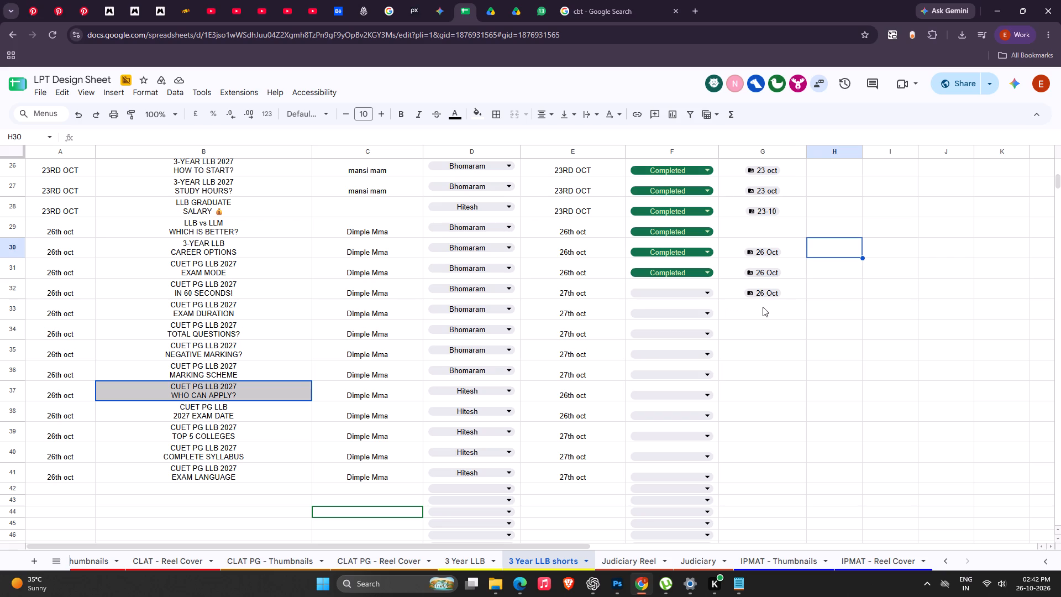
left_click(775, 291)
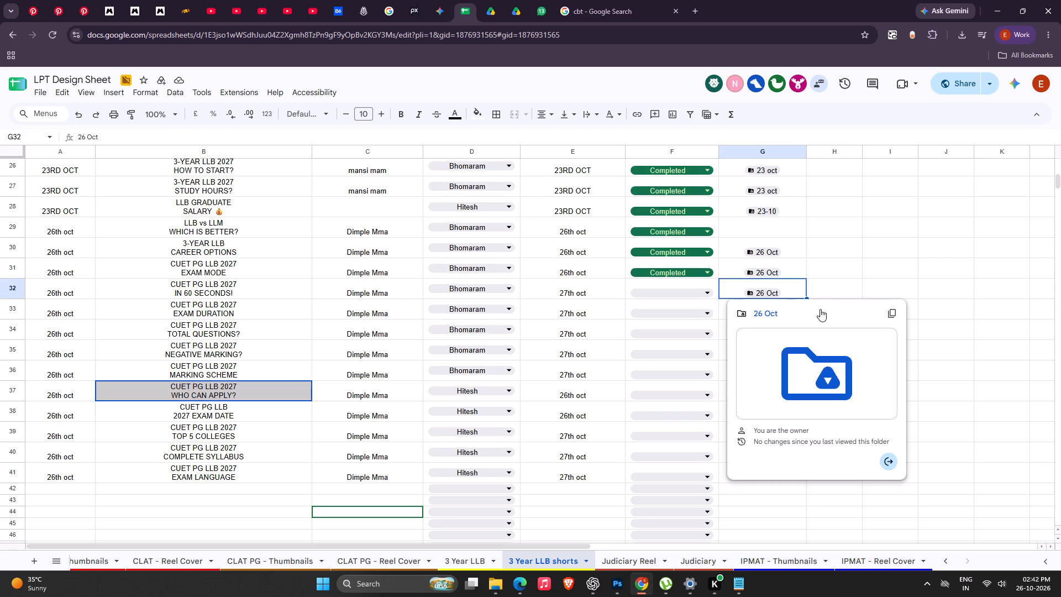
left_click(817, 281)
left_click(790, 302)
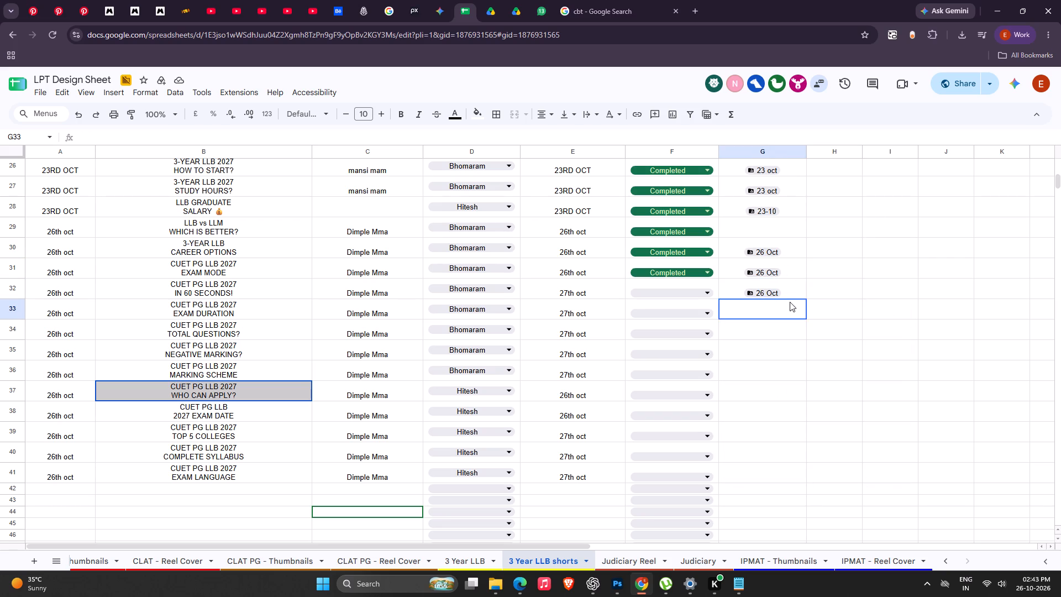
left_click(790, 295)
left_click_drag(807, 299, 807, 368)
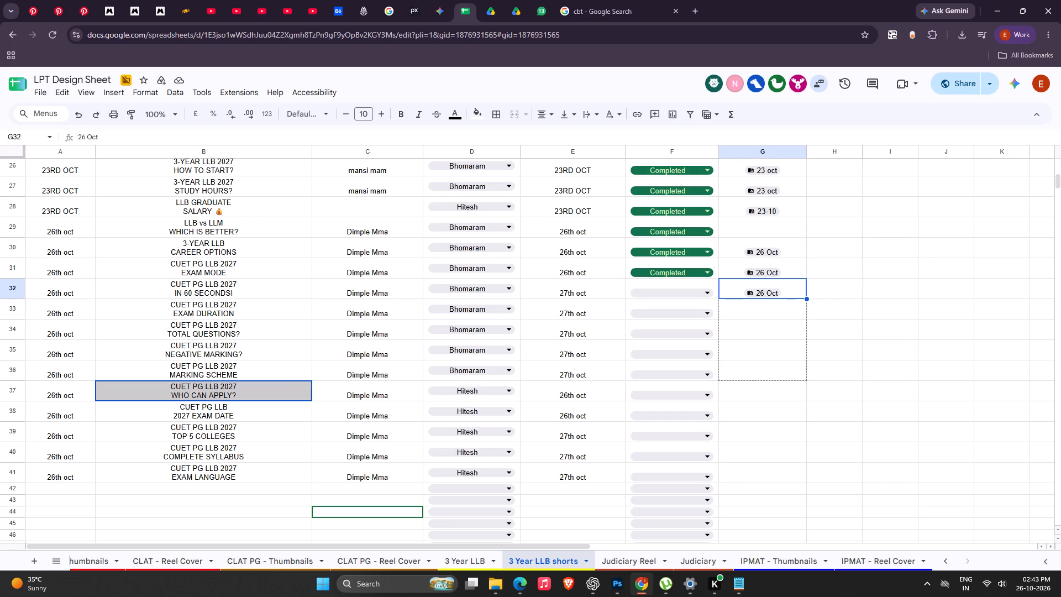
left_click_drag(807, 368, 807, 379)
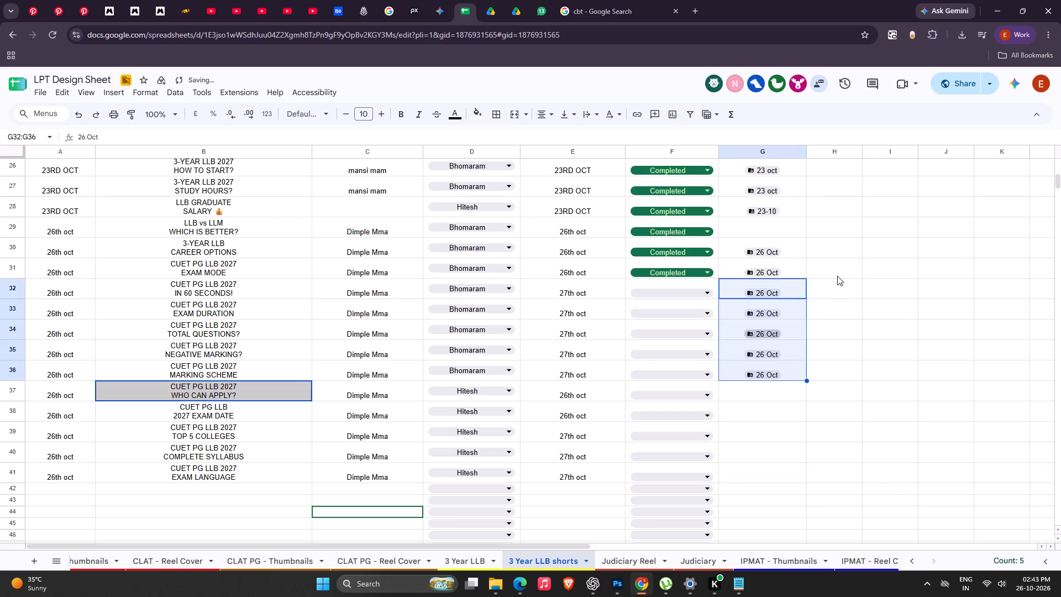
left_click(840, 275)
Check the CLAT and CLAT PG sheets and locate the 26TH OCT CR Mixed Questions rows needing a Drive link in CLAT - Thumbnails.
left_click(145, 559)
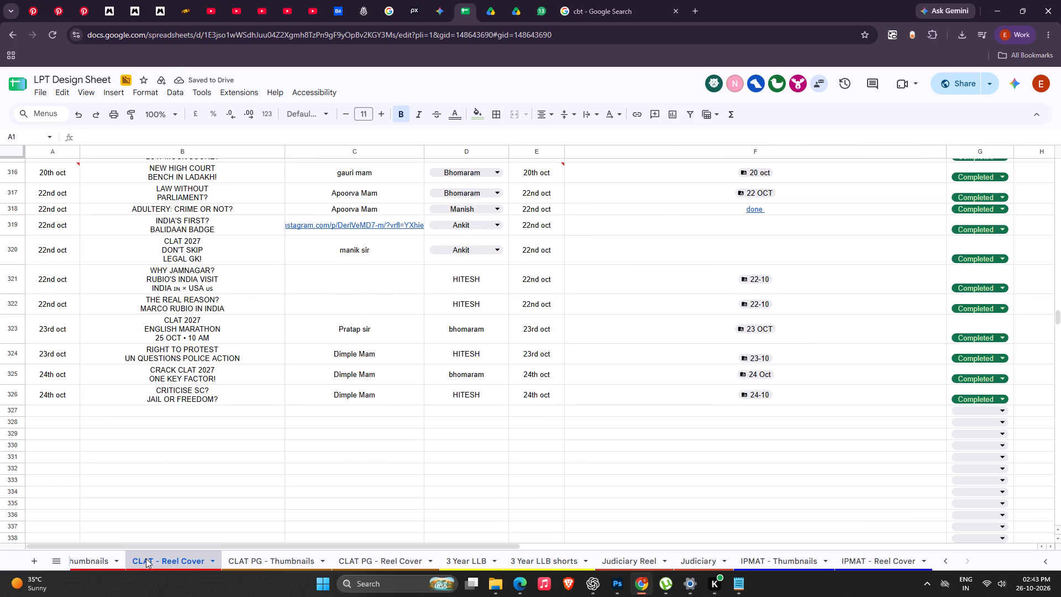
left_click(274, 564)
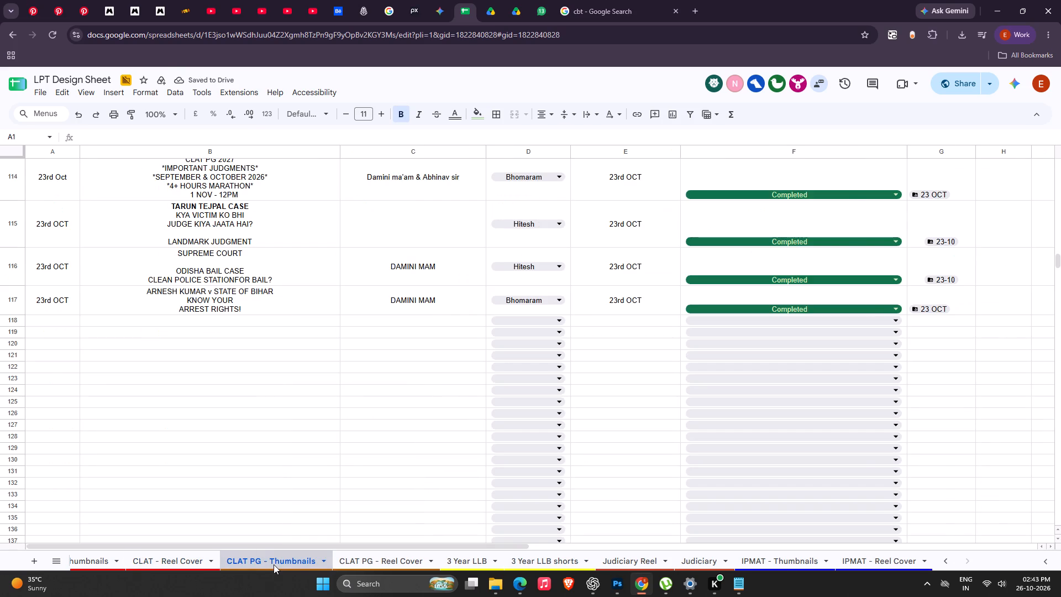
left_click(394, 564)
left_click(267, 556)
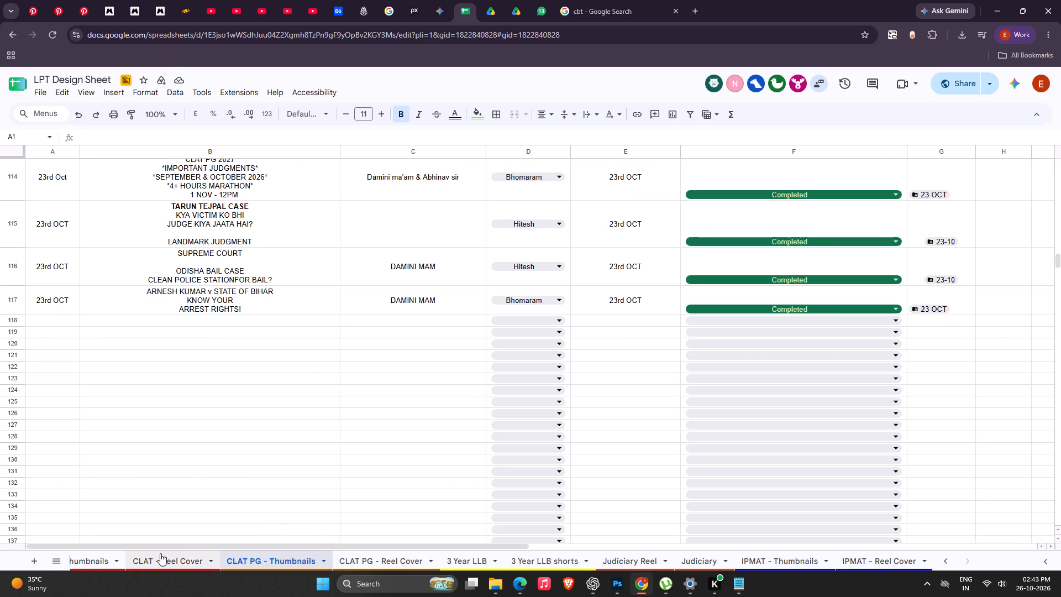
left_click(160, 553)
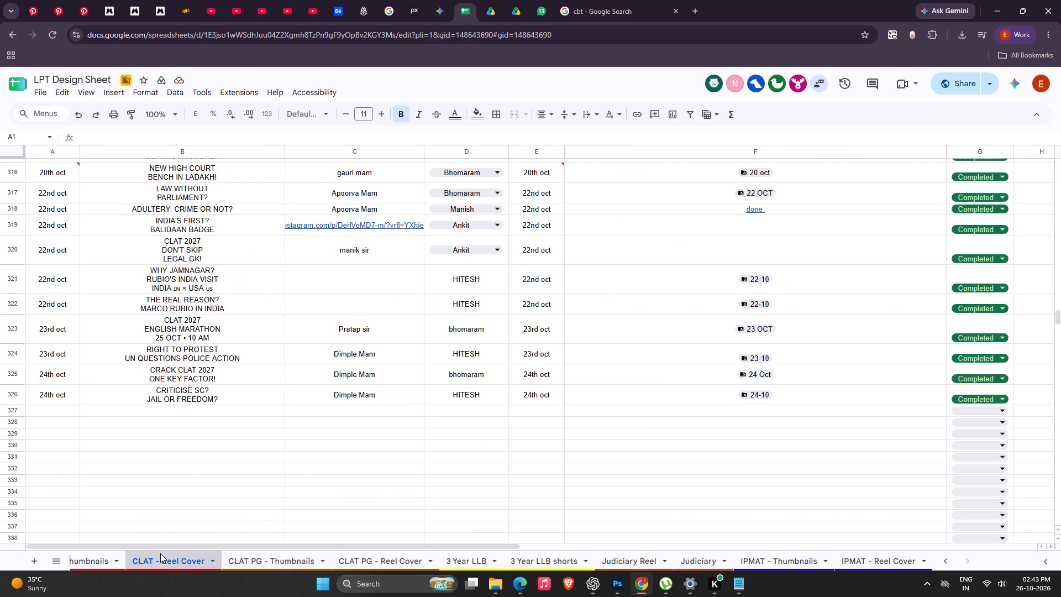
left_click(104, 559)
scroll(561, 435, "down", 6)
scroll(561, 436, "up", 4)
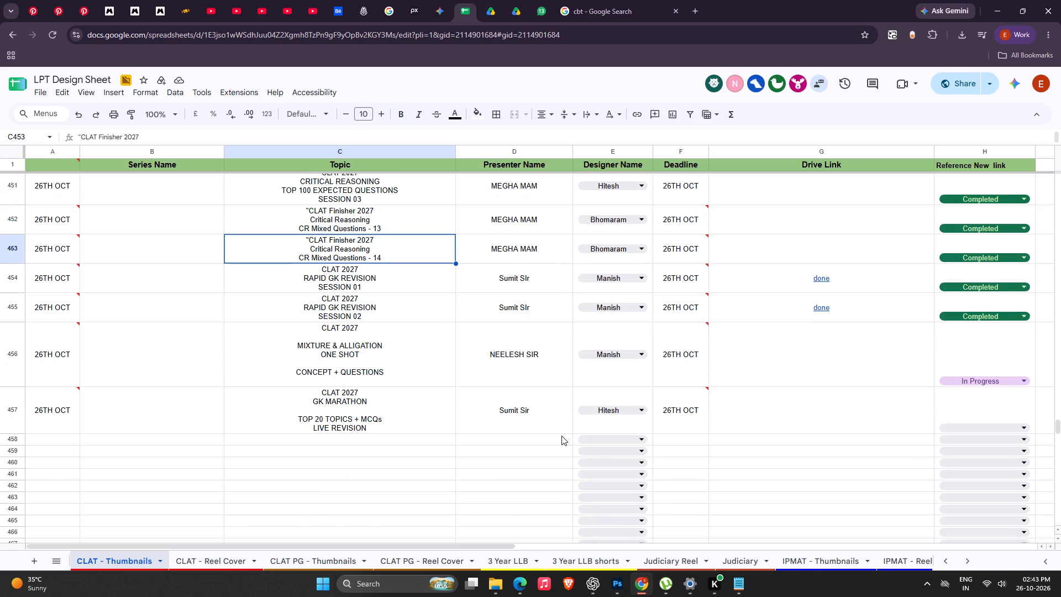
scroll(561, 436, "up", 1)
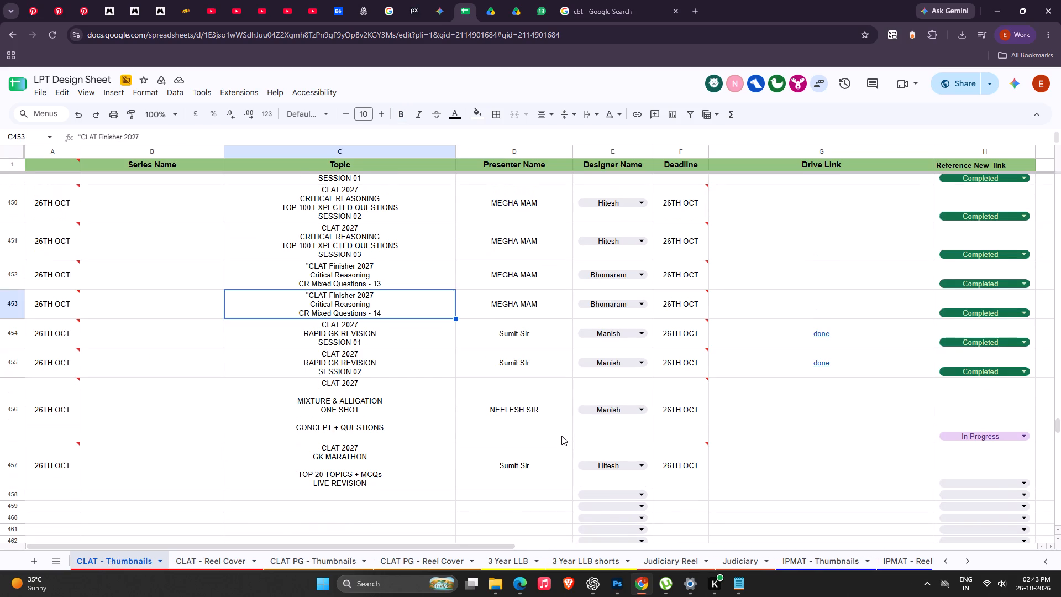
left_click(796, 271)
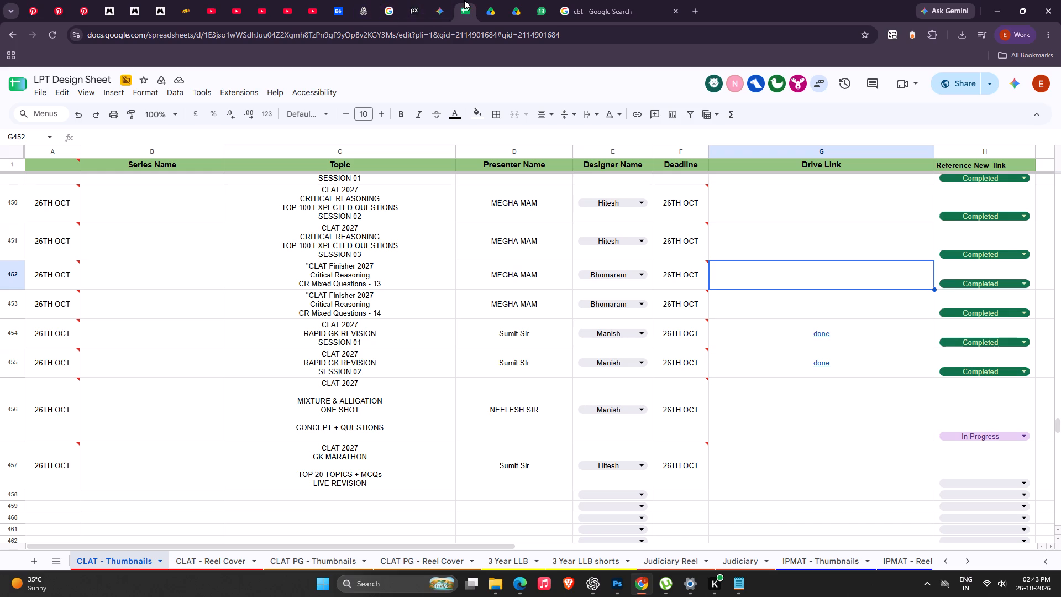
Switch to Google Drive and upload 13.jpg and 14.jpg from the local 26-10 folder into 2026 > CLAT TUTORIAL > LONG > Oct > 26 oct.
left_click(499, 0)
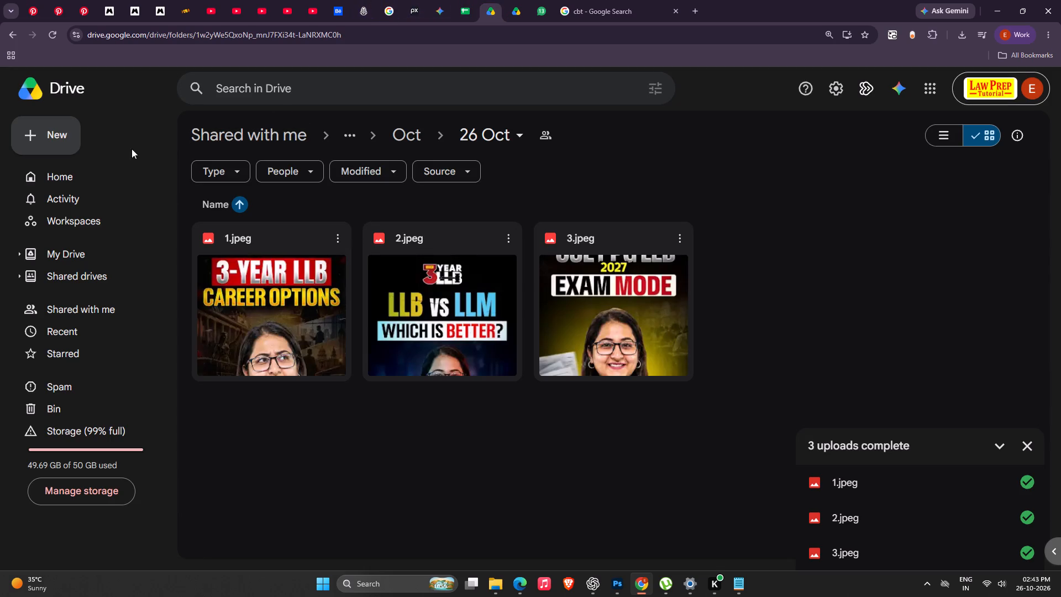
left_click(73, 177)
double_click(249, 207)
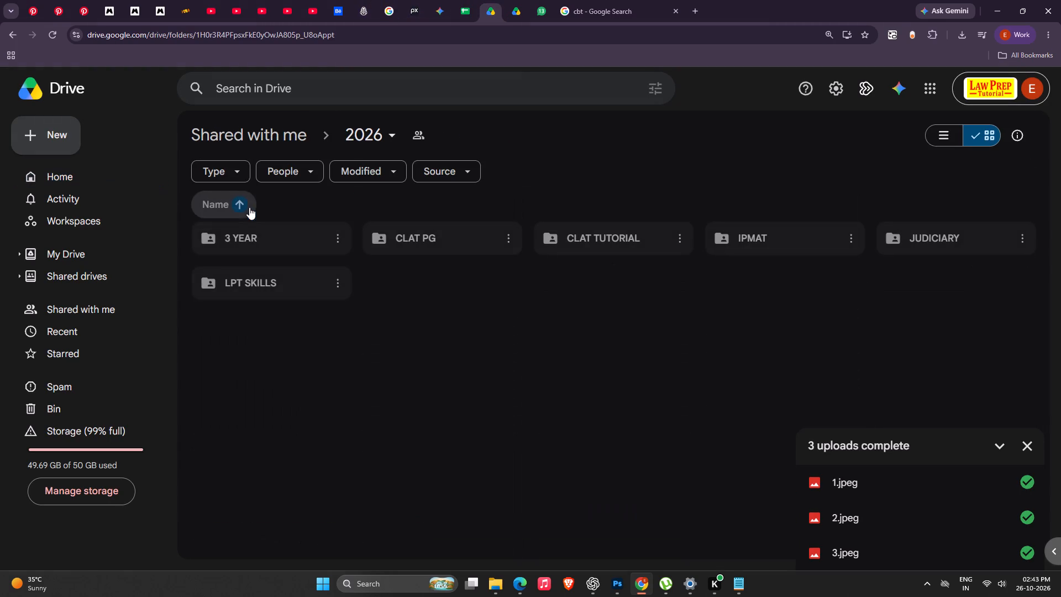
double_click(599, 237)
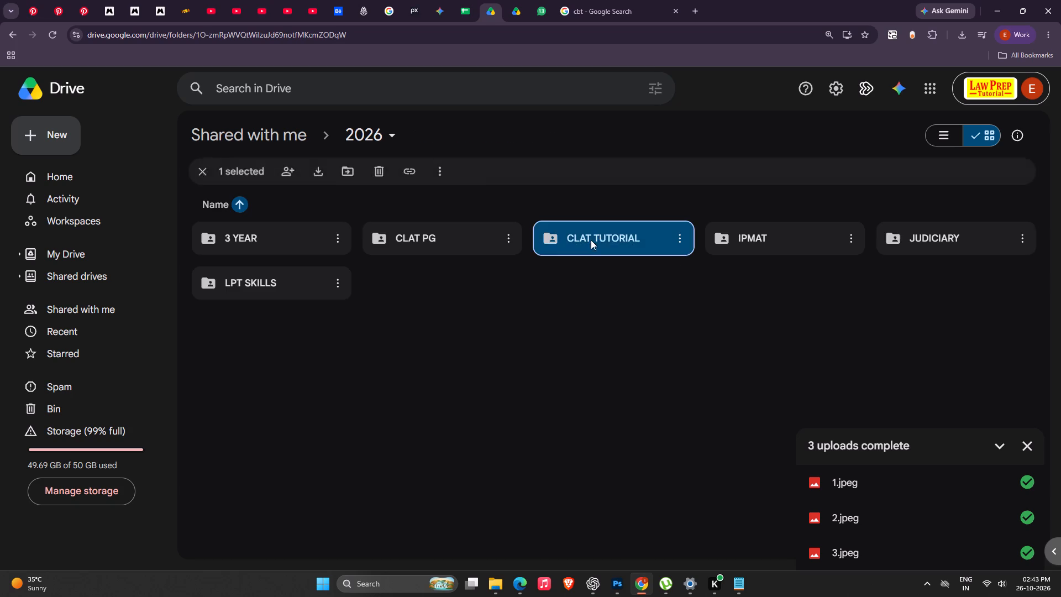
double_click(275, 237)
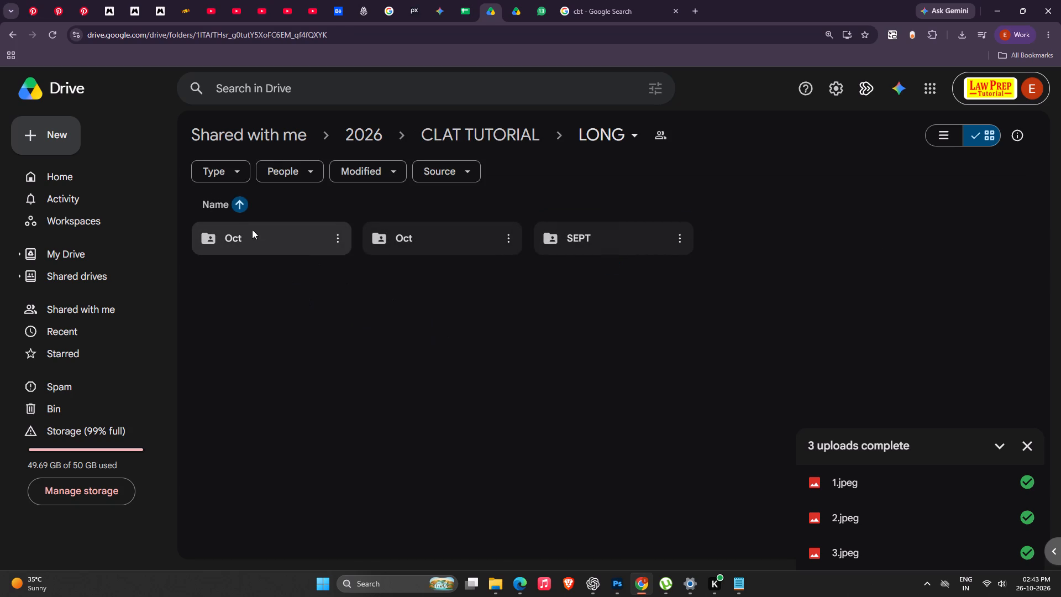
double_click(259, 243)
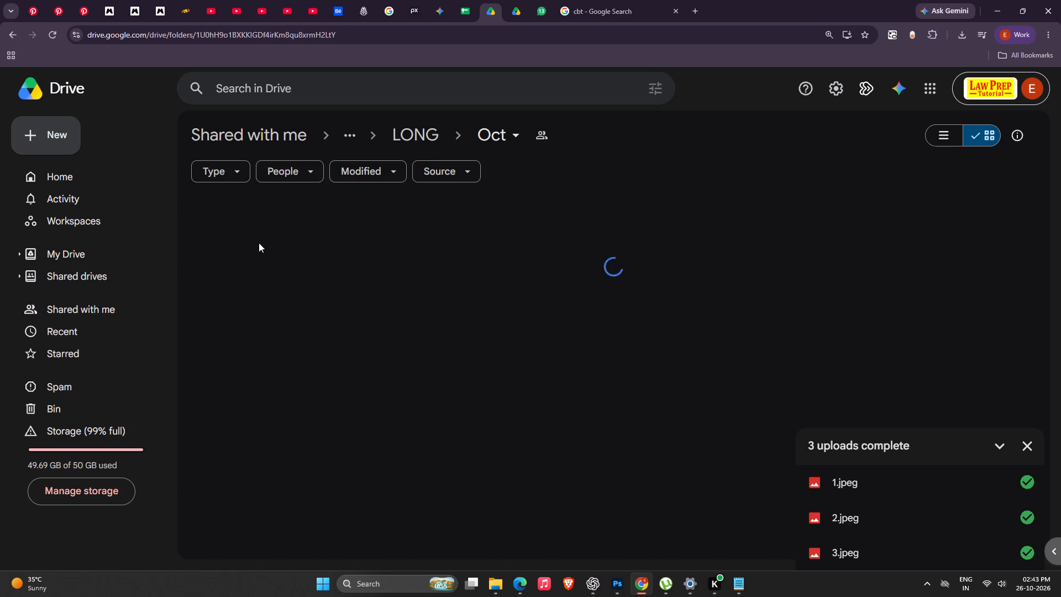
right_click(482, 419)
left_click(496, 471)
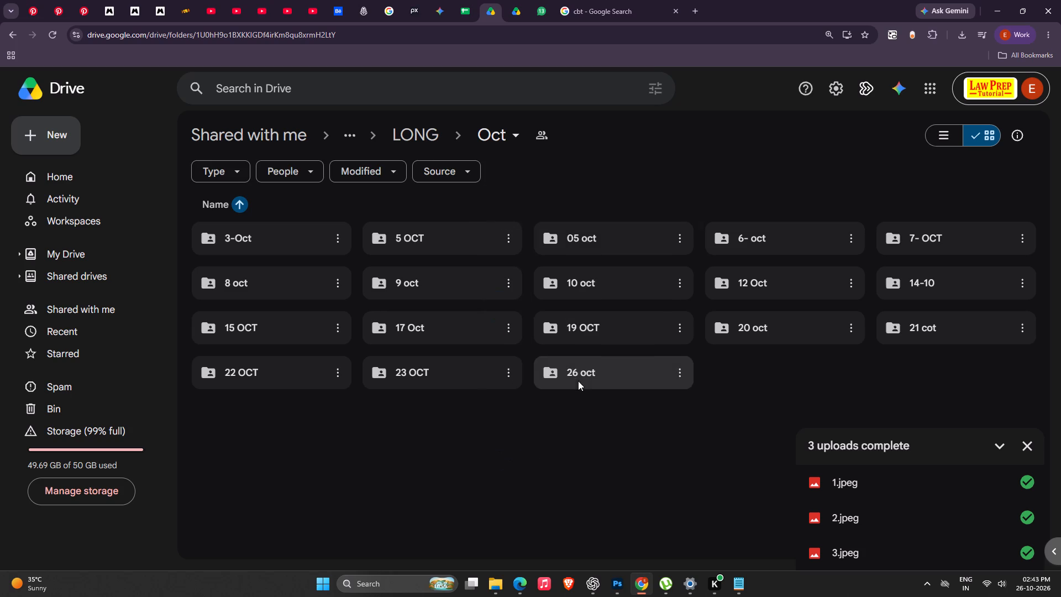
double_click(587, 367)
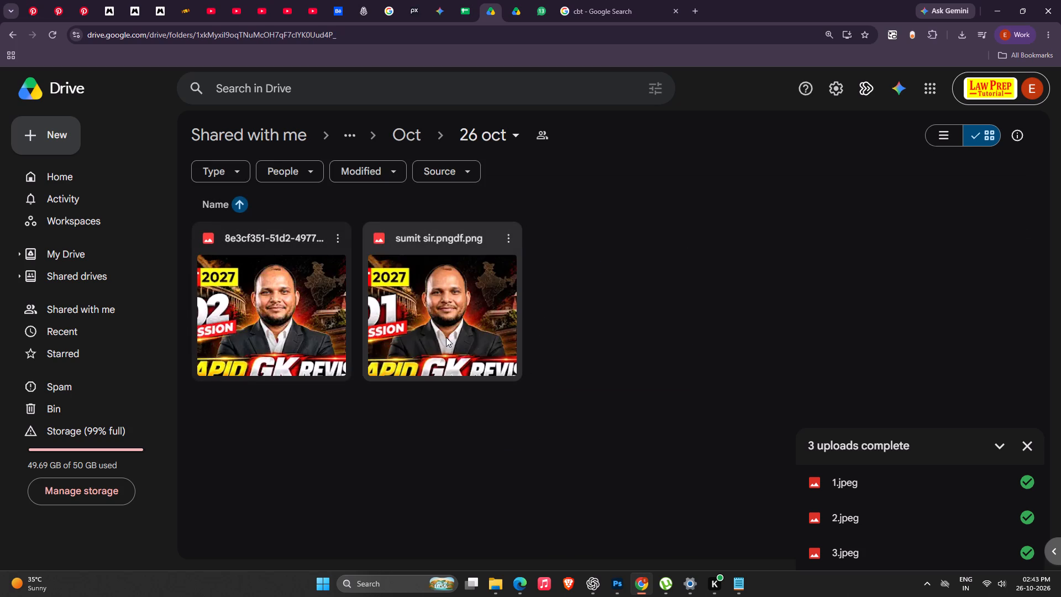
right_click(584, 320)
left_click(626, 137)
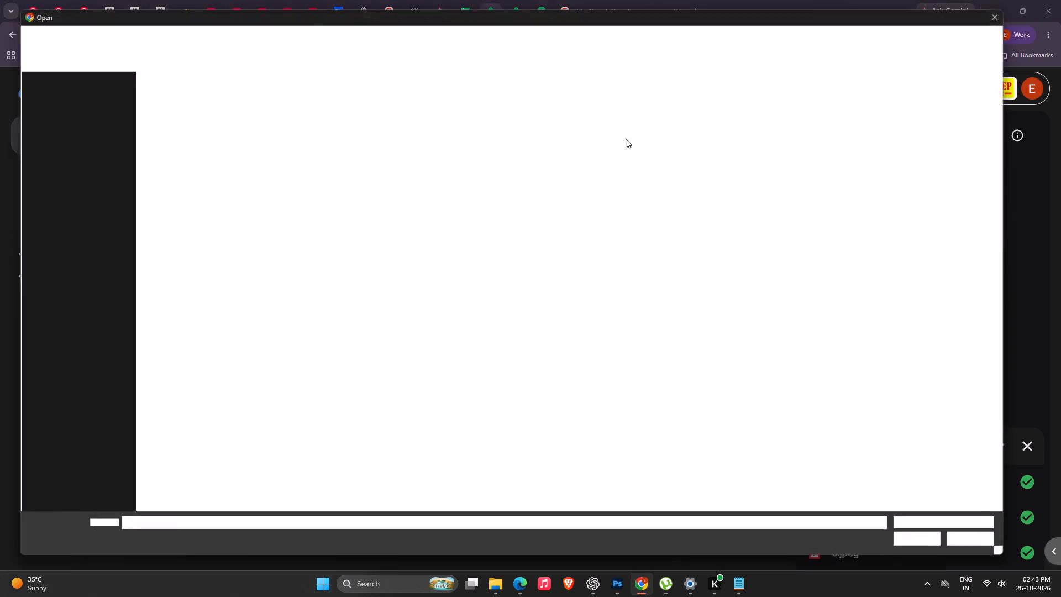
left_click(526, 125)
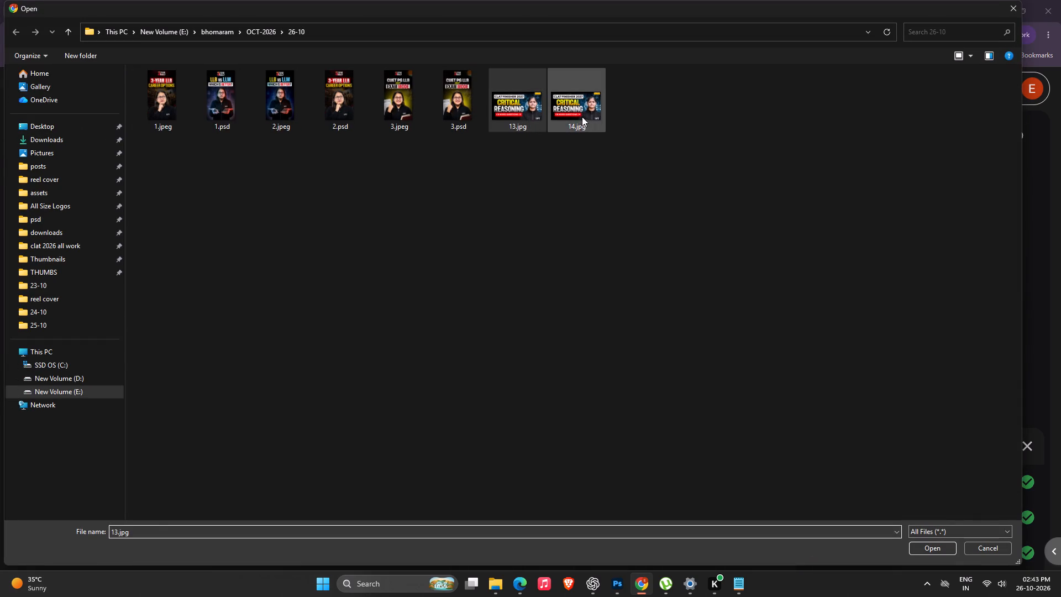
left_click(582, 112, "ctrl")
left_click(923, 549)
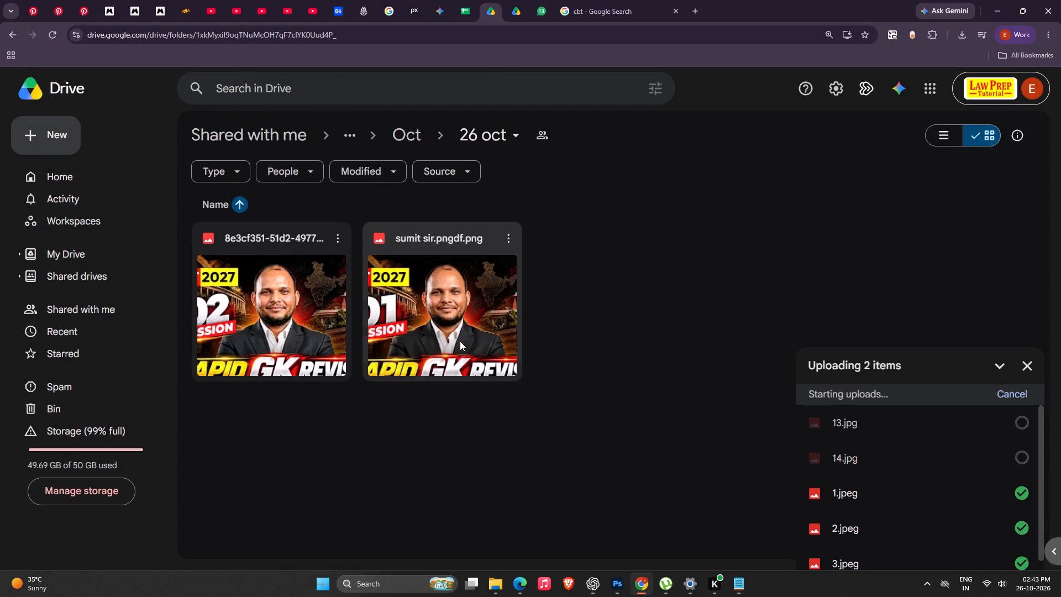
Copy the 26 oct folder's link and add it as the Drive Link for CR Mixed Questions - 13 and 14 in CLAT - Thumbnails.
left_click(506, 134)
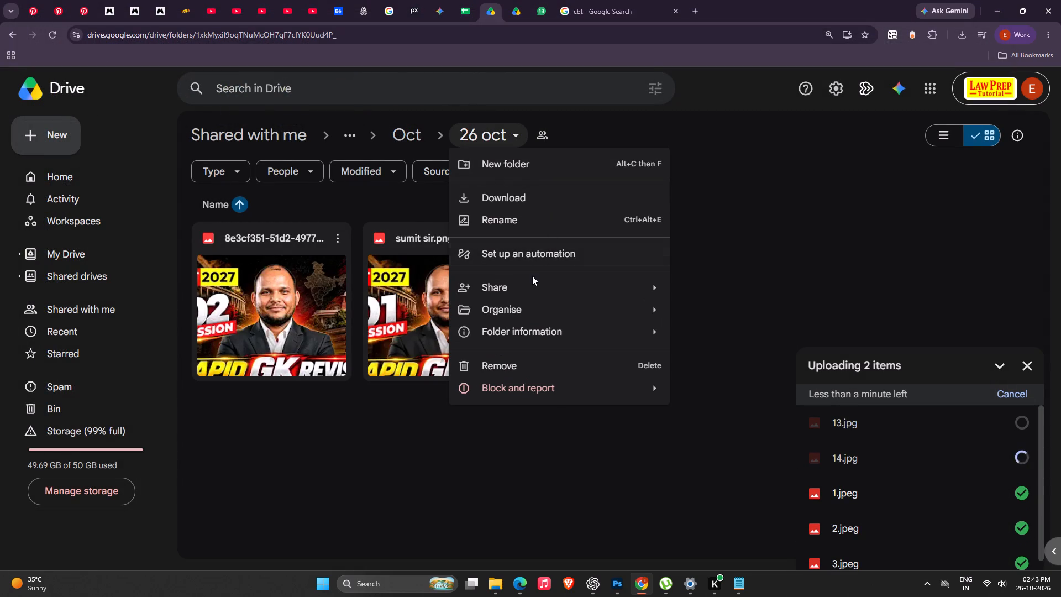
left_click(726, 316)
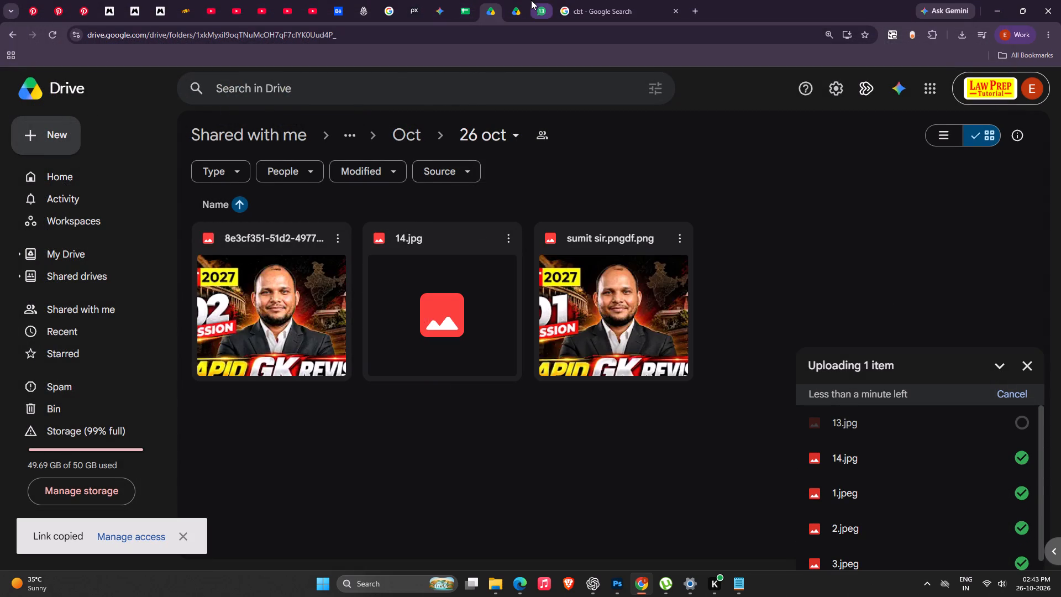
left_click(464, 9)
left_click(778, 400)
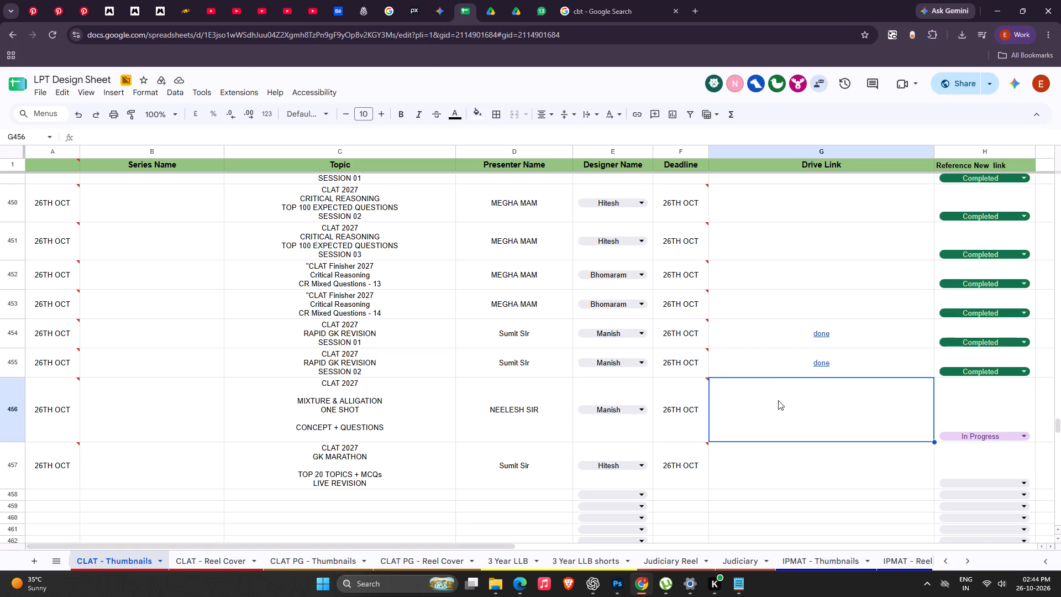
double_click(787, 278)
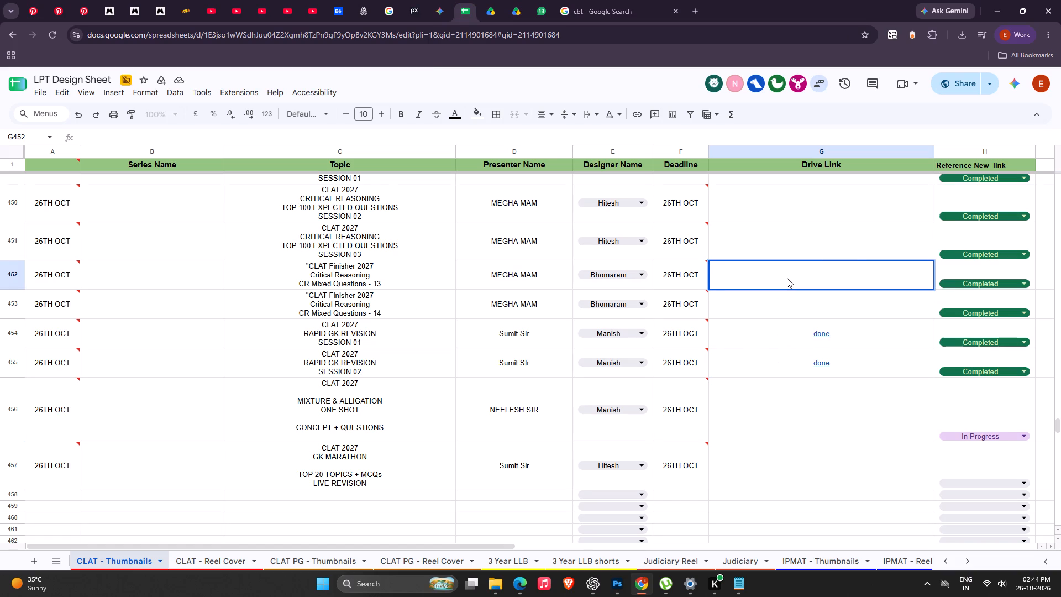
key("ctrl+v")
left_click(850, 248)
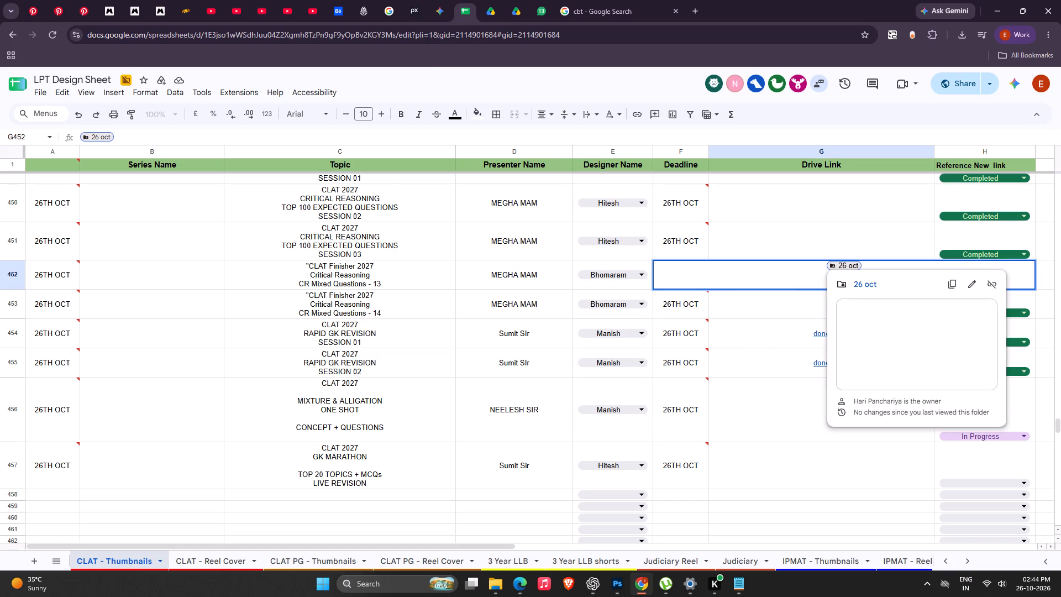
left_click(835, 225)
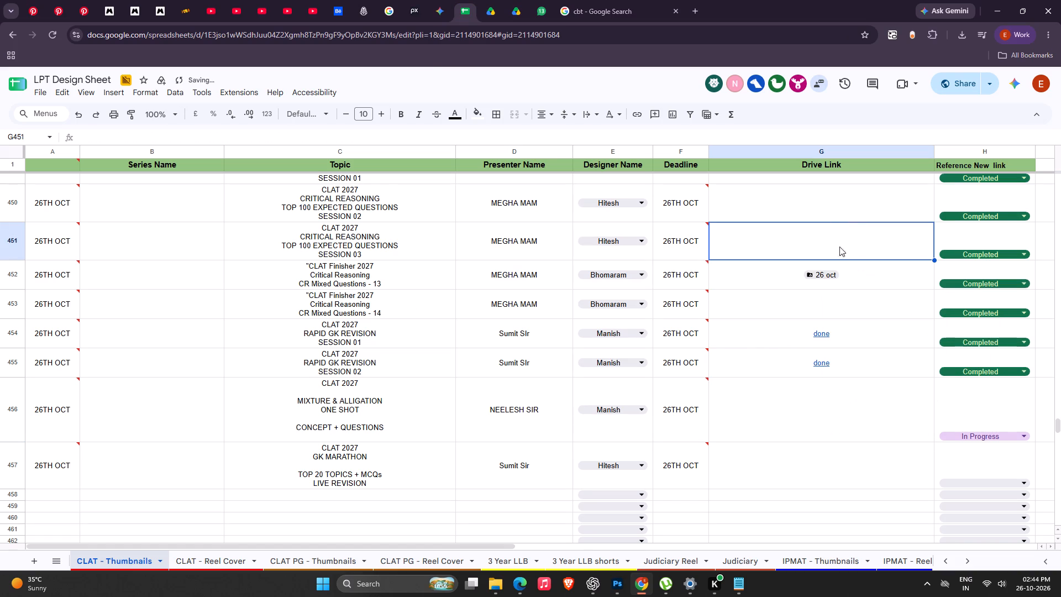
left_click(843, 271)
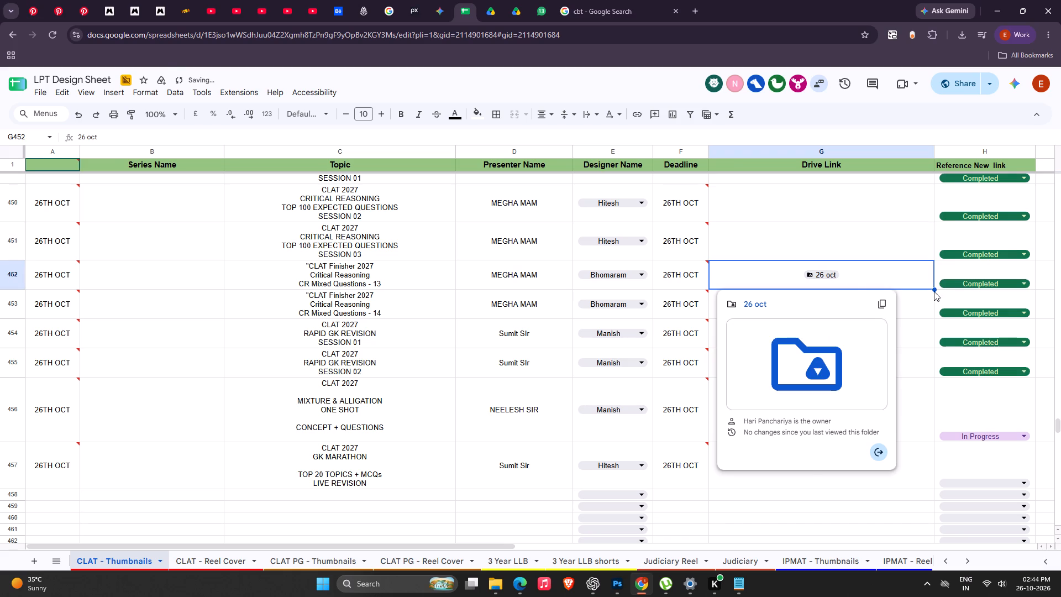
left_click_drag(934, 288, 933, 311)
left_click(824, 244)
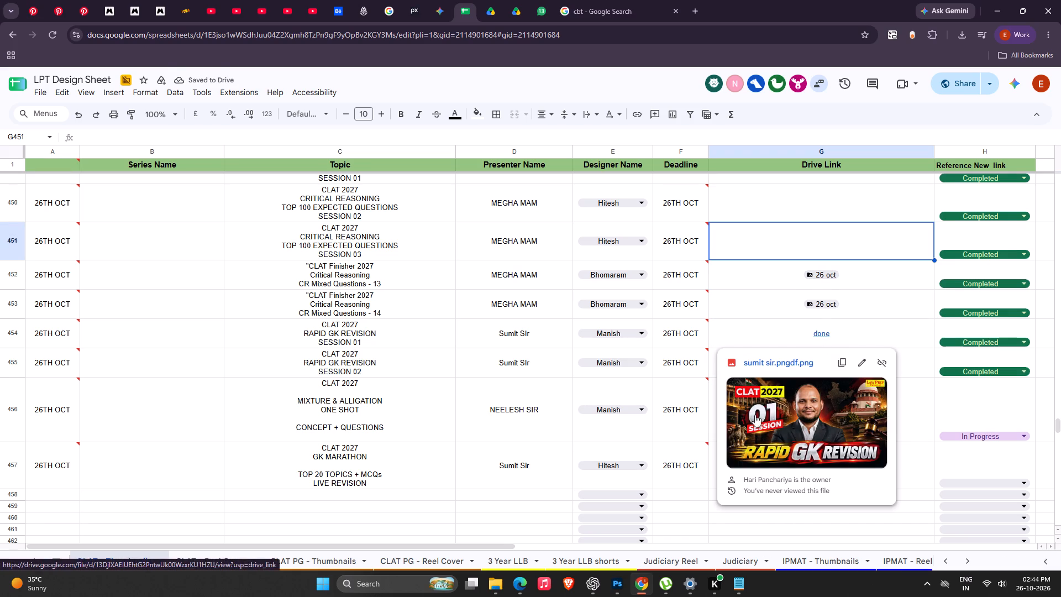
Review the earlier and latest entries of CLAT - Thumbnails for designer assignments, Drive links and completion status.
scroll(694, 383, "up", 7)
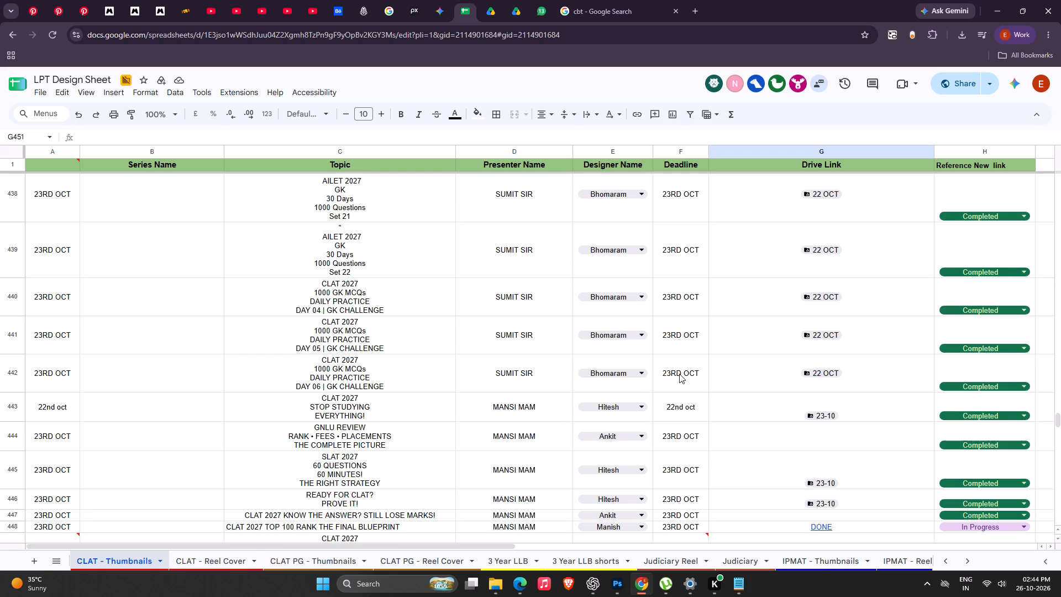
scroll(679, 371, "up", 19)
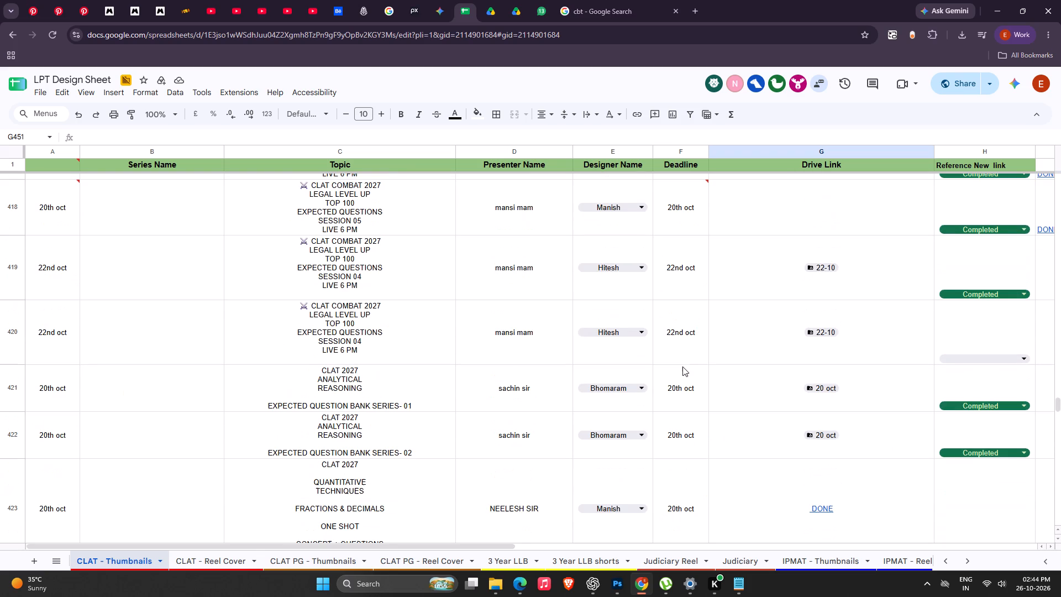
scroll(682, 366, "up", 6)
scroll(682, 366, "down", 3)
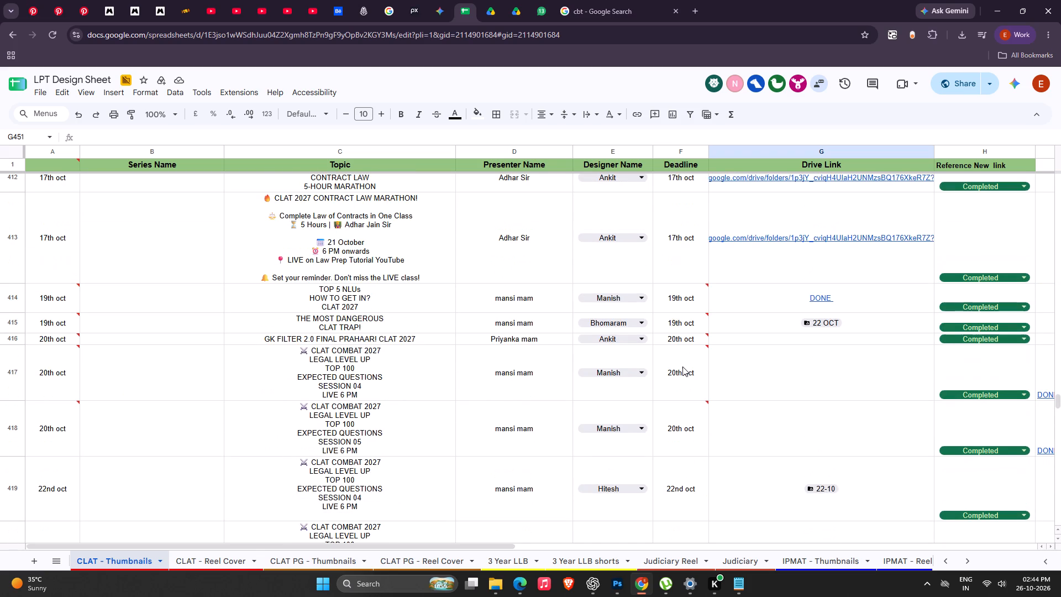
scroll(682, 366, "down", 20)
scroll(682, 366, "down", 19)
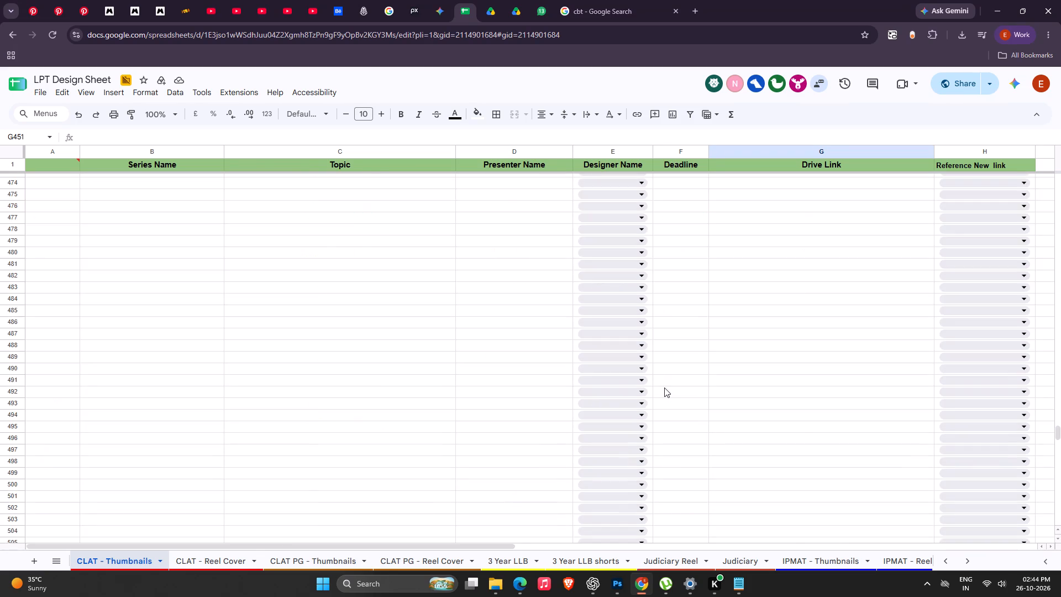
scroll(664, 387, "up", 8)
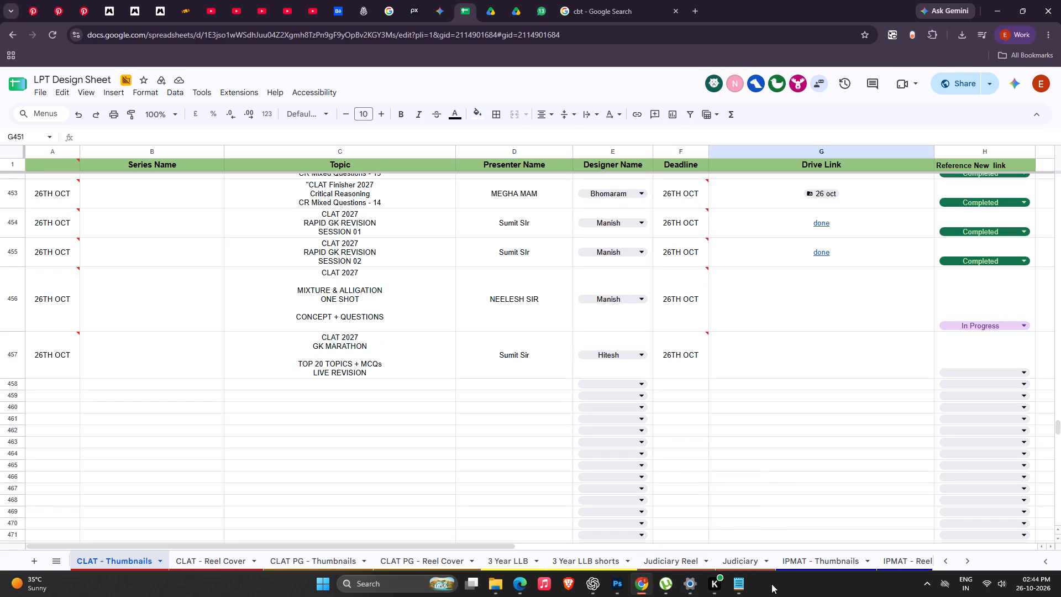
Switch to Photoshop with the 3 Checks After Every Mock document.
left_click(617, 585)
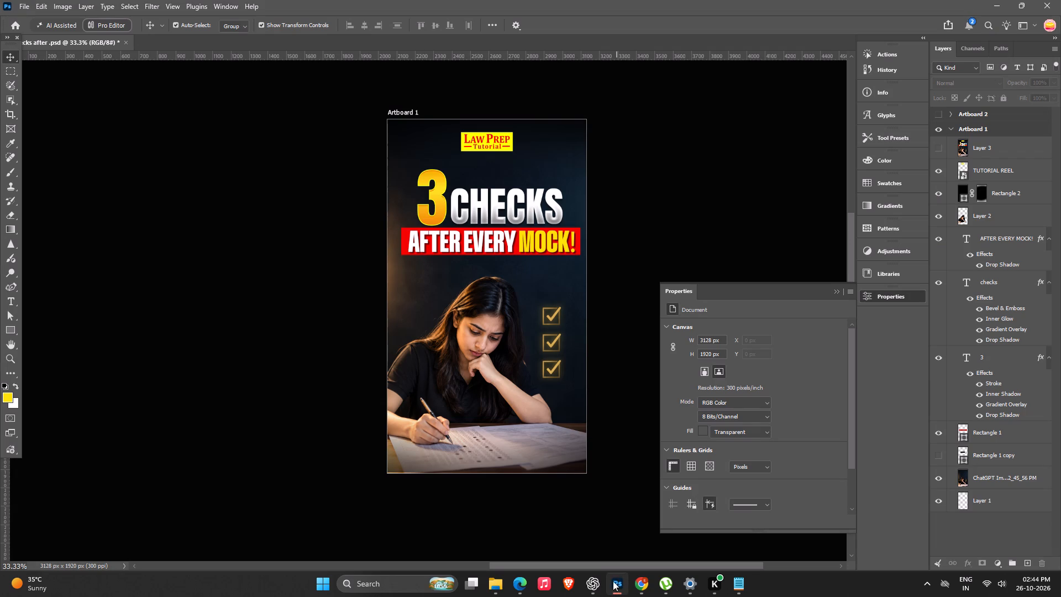